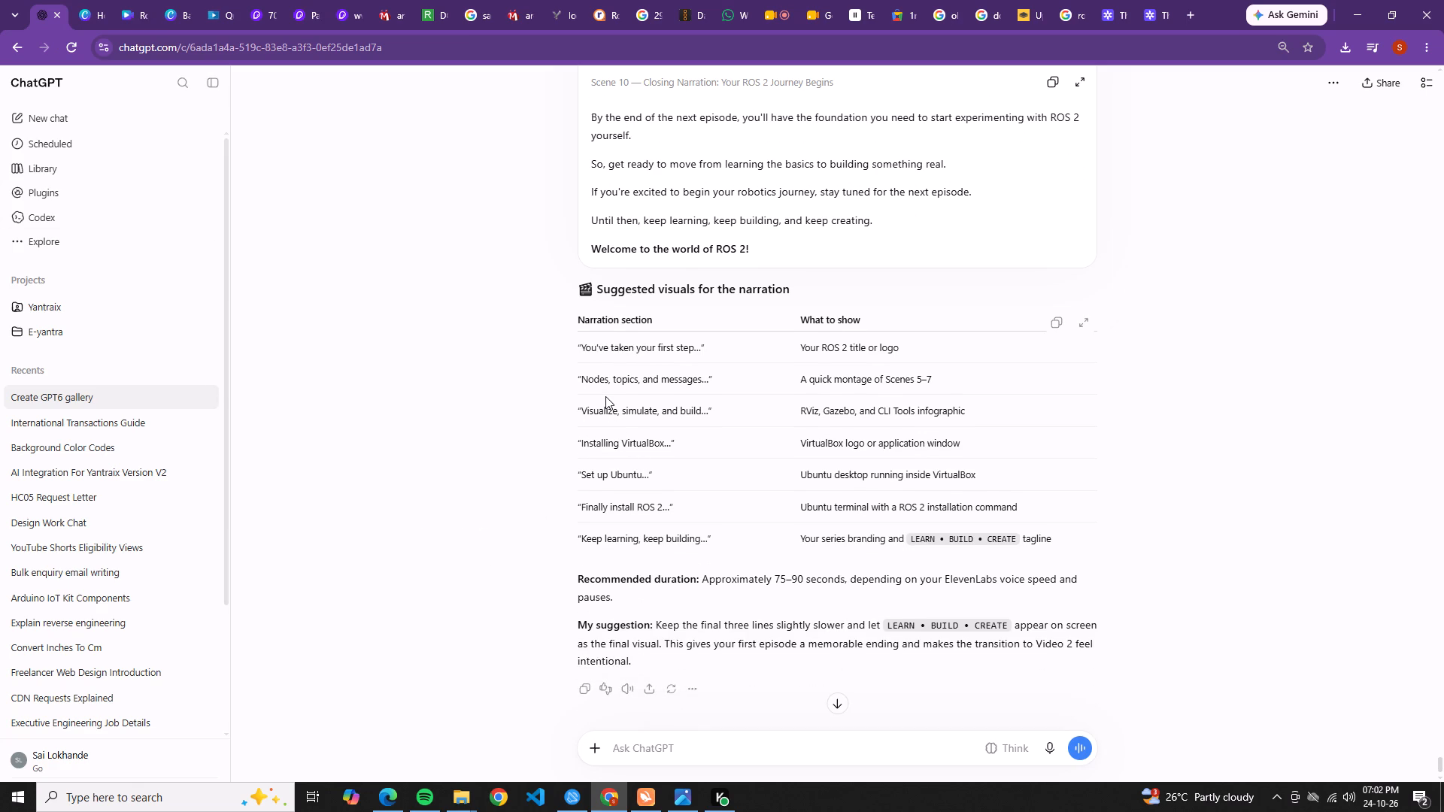
left_click(141, 1)
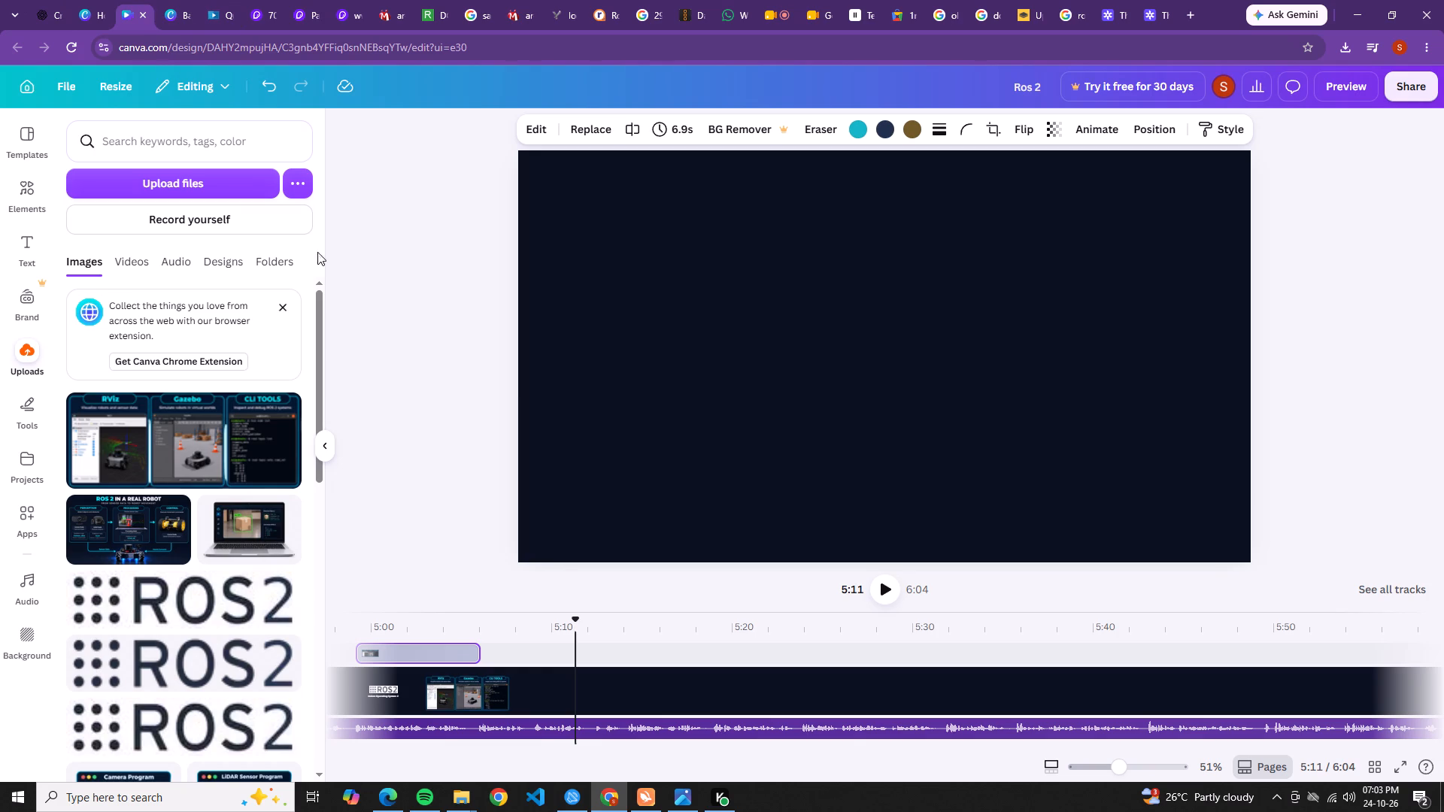
Extend the end of the RViz, Gazebo and CLI Tools image clip to give it a 9.1 s duration.
left_click(893, 579)
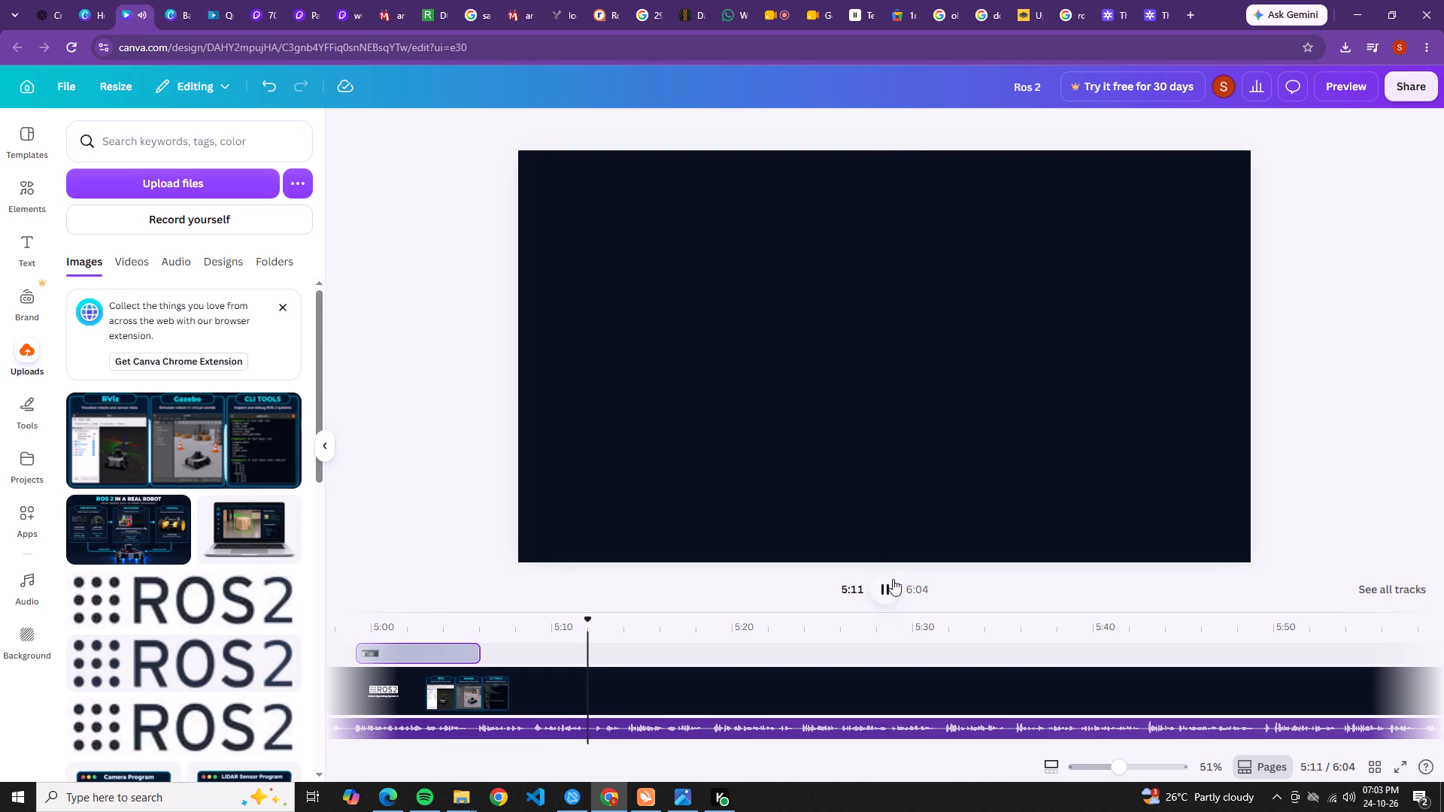
left_click(479, 697)
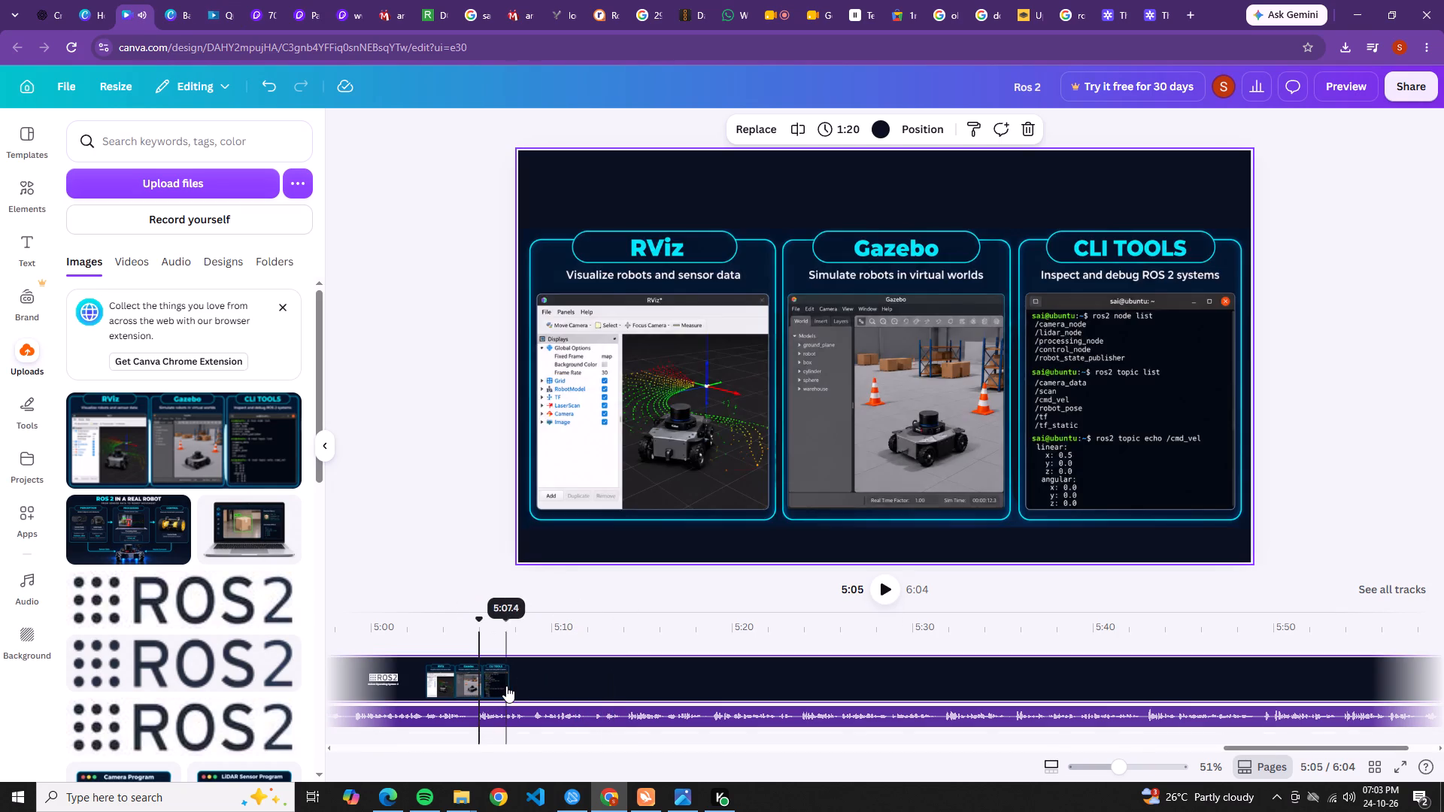
left_click(506, 686)
left_click(488, 677)
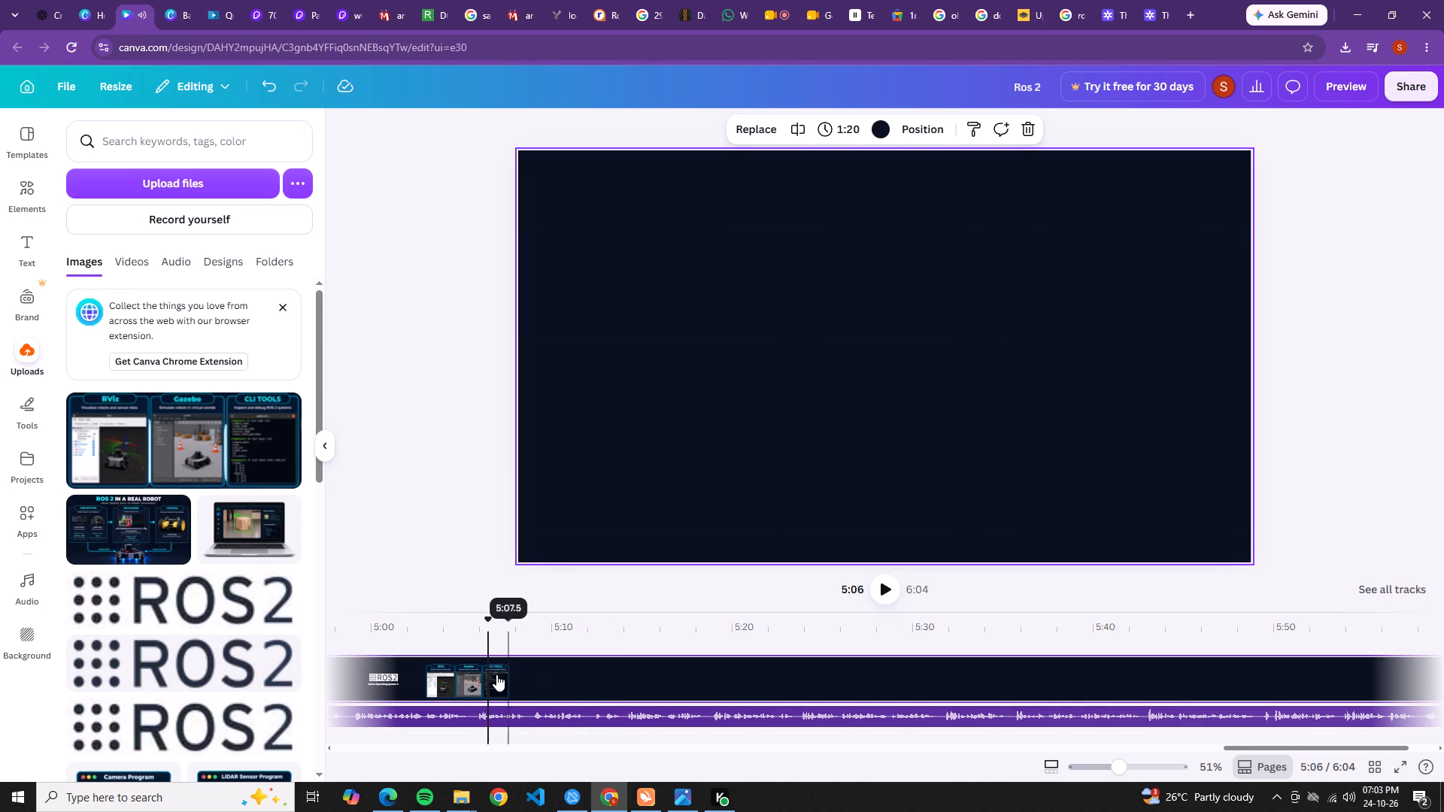
scroll(465, 647, "up", 2)
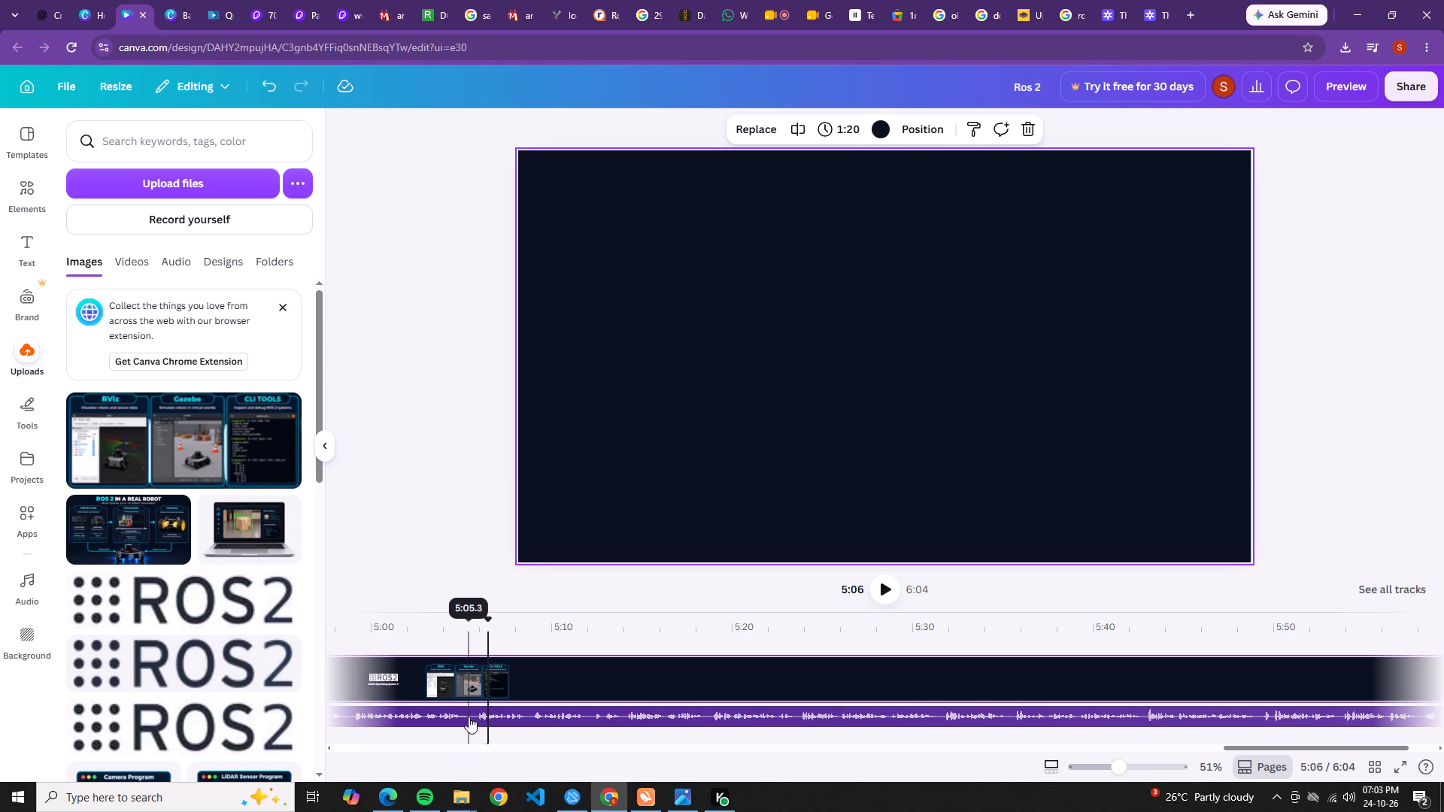
left_click(459, 638)
left_click(859, 429)
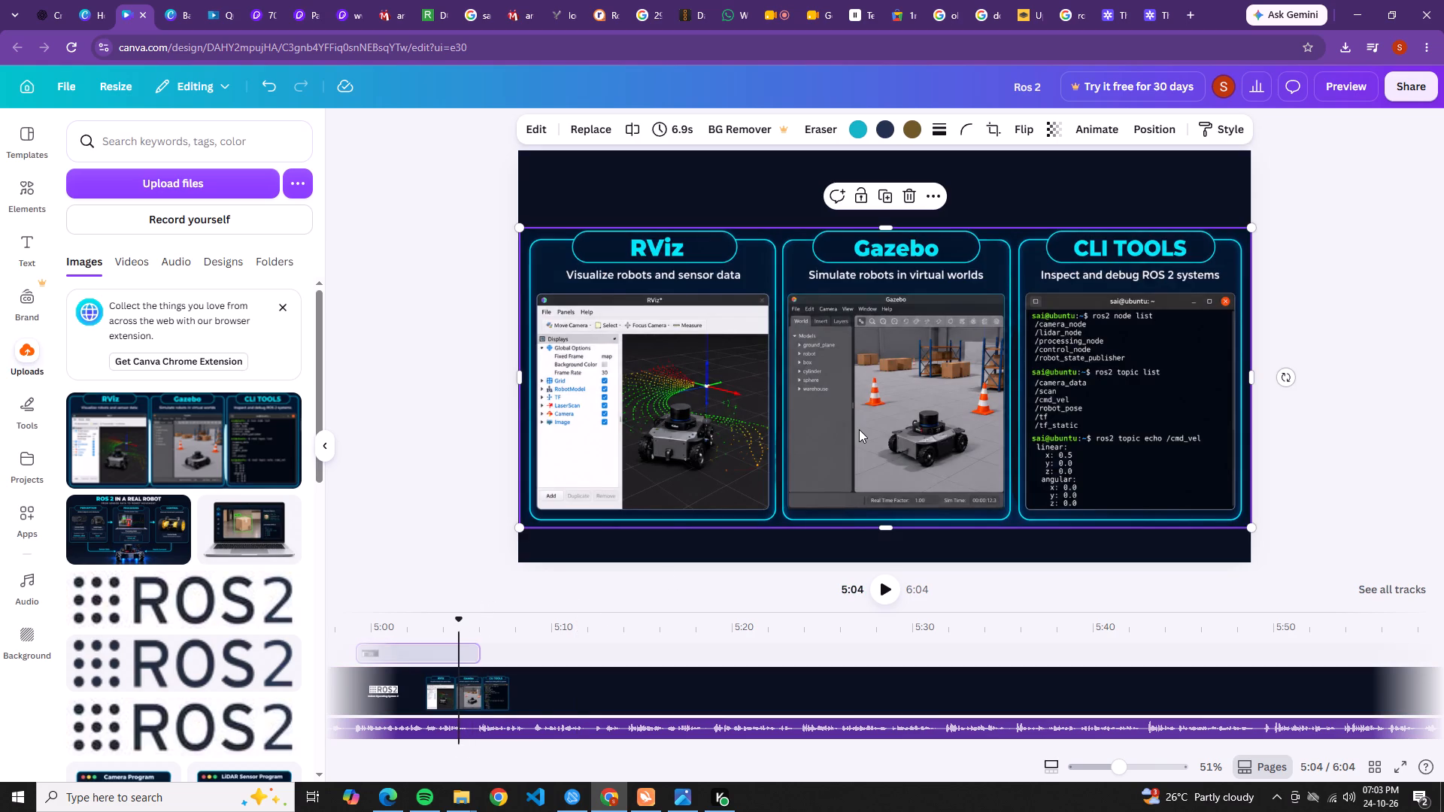
left_click_drag(473, 650, 507, 649)
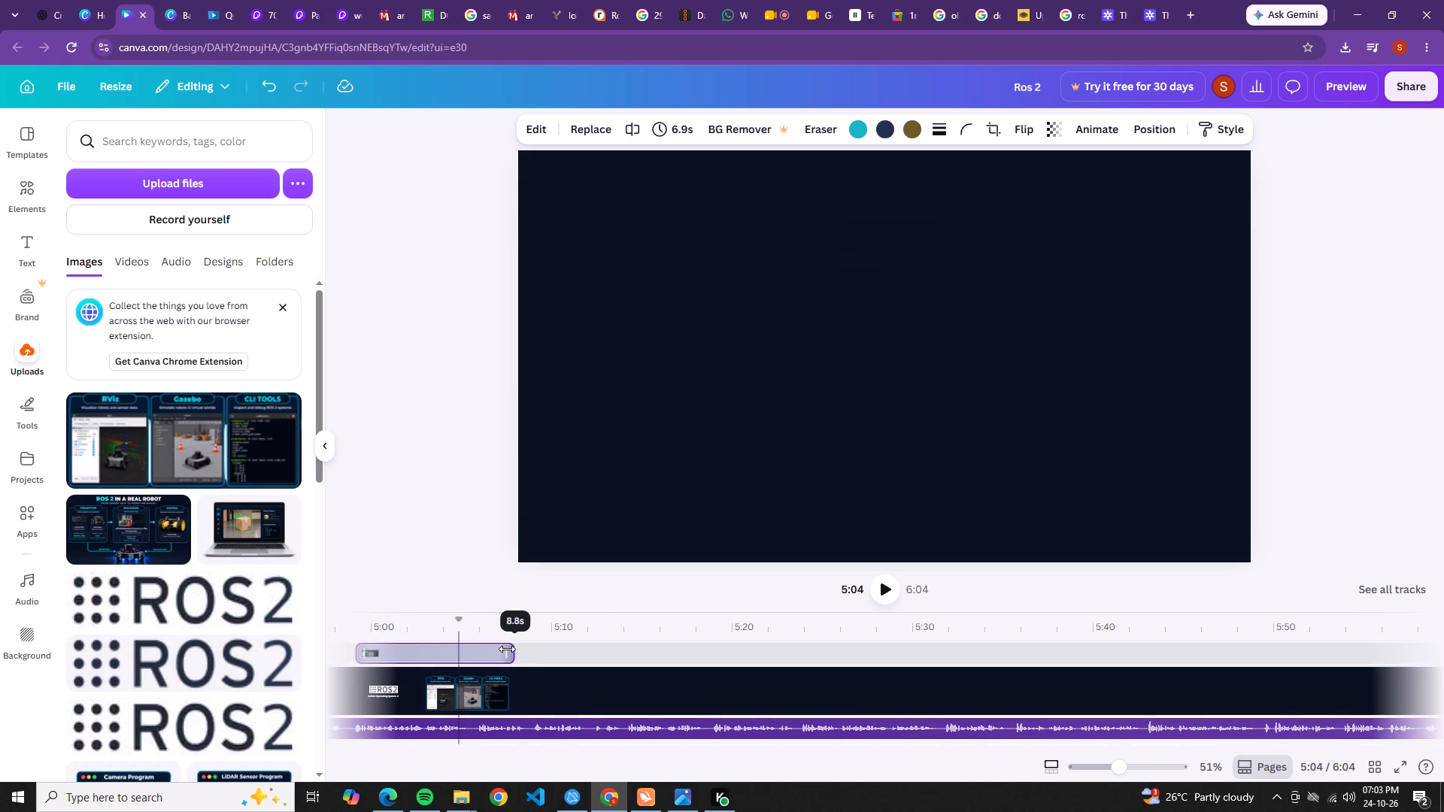
left_click_drag(507, 649, 511, 648)
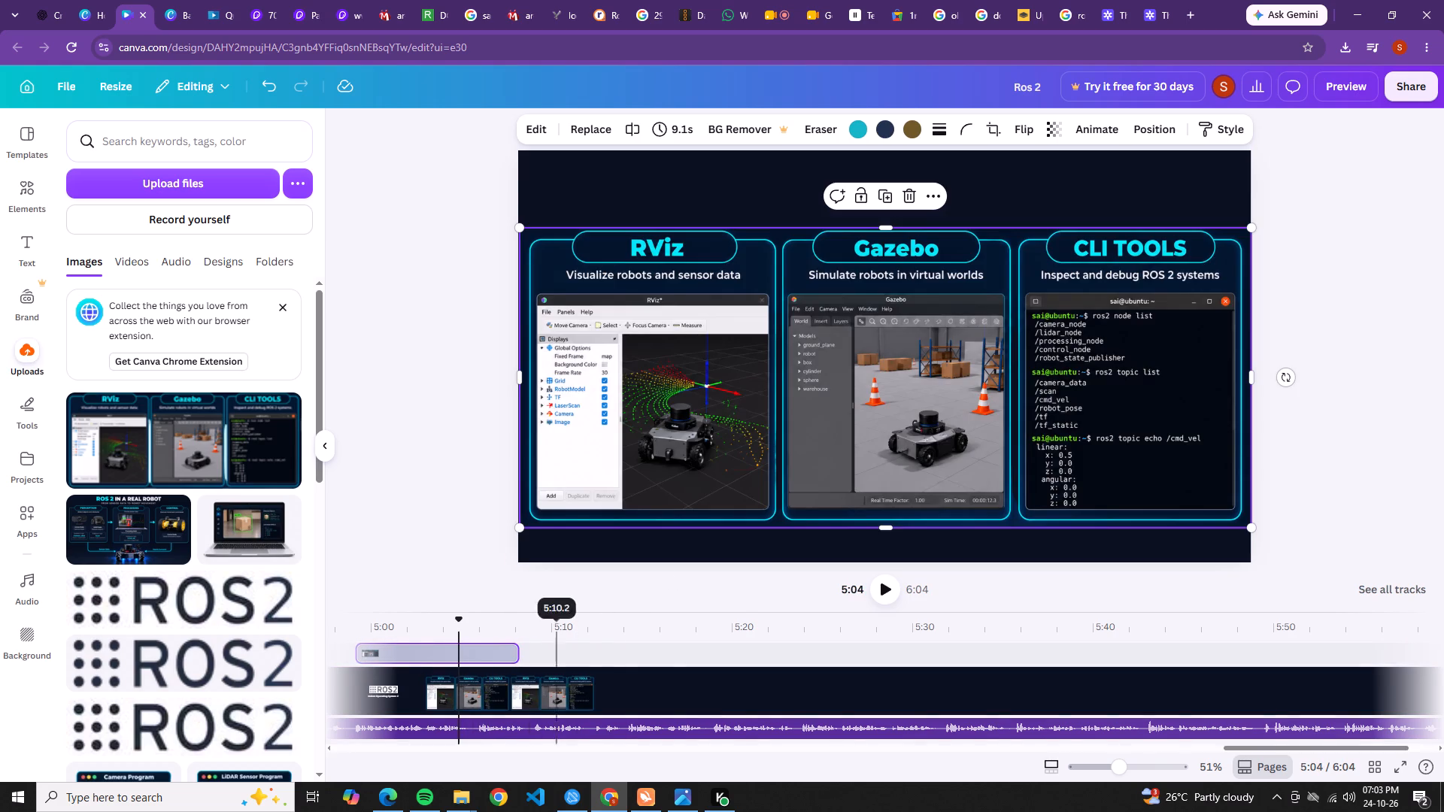
Play back the video from 5:04 to 5:12 to check the extended image clip against the narration.
left_click(894, 584)
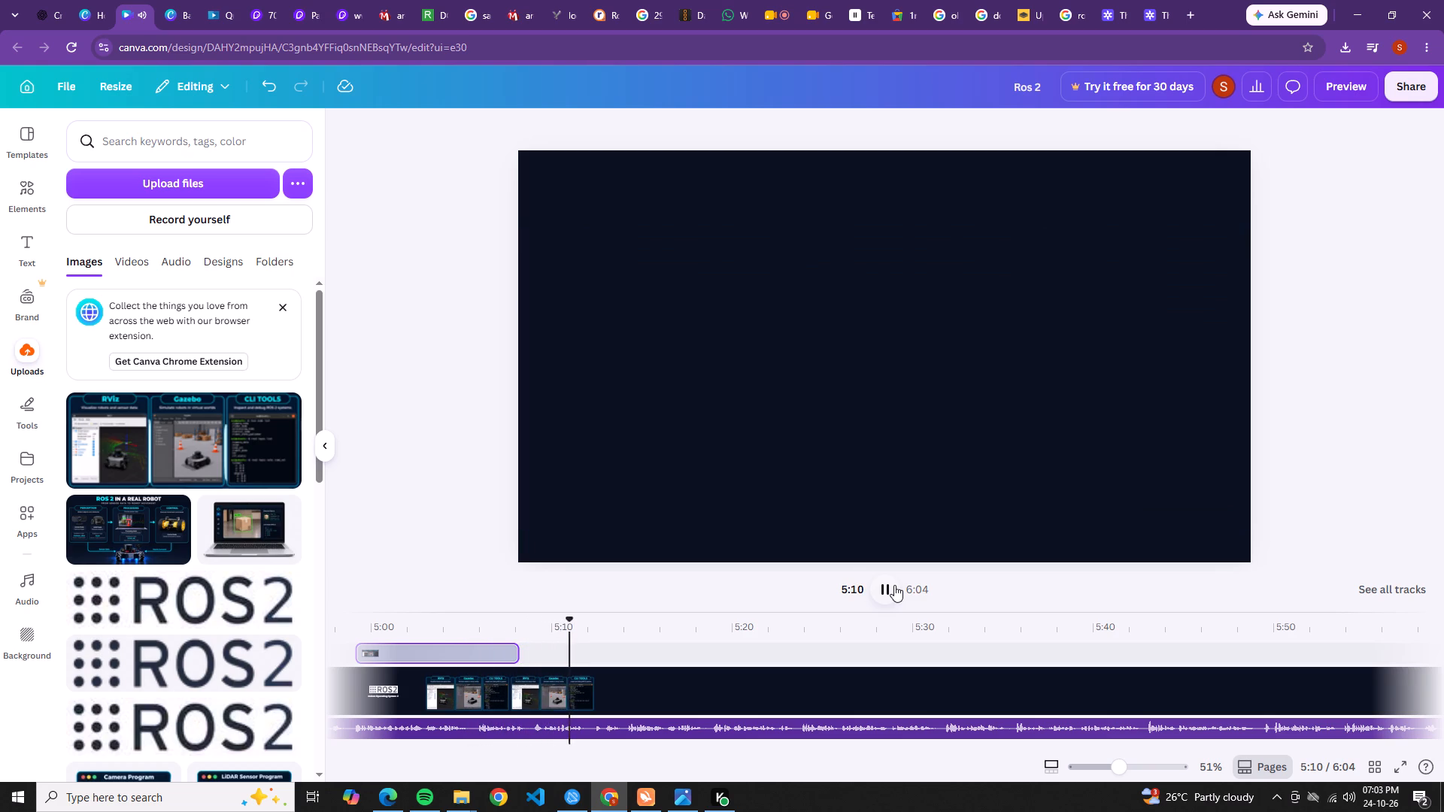
left_click(894, 585)
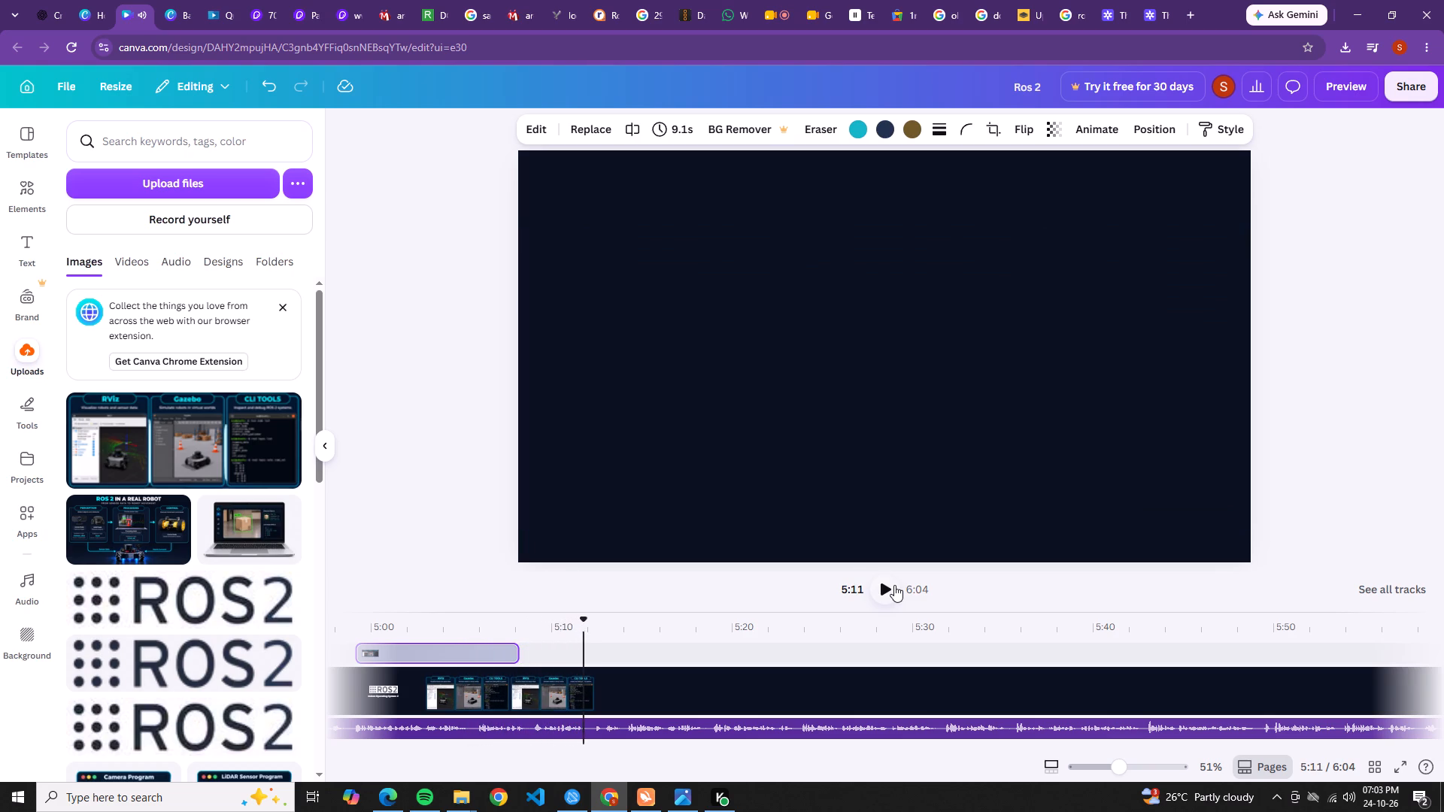
left_click(894, 585)
left_click(894, 585)
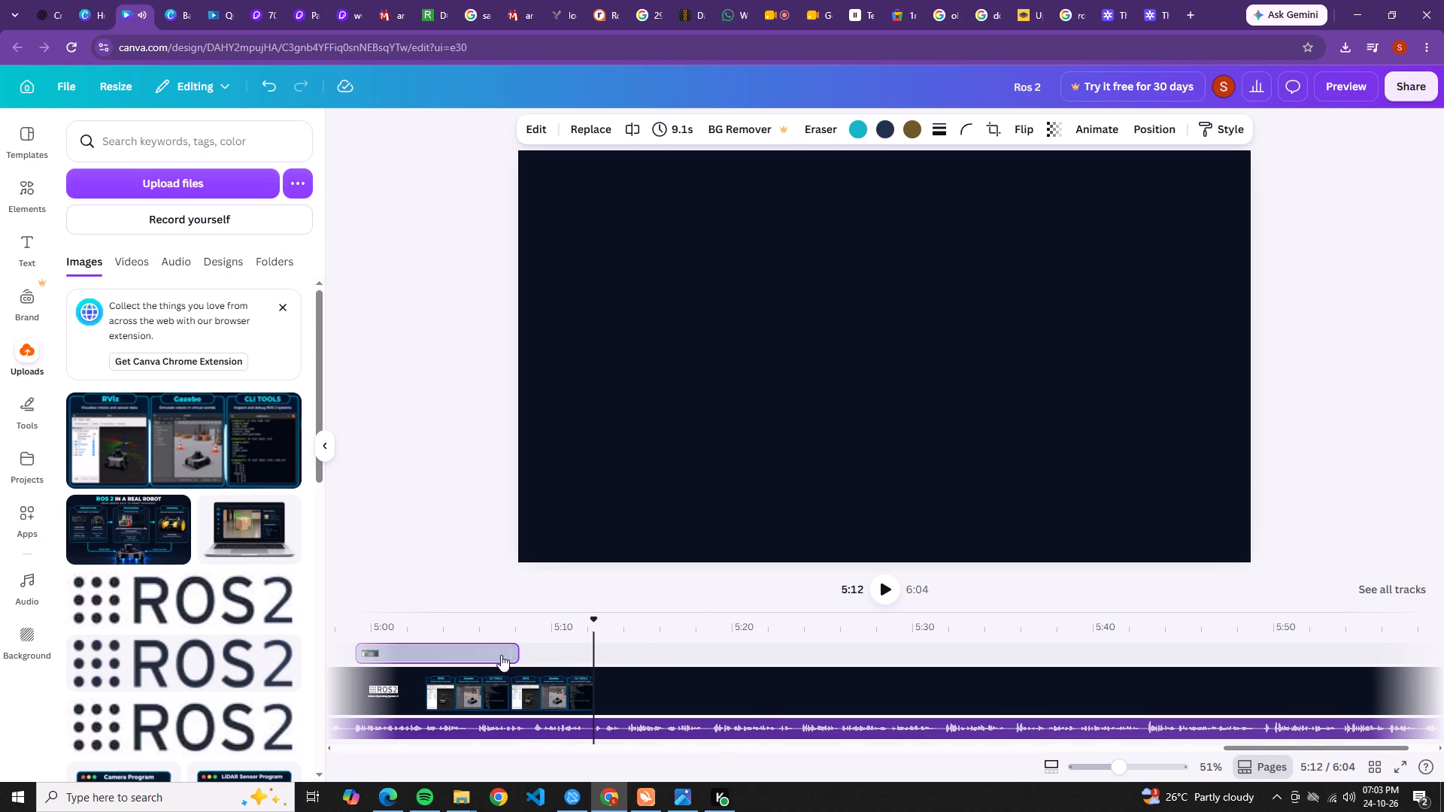
Move the RViz, Gazebo and CLI Tools image clip later on the timeline so it ends at 5:12.
left_click_drag(478, 652, 549, 654)
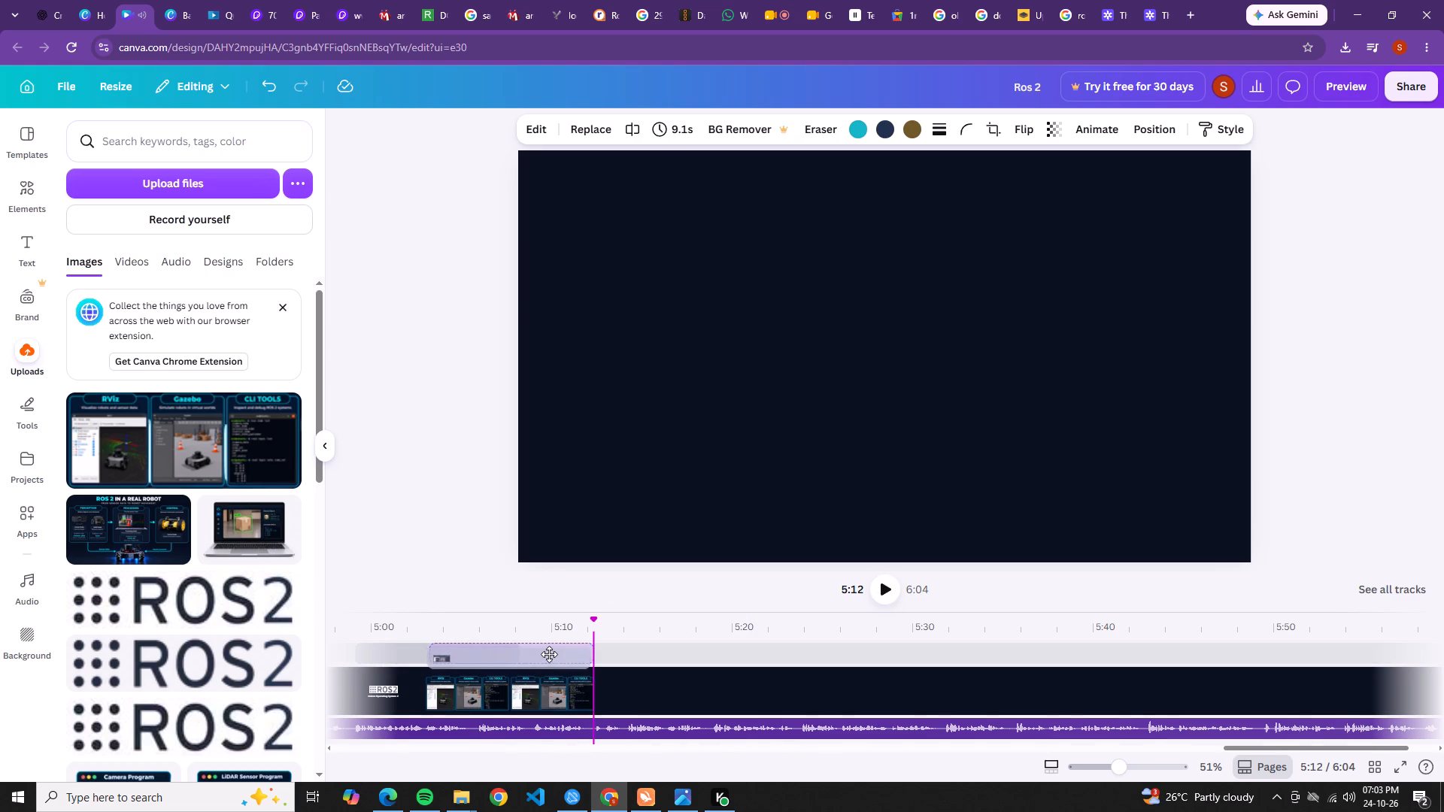
left_click_drag(549, 654, 549, 653)
Play the video from 4:59 to 5:01 and extend the image clip's start back to 5:01, for a 10.5 s duration.
left_click_drag(596, 634, 596, 633)
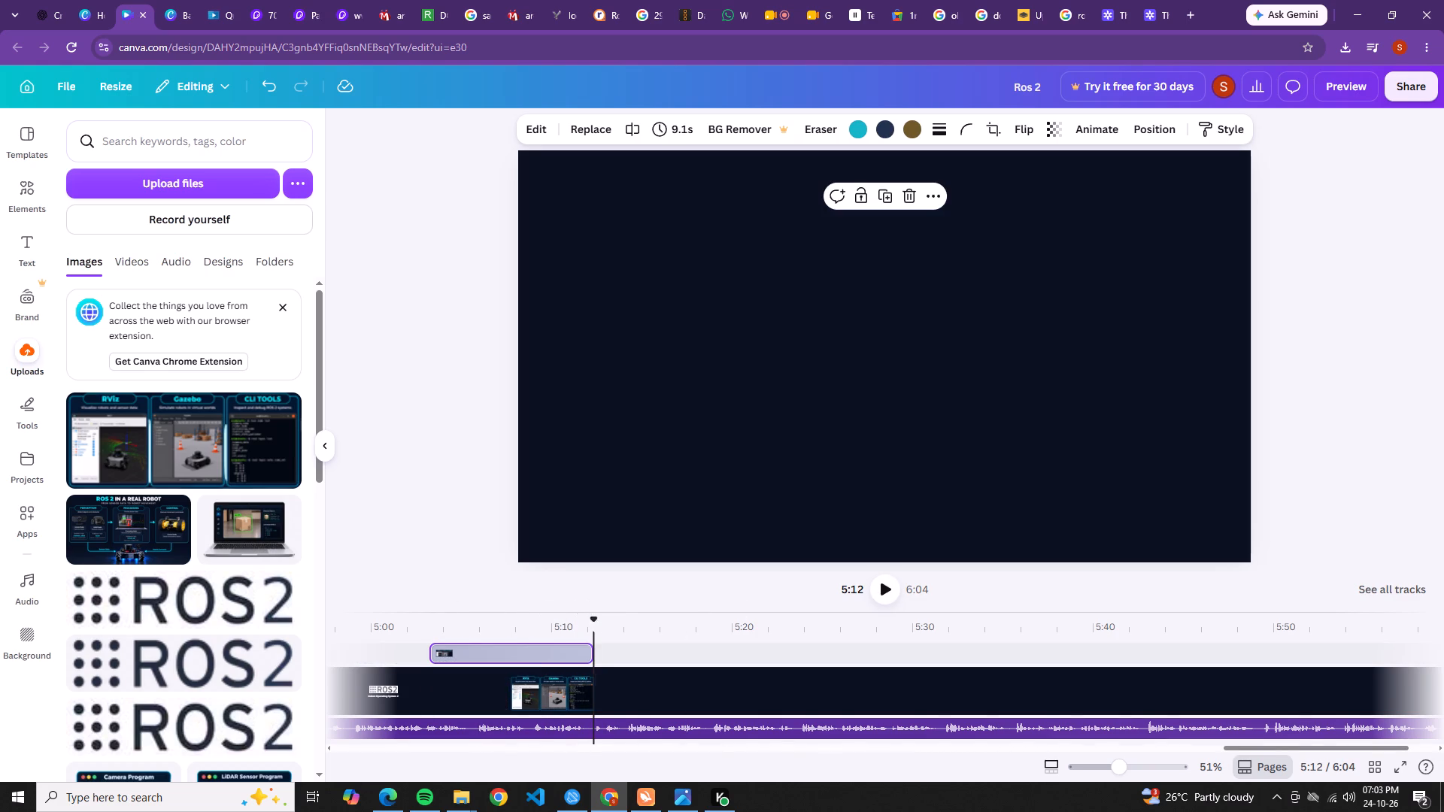
left_click_drag(596, 633, 426, 635)
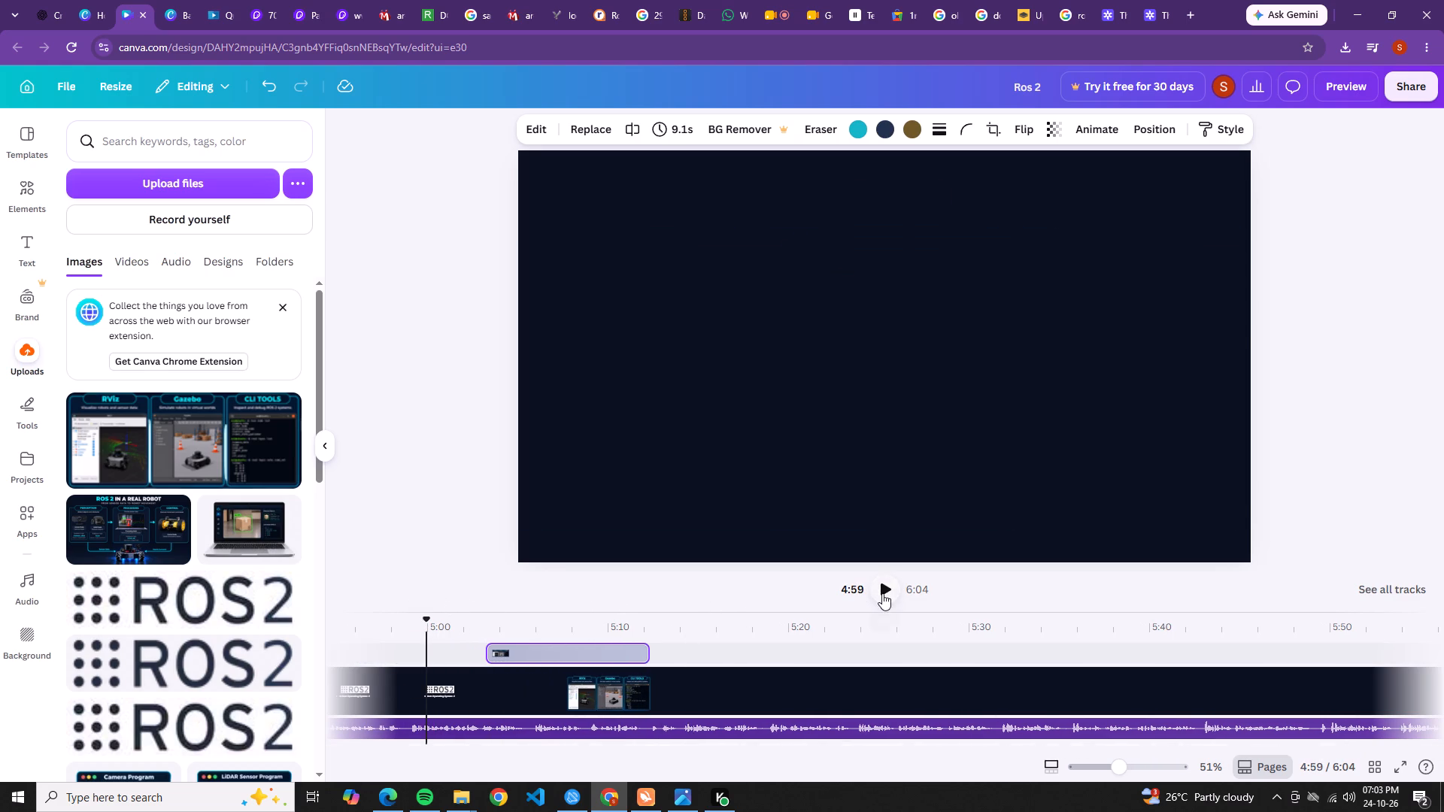
left_click(882, 593)
left_click_drag(895, 648, 893, 648)
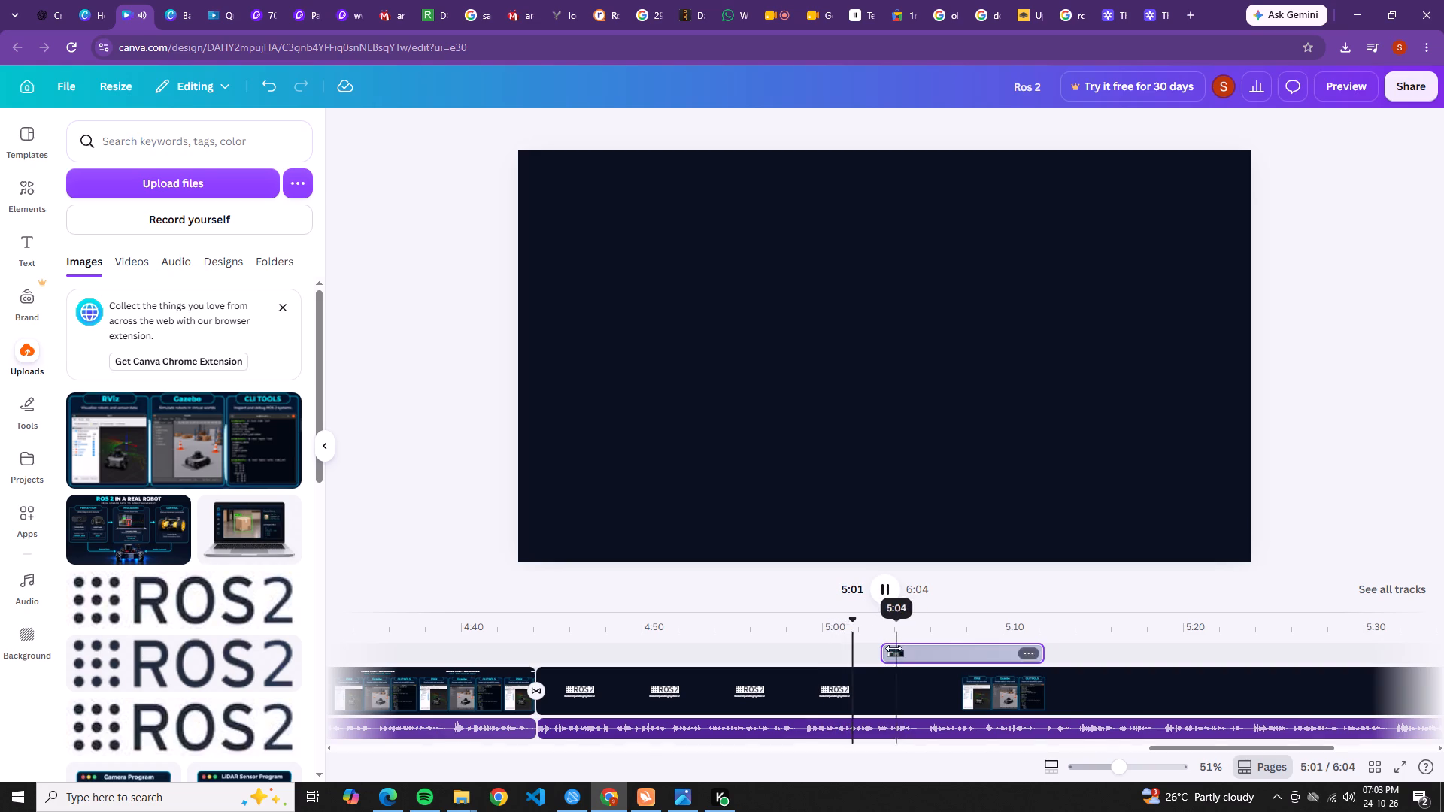
left_click_drag(893, 648, 830, 649)
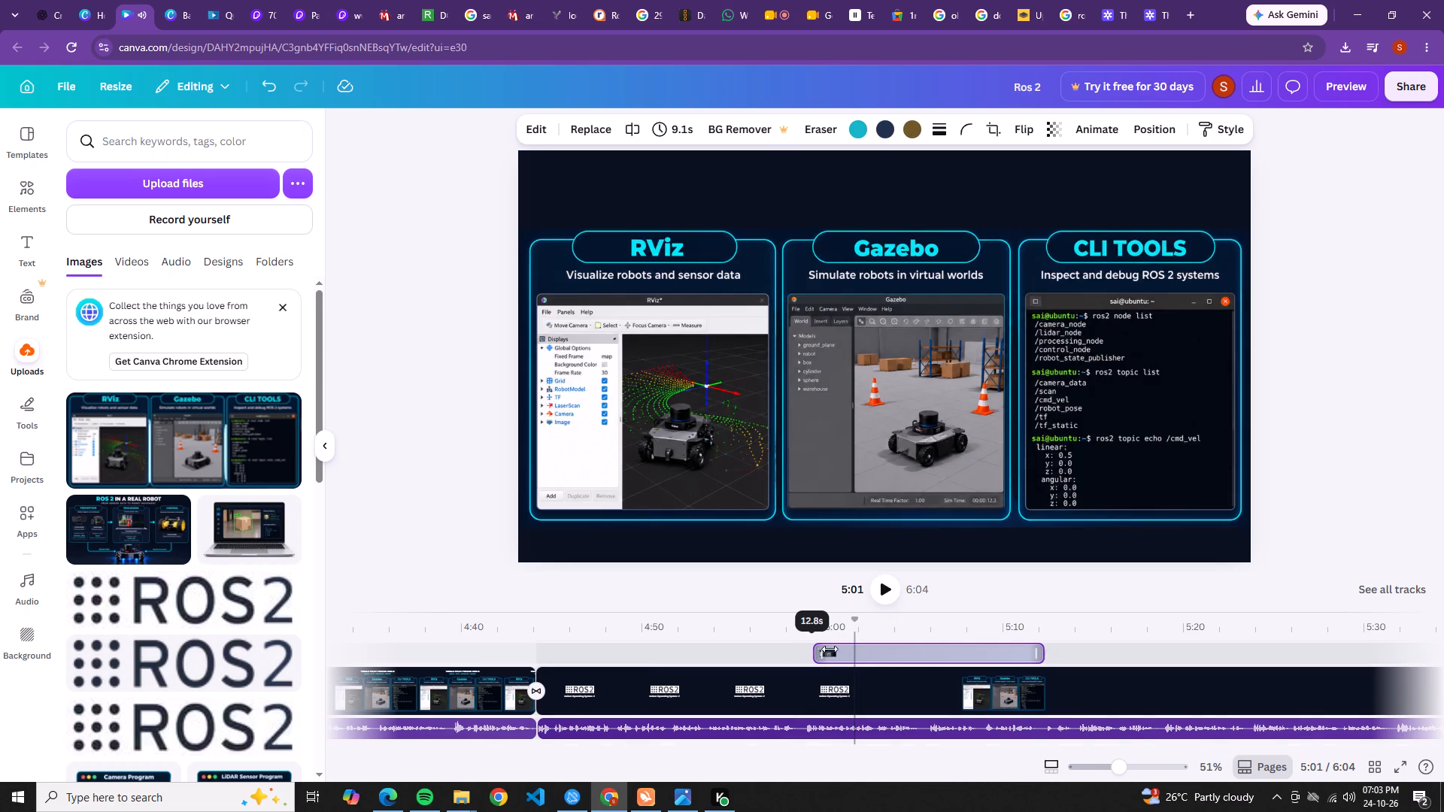
left_click_drag(830, 649, 865, 647)
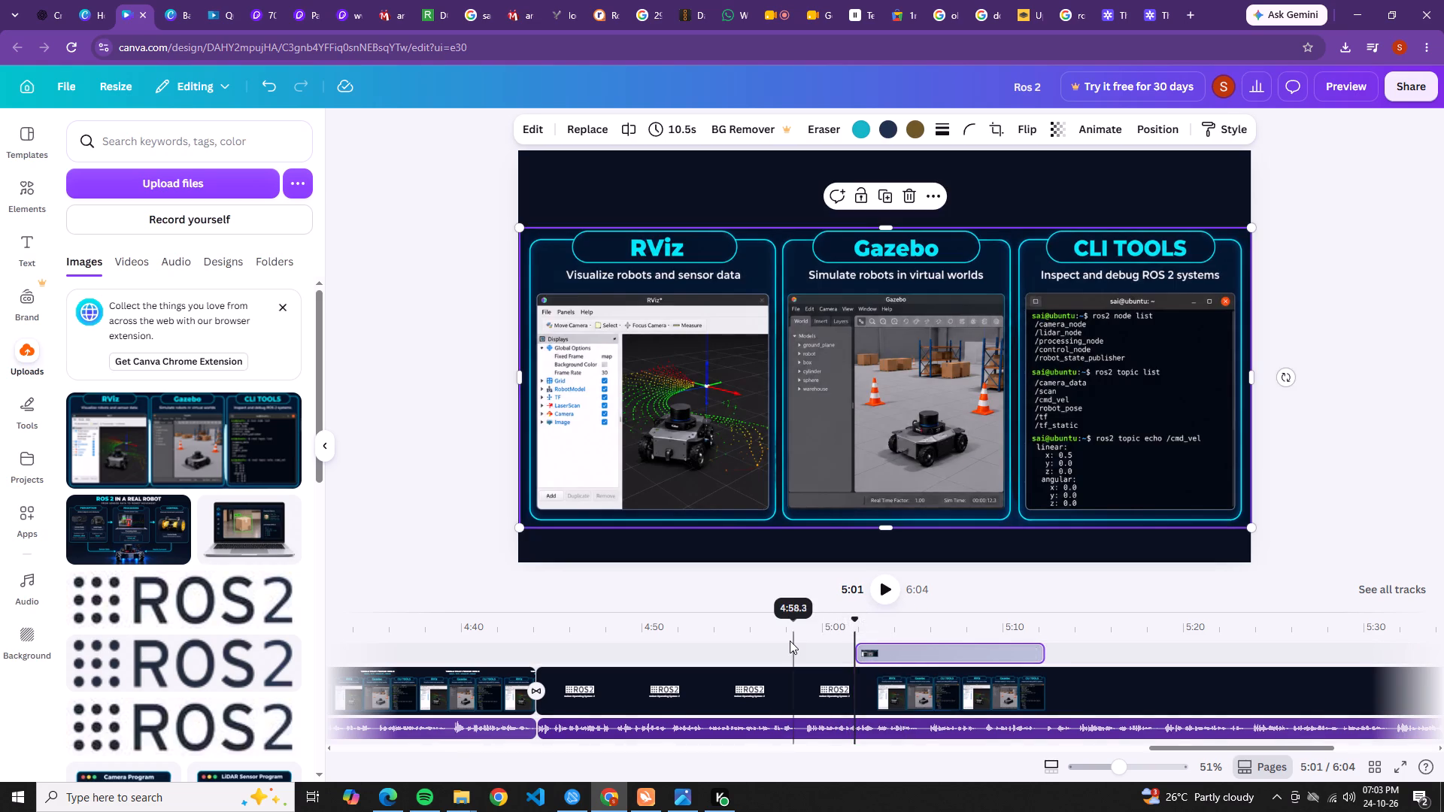
Replay the video from 4:58 and move the RViz, Gazebo and CLI Tools image clip earlier so it starts at about 5:00.
left_click(790, 641)
left_click(872, 591)
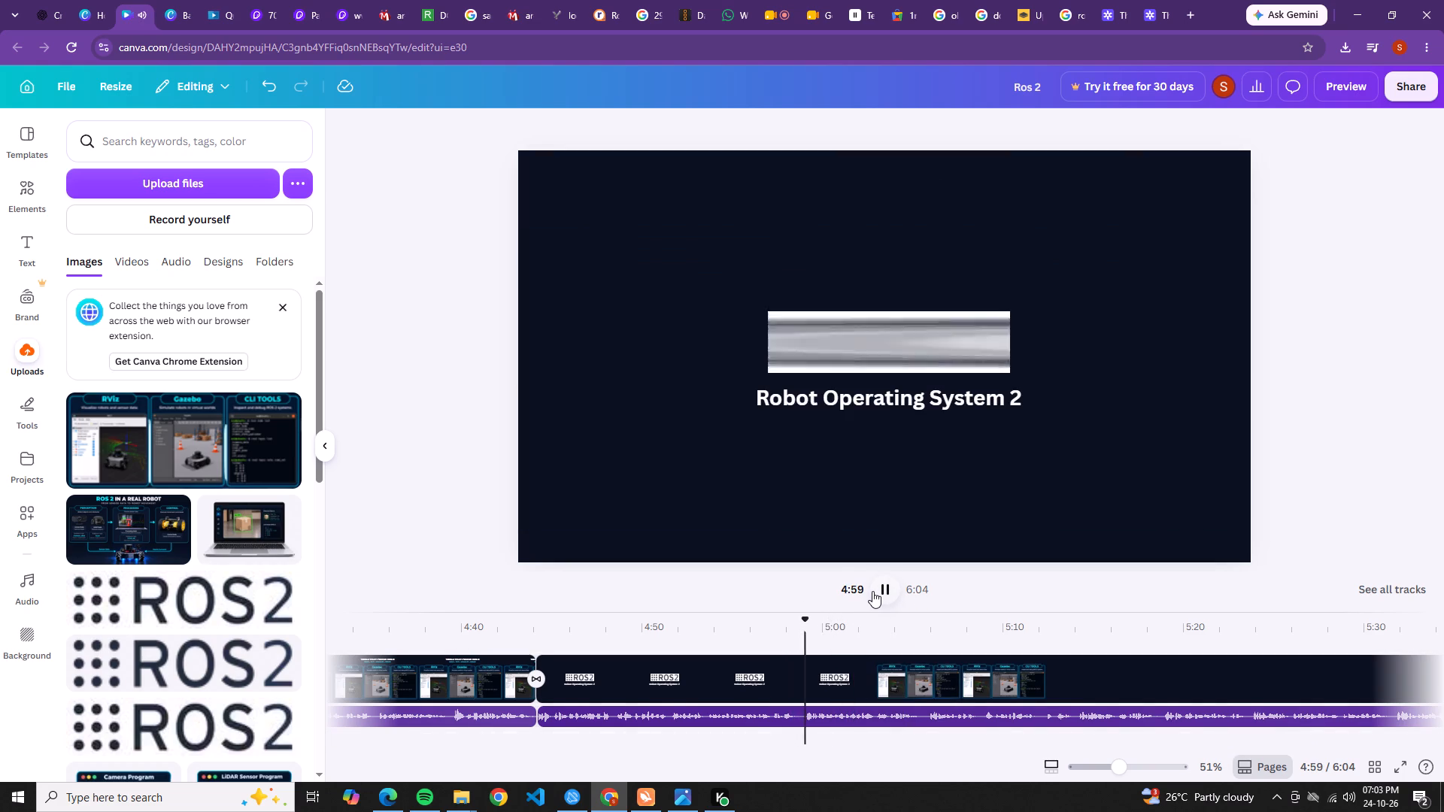
scroll(876, 616, "up", 3)
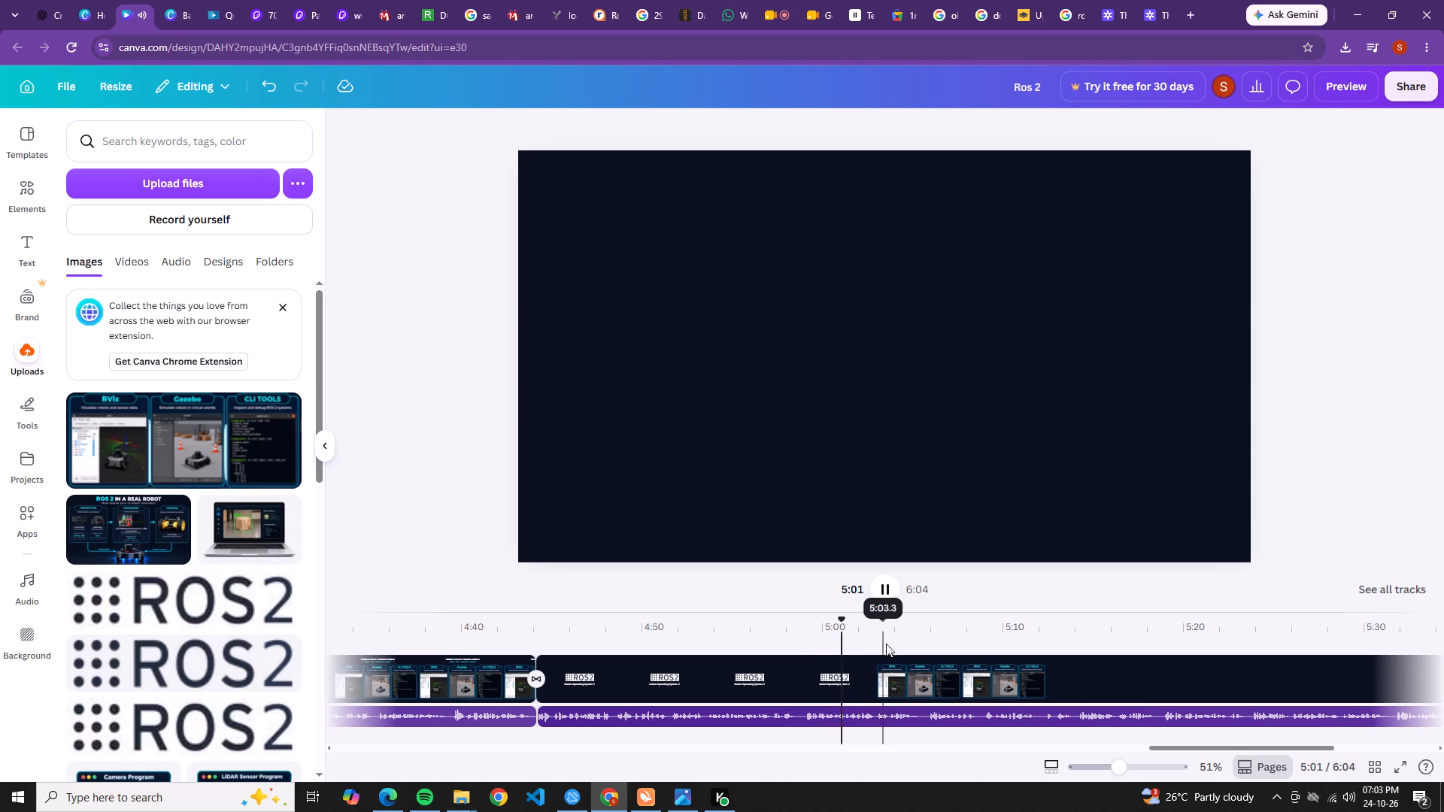
left_click(894, 664)
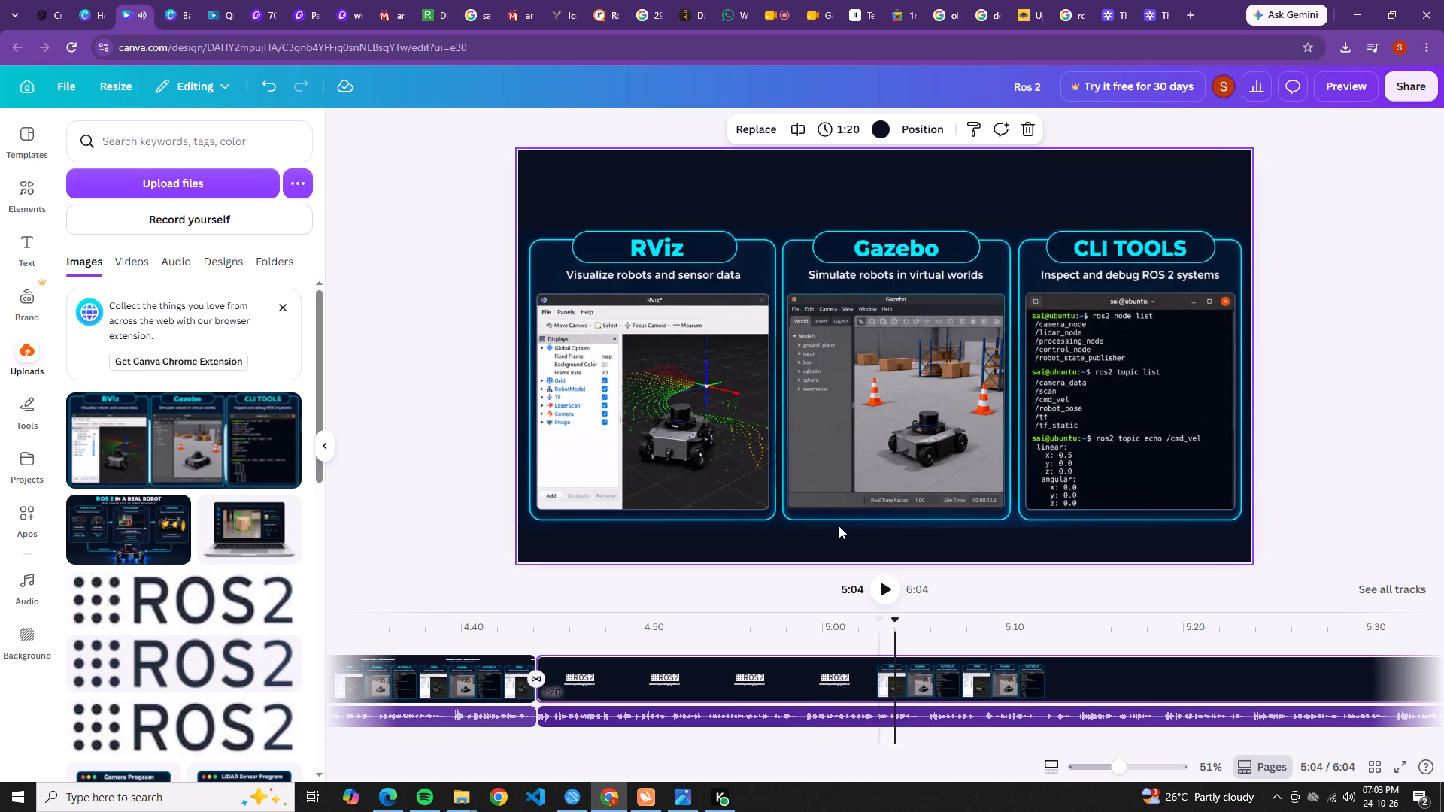
left_click(839, 524)
left_click_drag(876, 649, 851, 651)
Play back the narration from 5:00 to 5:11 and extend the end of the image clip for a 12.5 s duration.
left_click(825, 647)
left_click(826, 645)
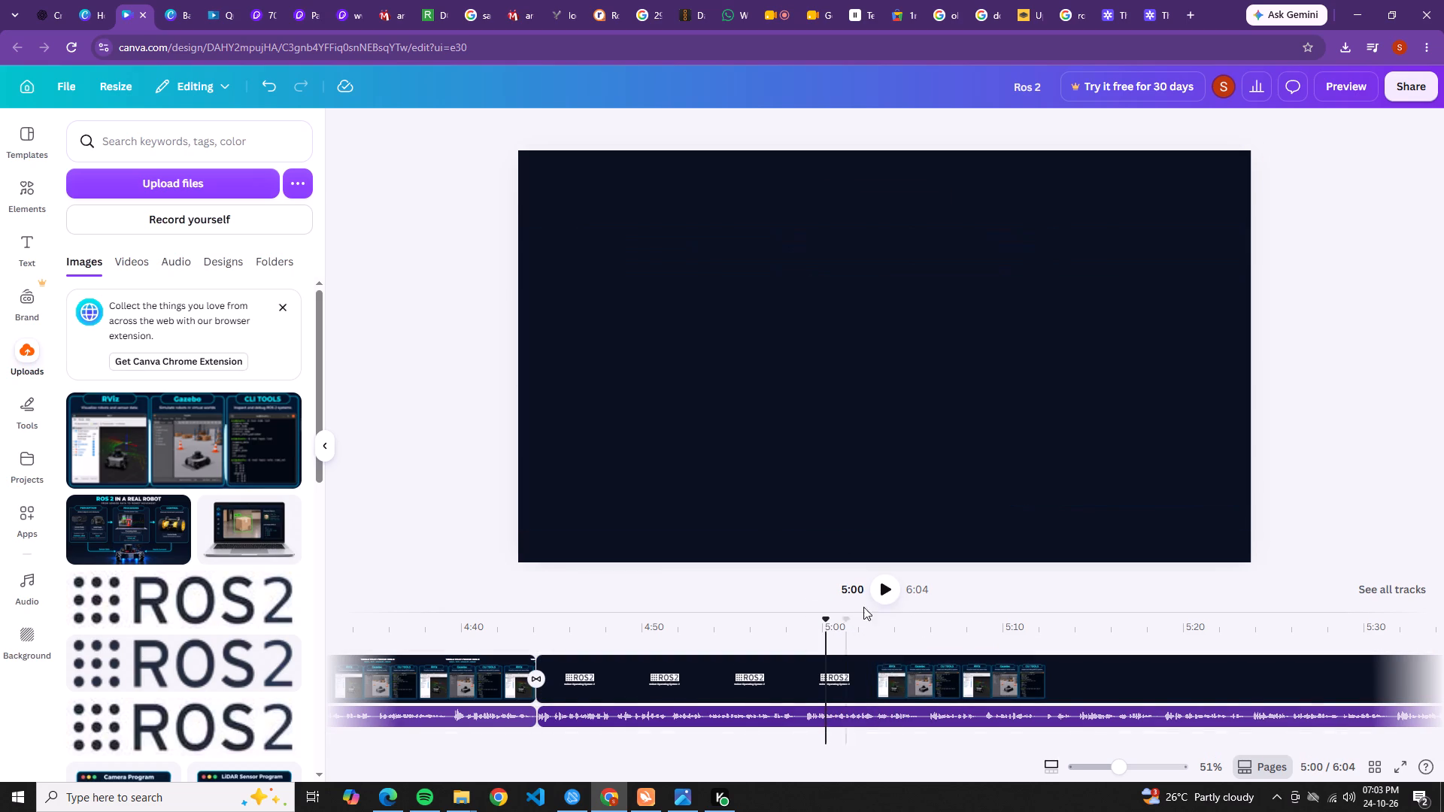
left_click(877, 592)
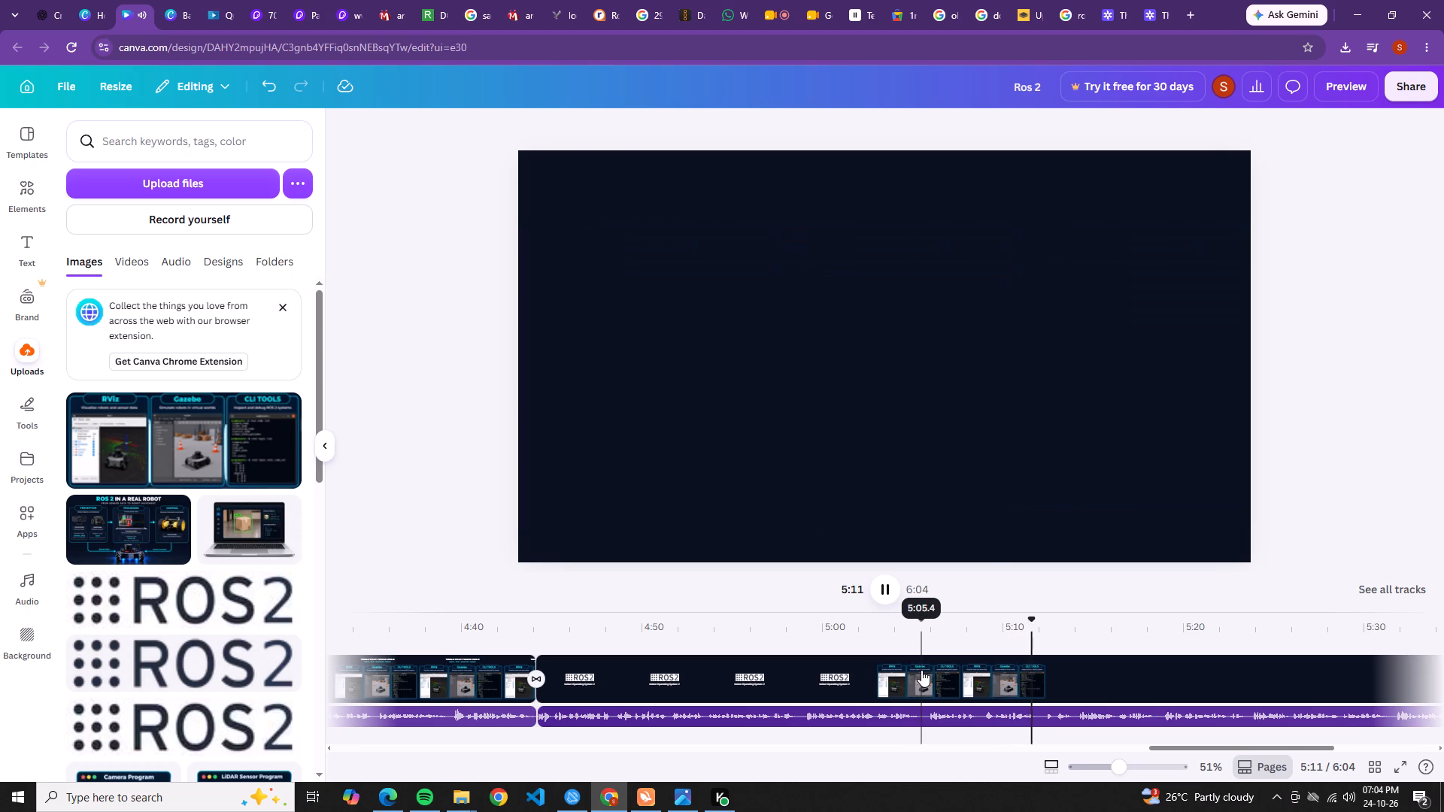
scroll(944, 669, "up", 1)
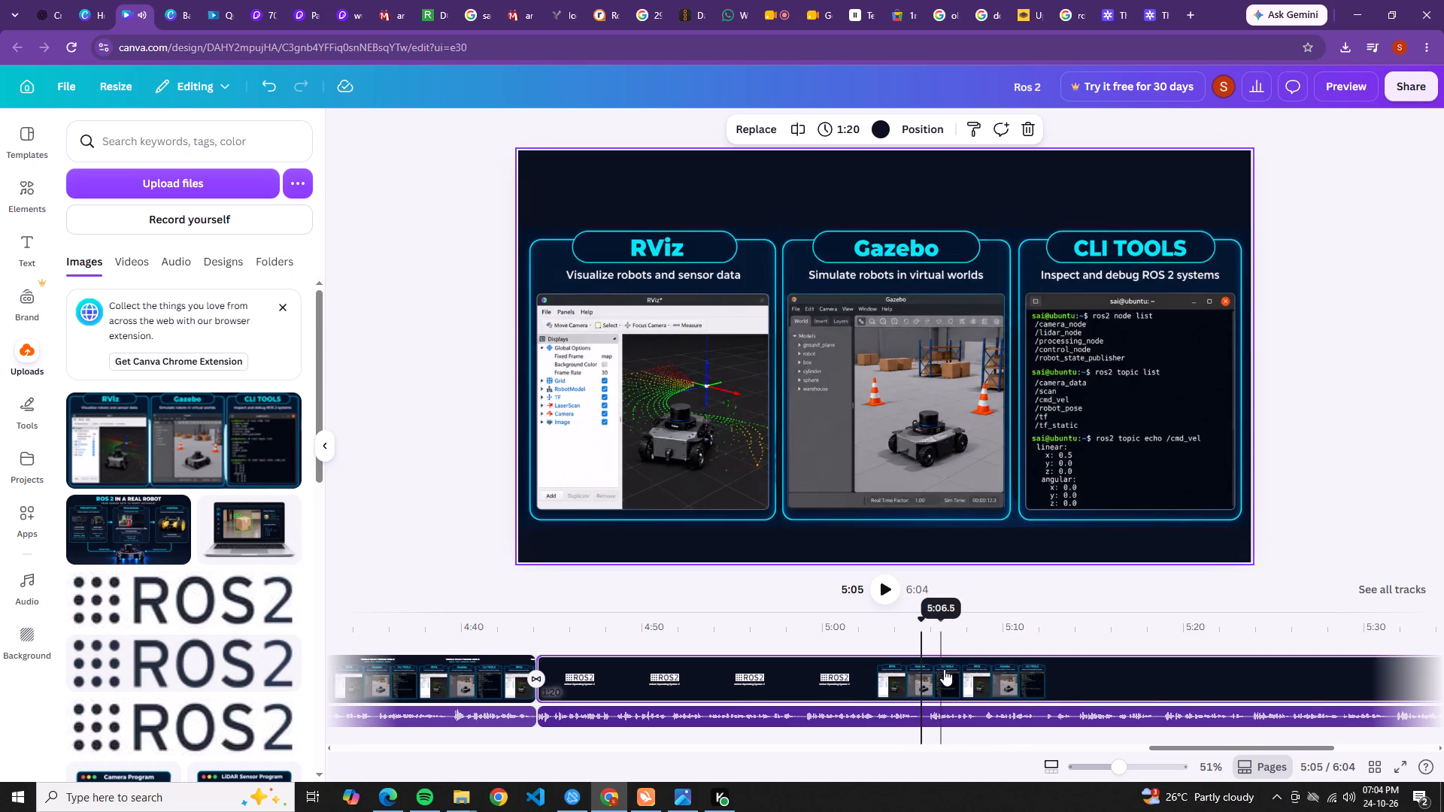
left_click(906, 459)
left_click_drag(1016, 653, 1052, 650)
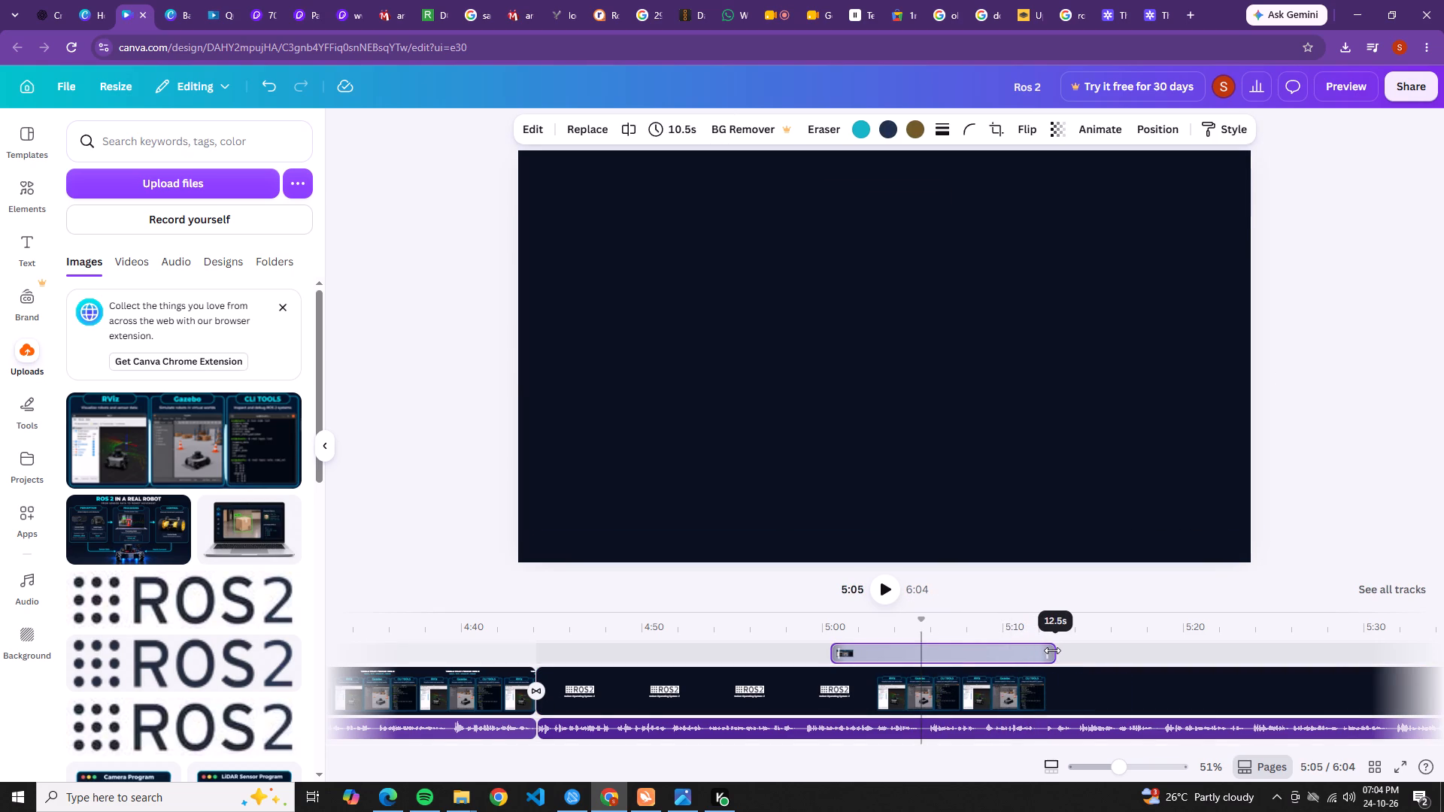
Listen to the narration through 5:25 and extend the image clip's end to 5:24, for a 24.2 s duration.
left_click(875, 594)
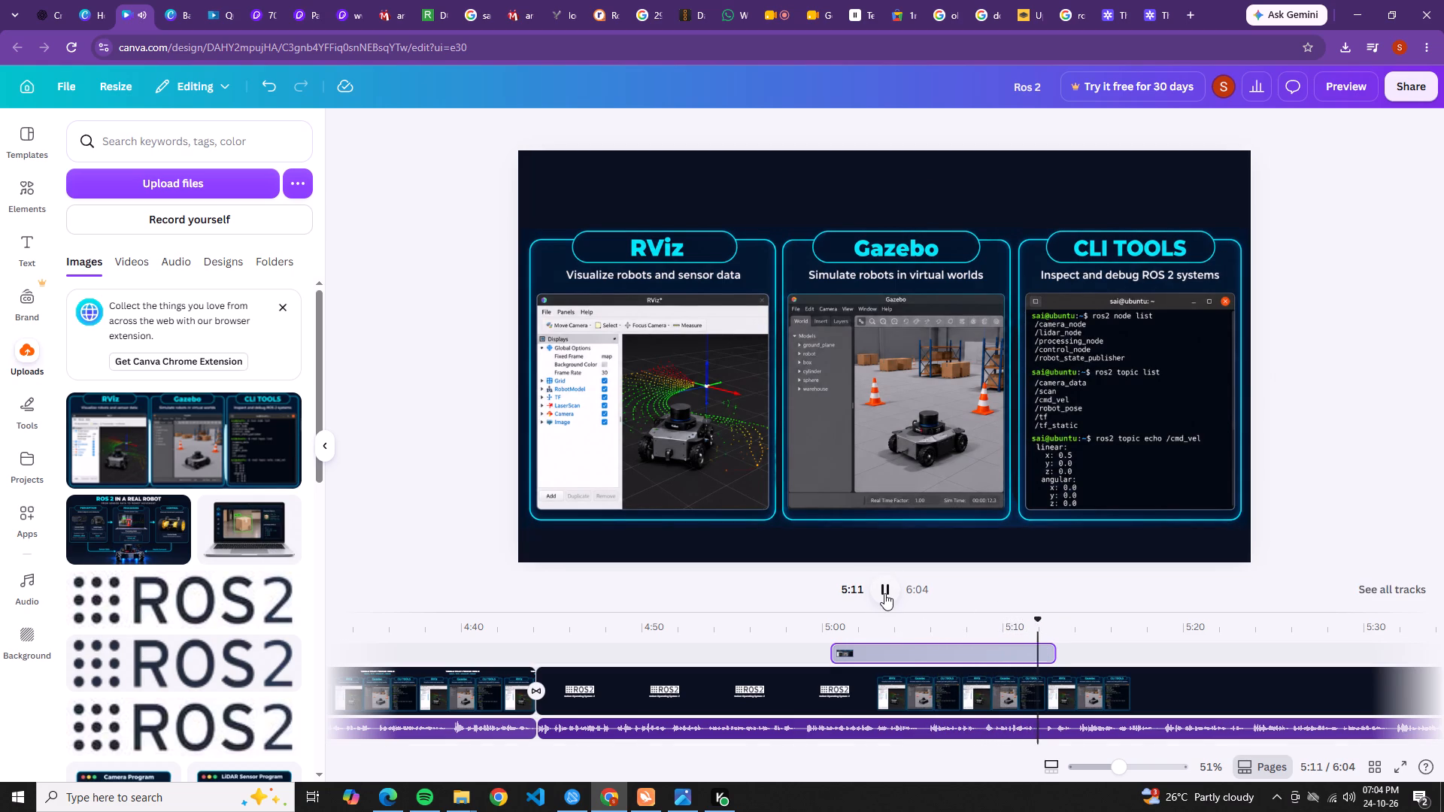
left_click(884, 593)
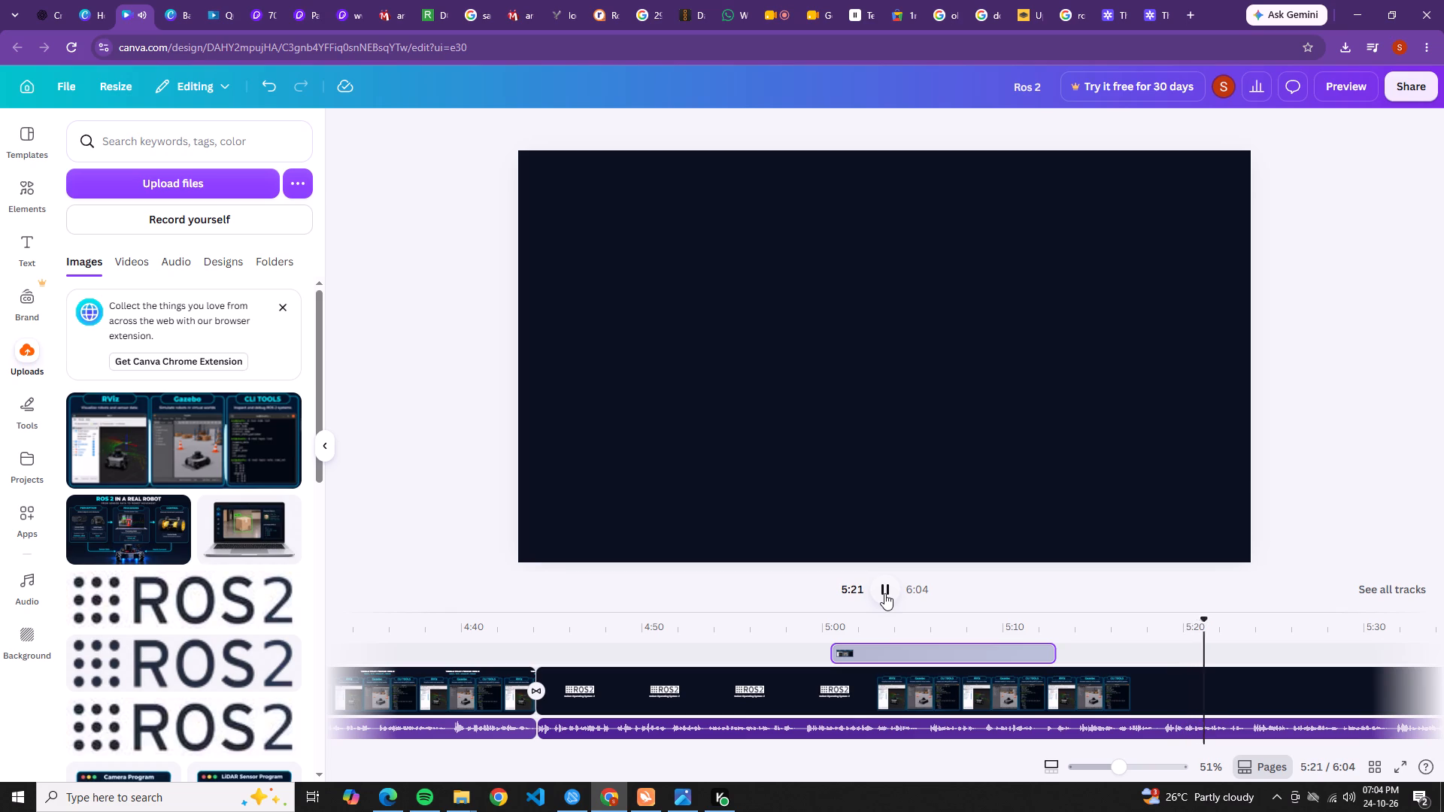
left_click(884, 593)
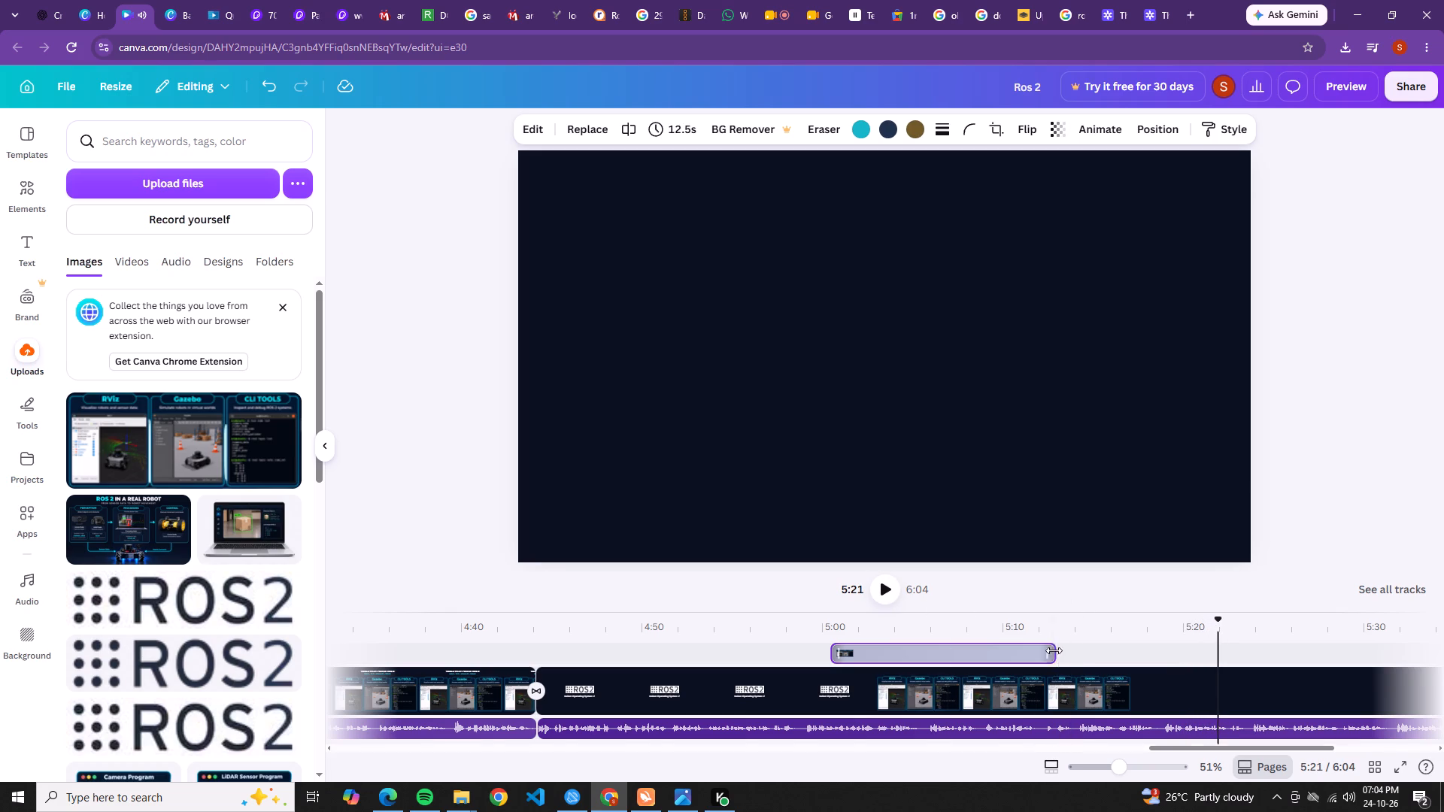
left_click_drag(1054, 650, 1215, 647)
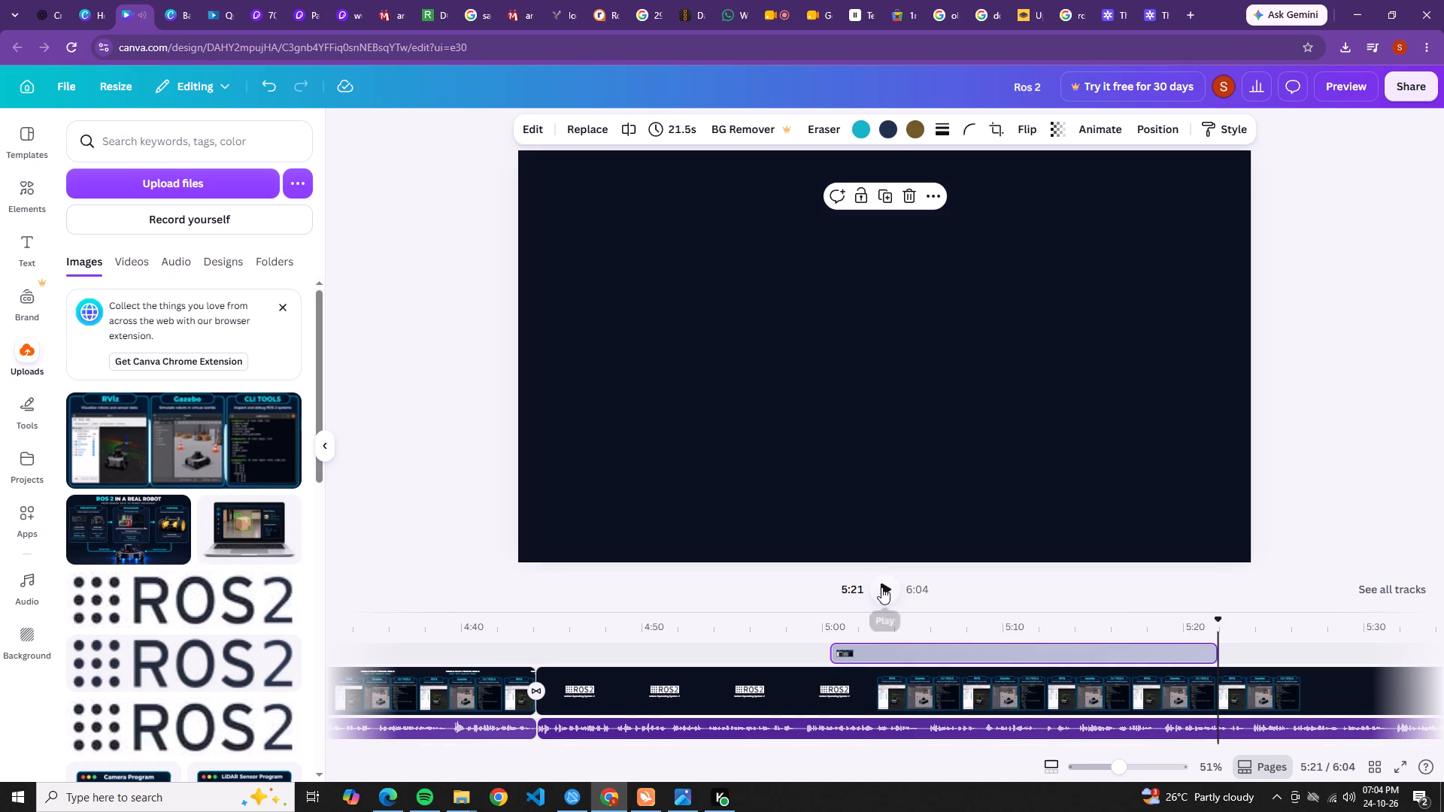
left_click(881, 587)
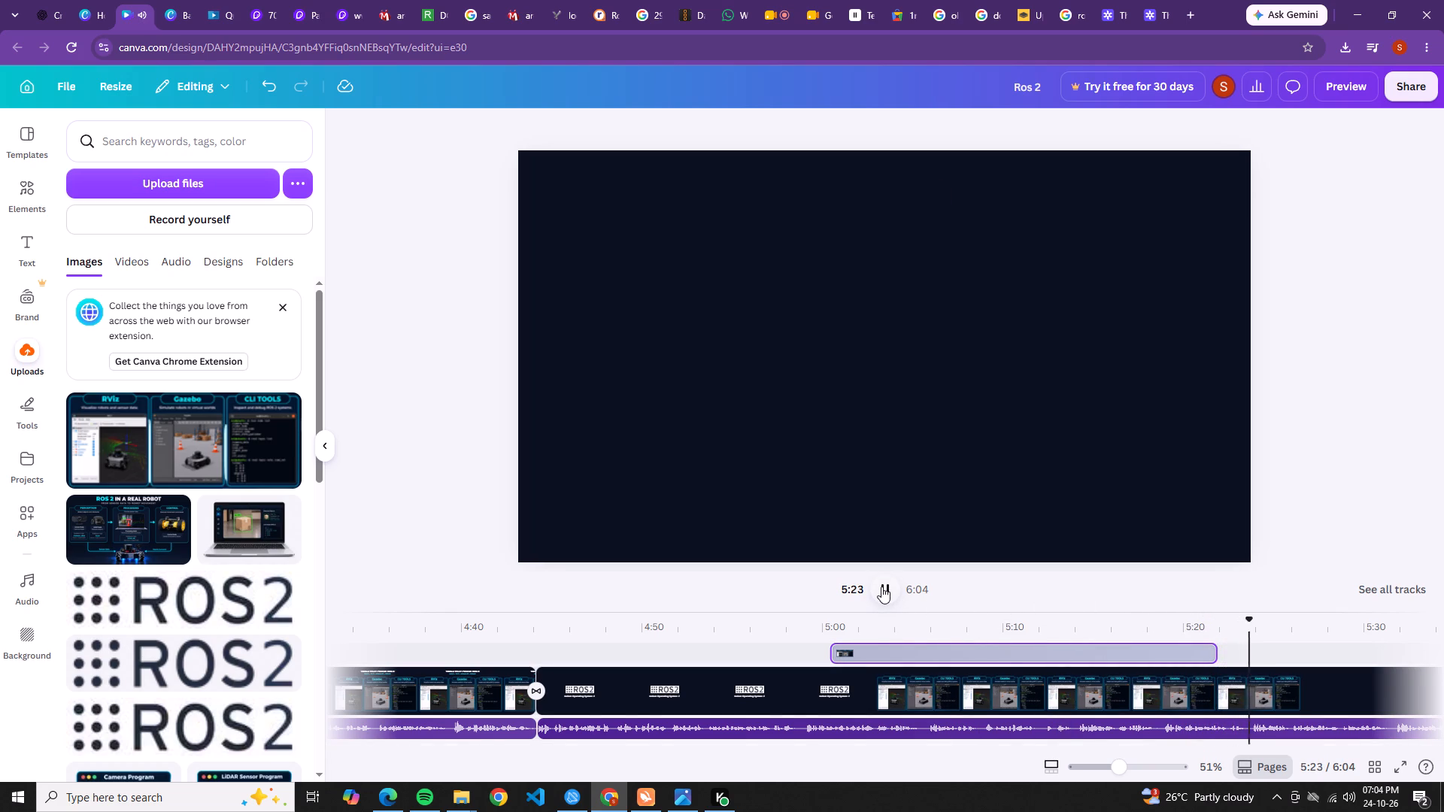
left_click(881, 586)
left_click_drag(1212, 662, 1215, 662)
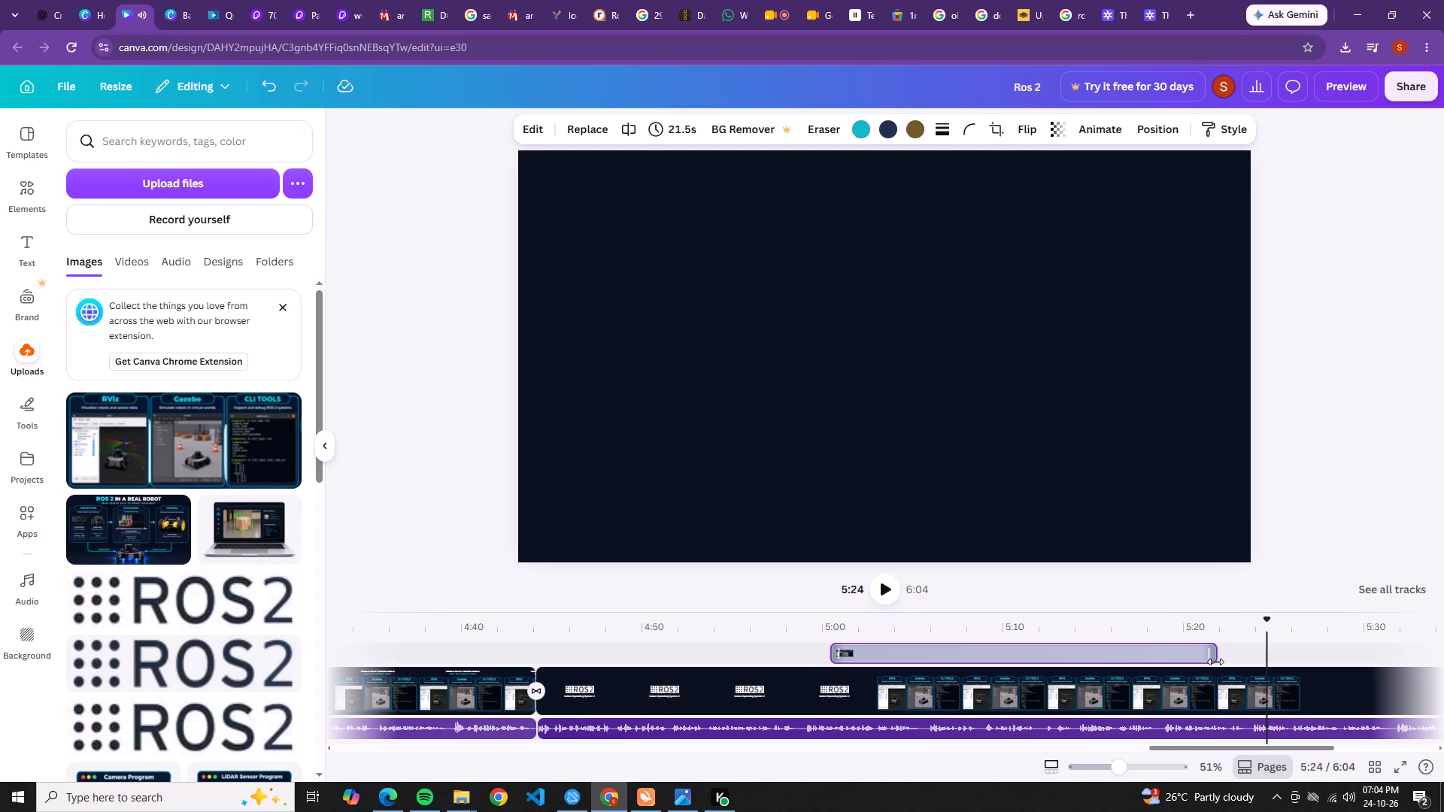
left_click_drag(1215, 662, 1255, 661)
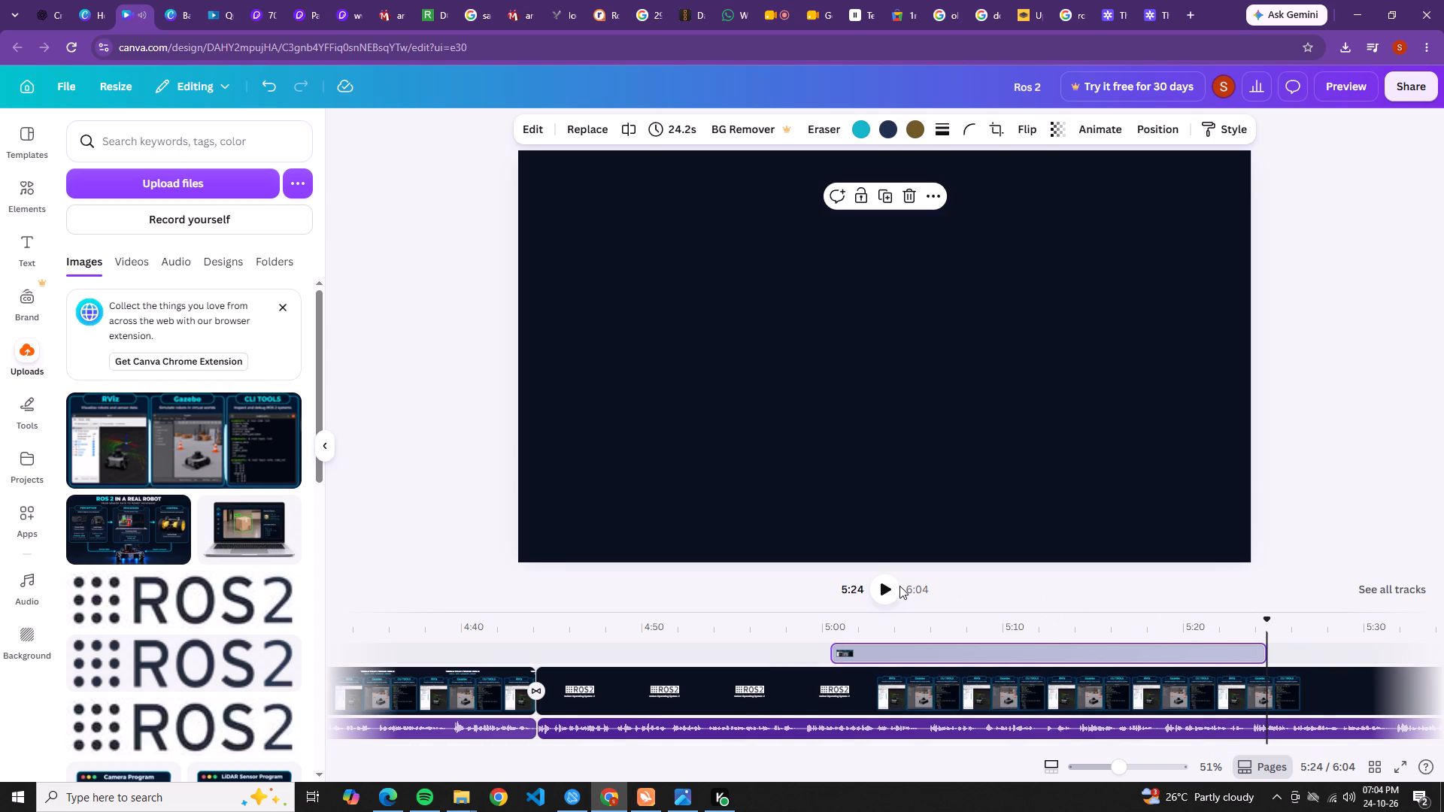
left_click(893, 586)
left_click(893, 586)
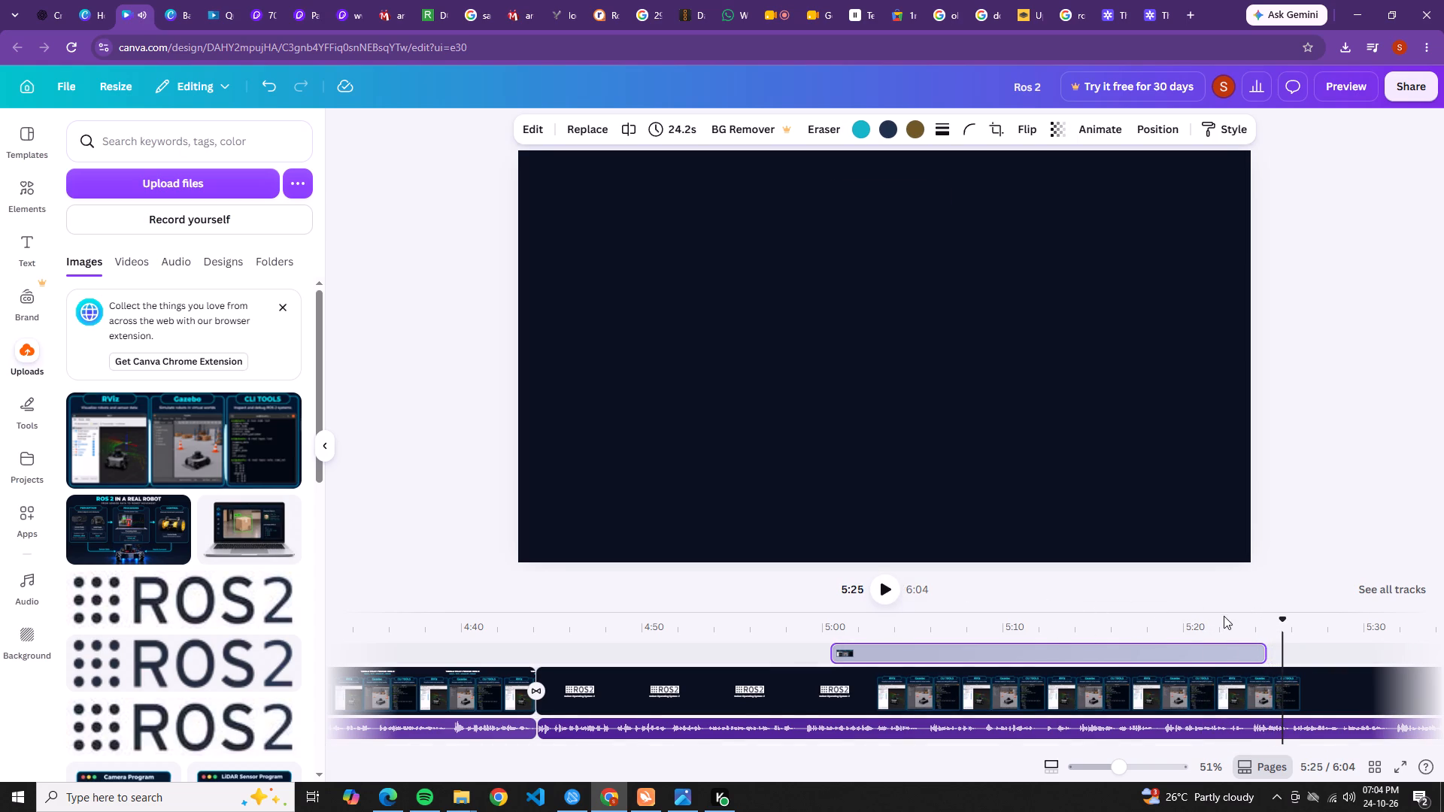
Search the Canva elements library for "virtual box".
left_click(8, 210)
left_click(128, 140)
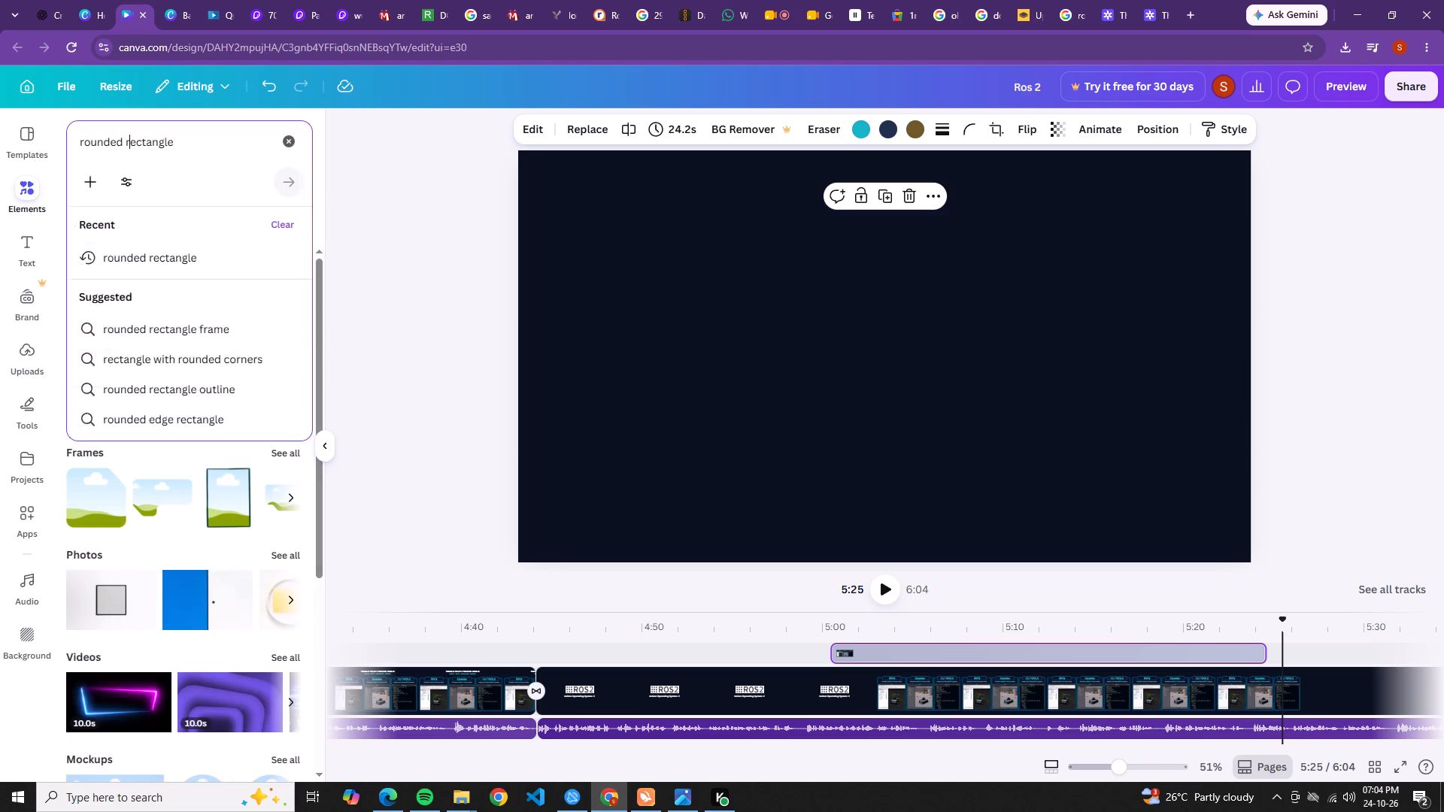
left_click_drag(268, 140, 111, 138)
left_click_drag(184, 144, 74, 138)
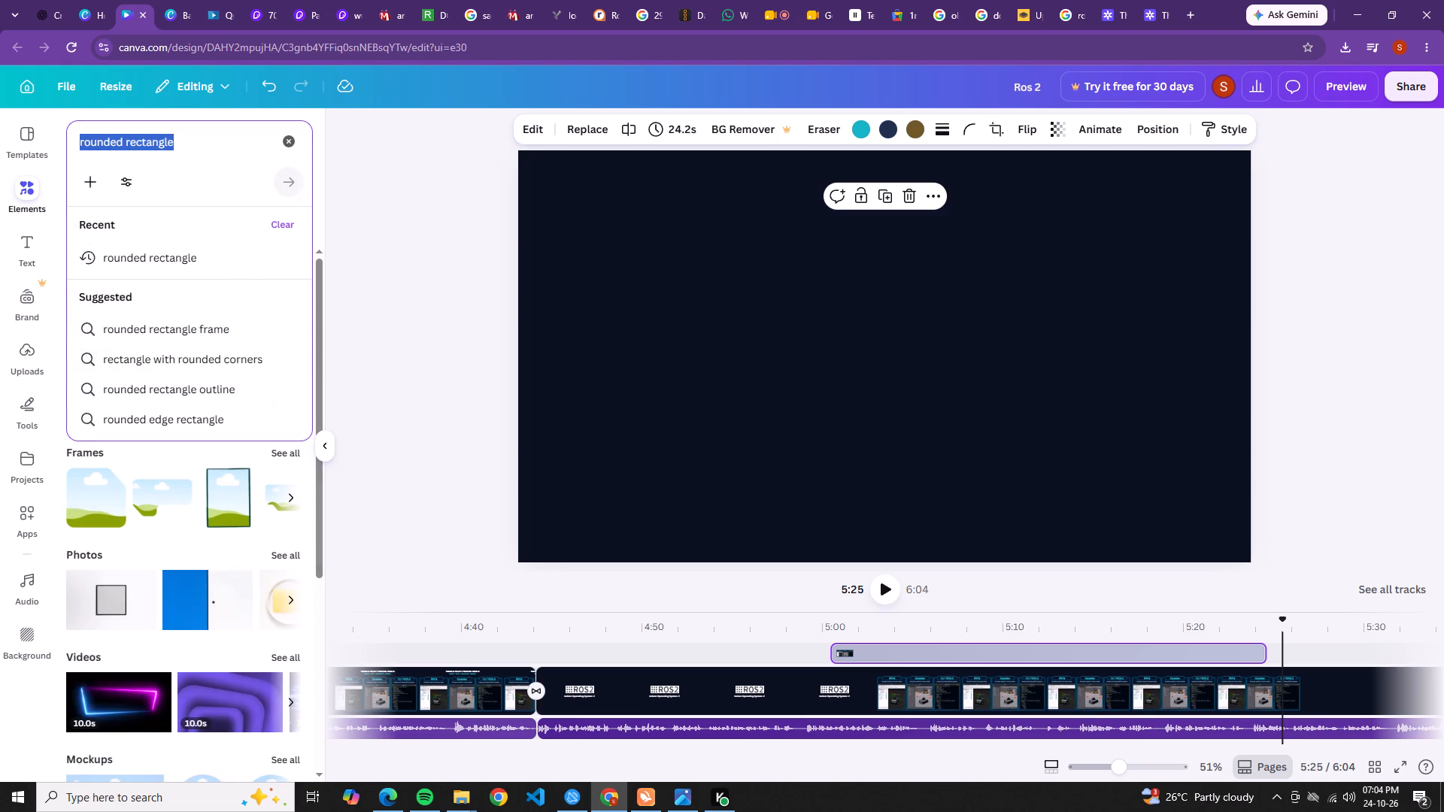
type("virtu")
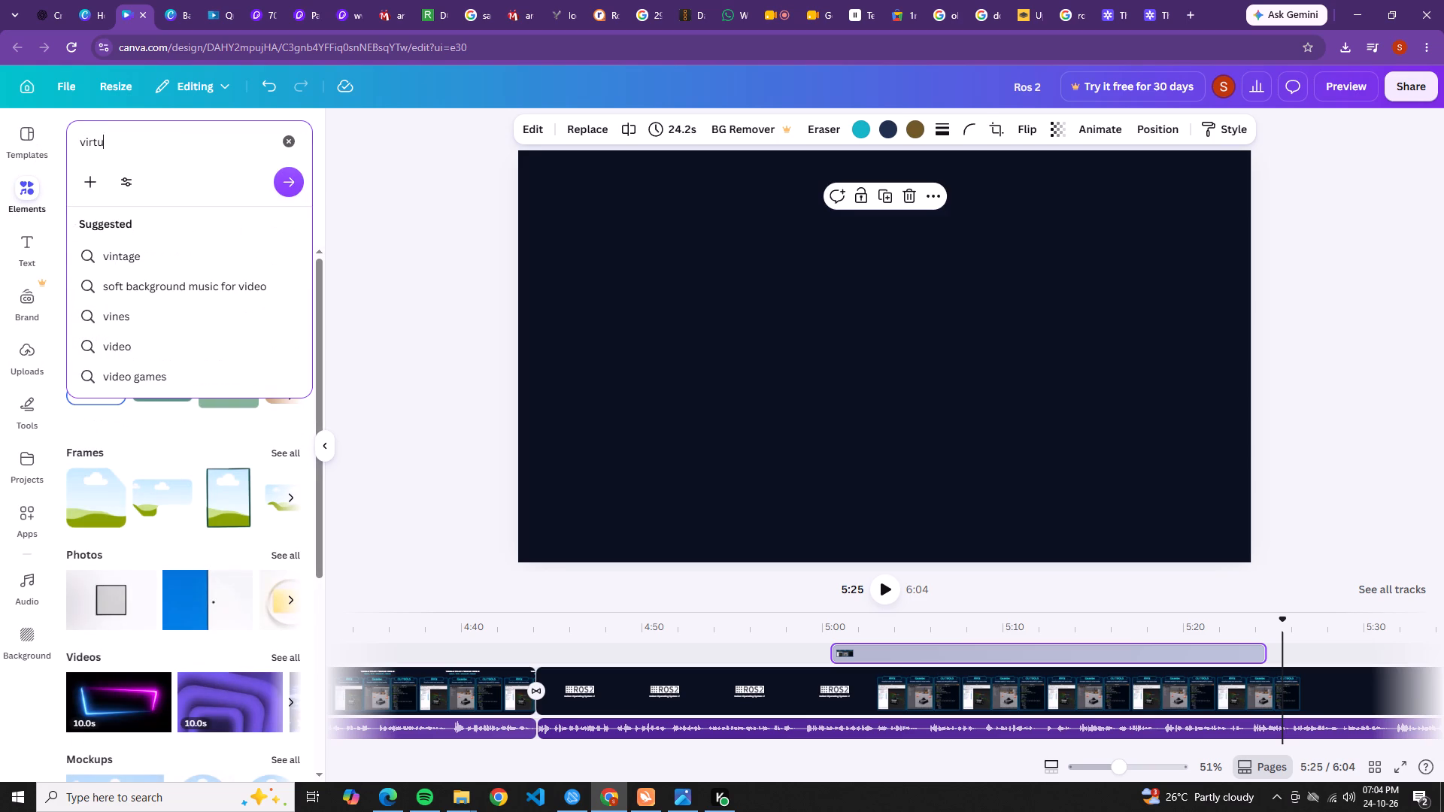
type("a;")
key("space")
key("space")
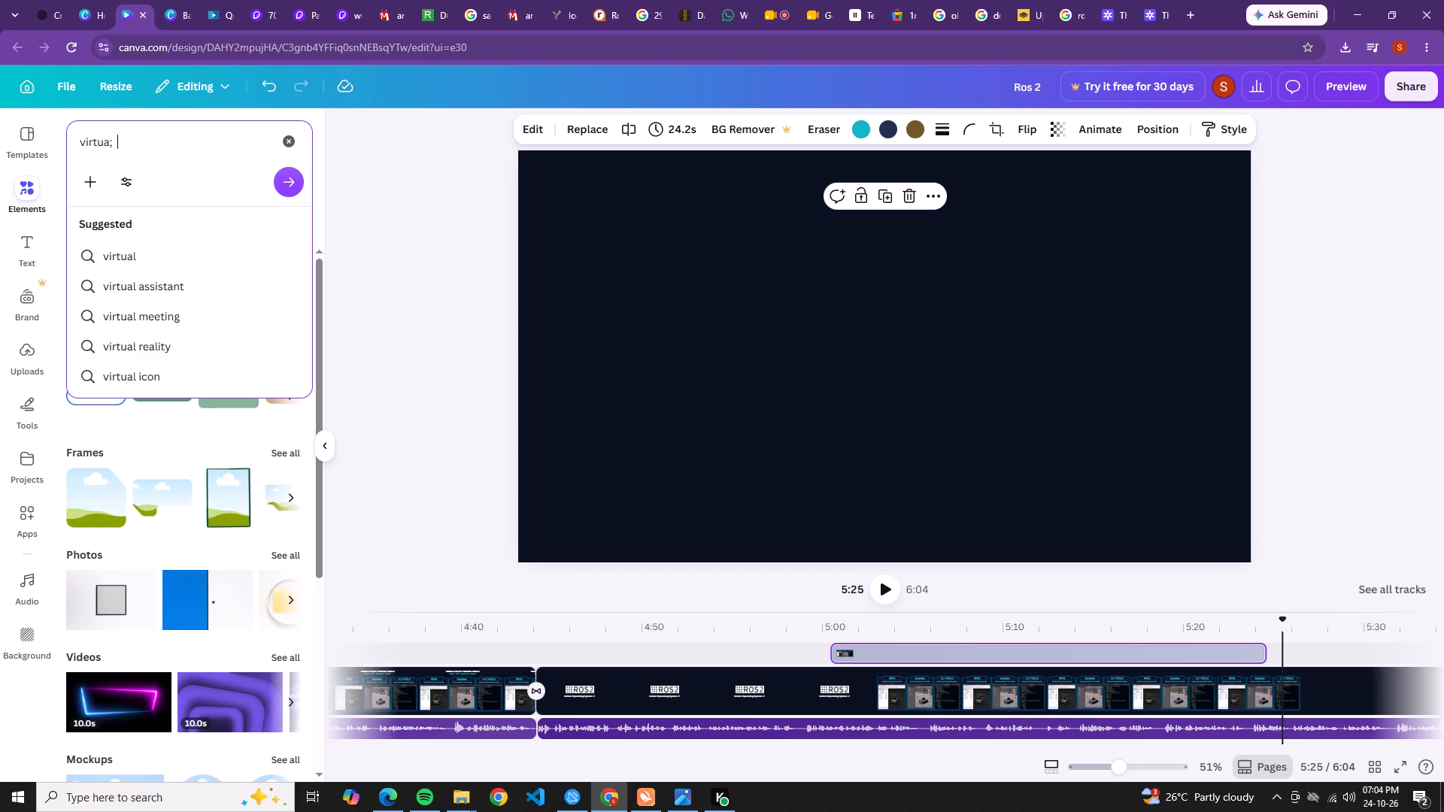
type("bo")
key("BackSpace")
key("BackSpace")
key("BackSpace")
key("BackSpace")
key("BackSpace")
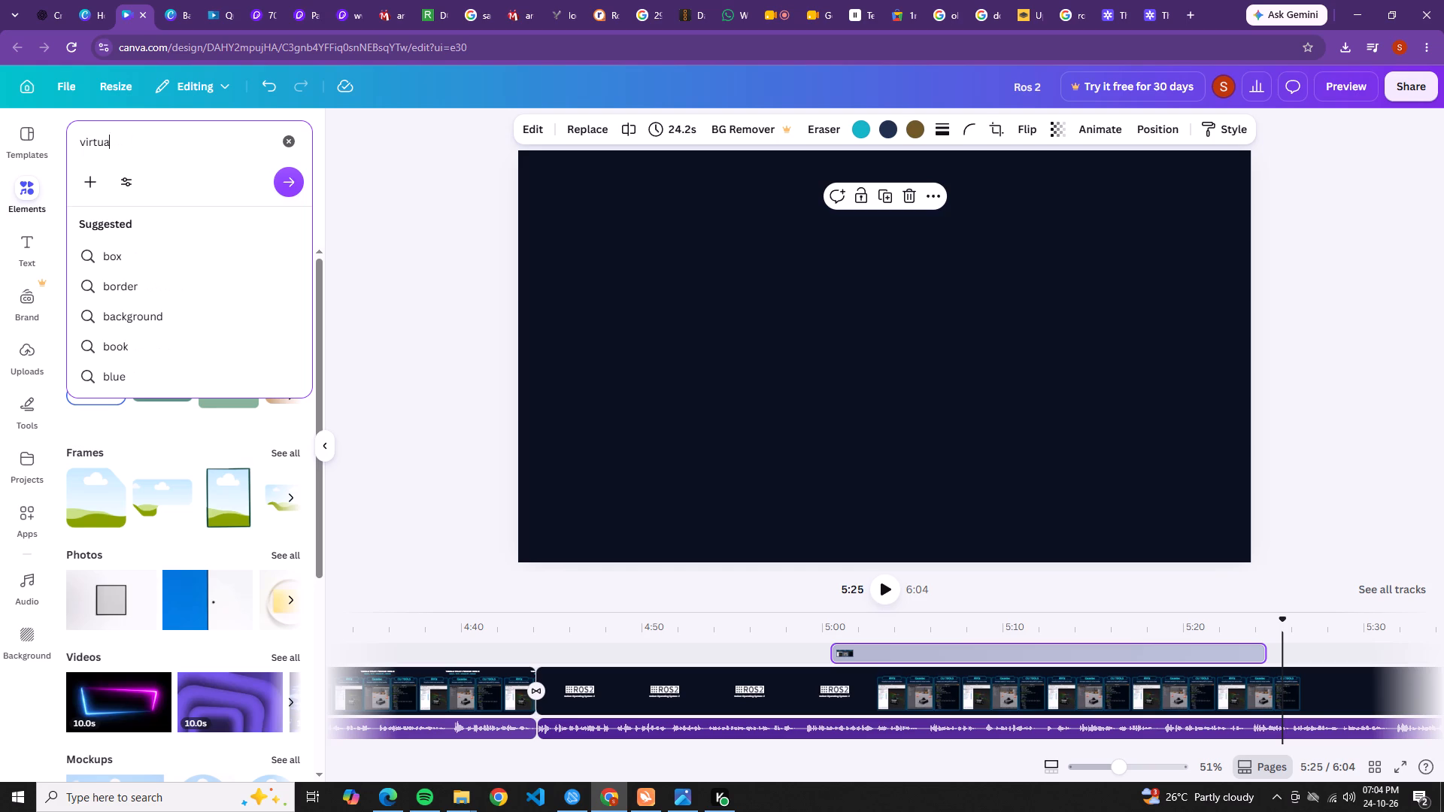
type("l box")
key("Return")
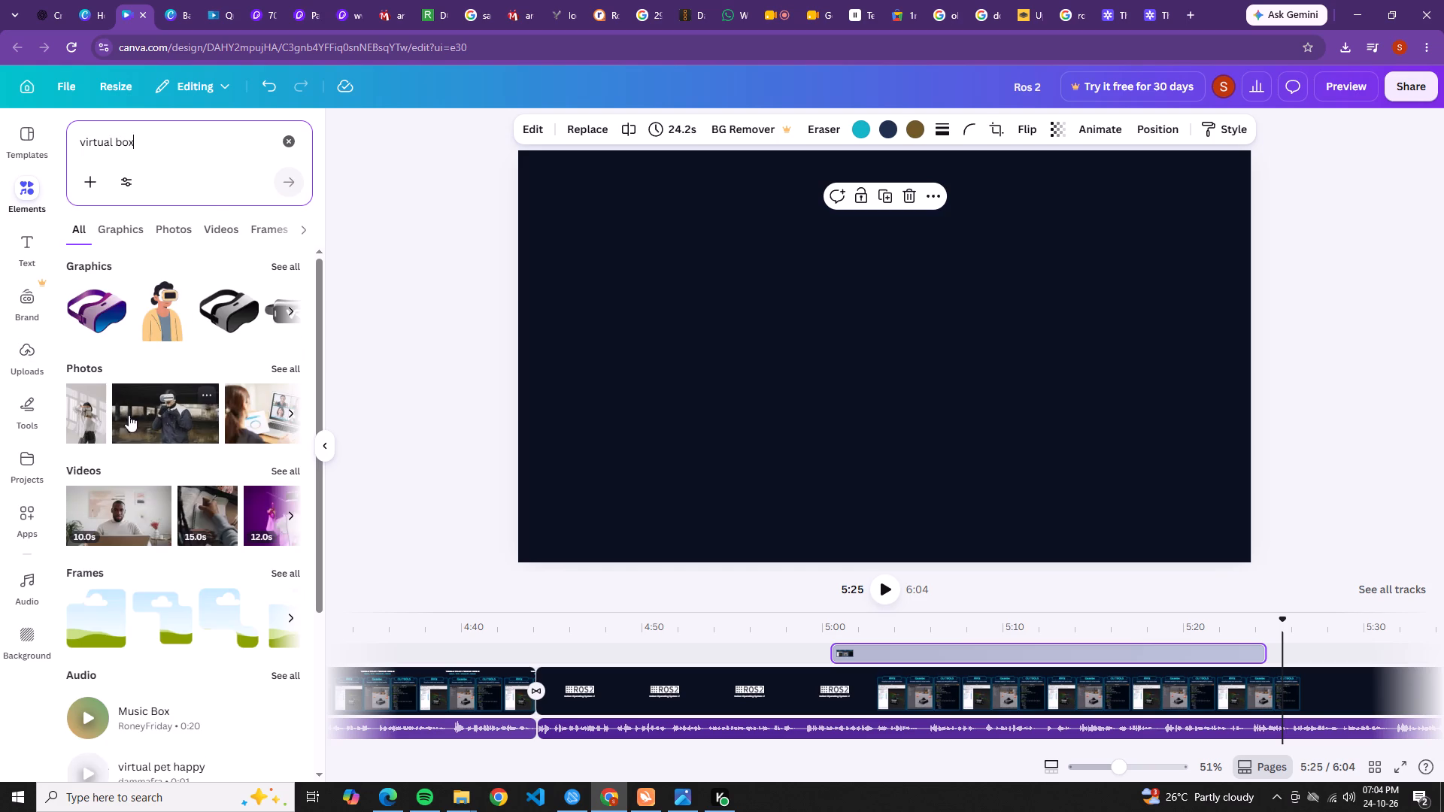
Search Google in a new browser tab for "virtualbox logo png".
left_click(1186, 9)
left_click(1128, 52)
type("virt")
key("Down")
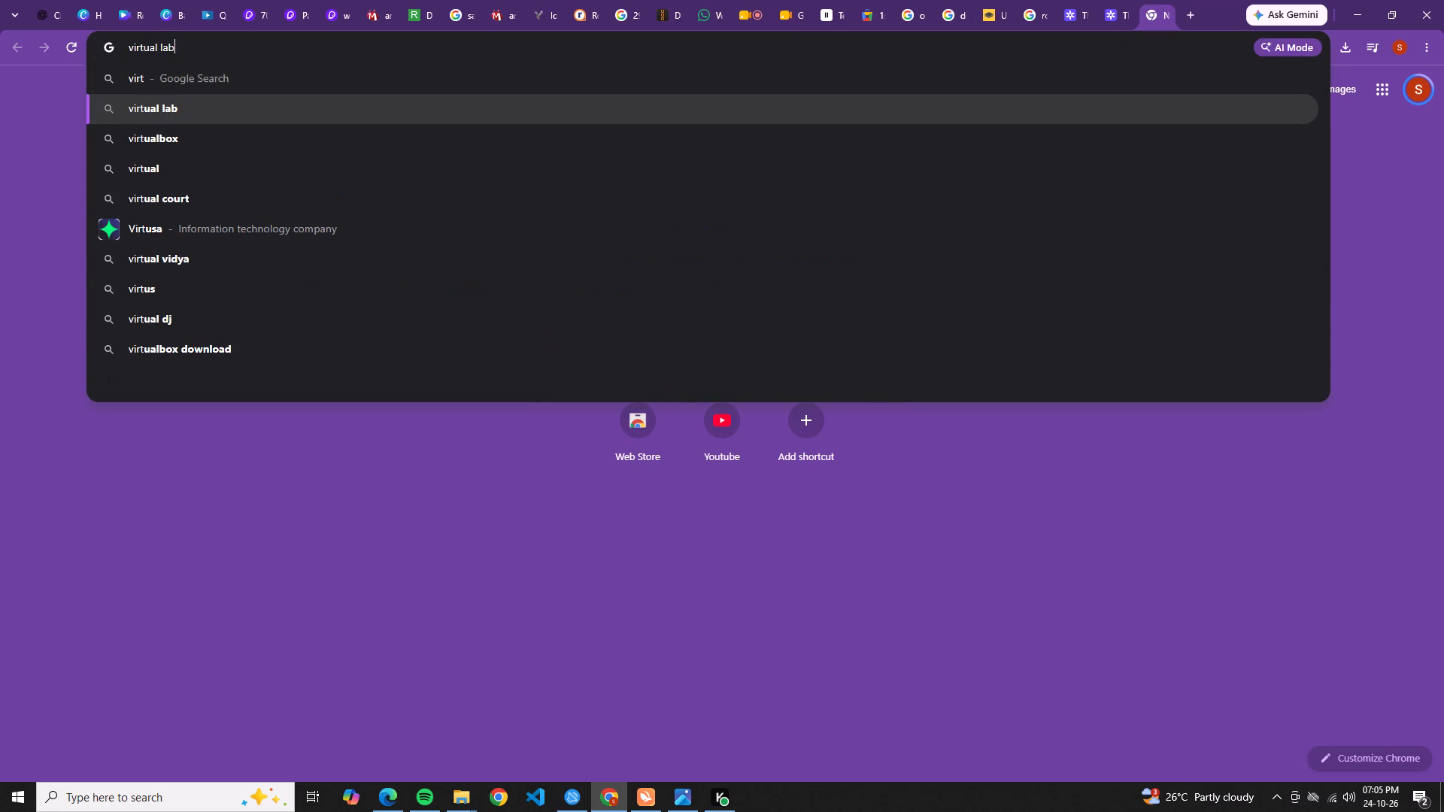
key("Down")
key("space")
type("logo")
key("space")
key("Down")
key("Return")
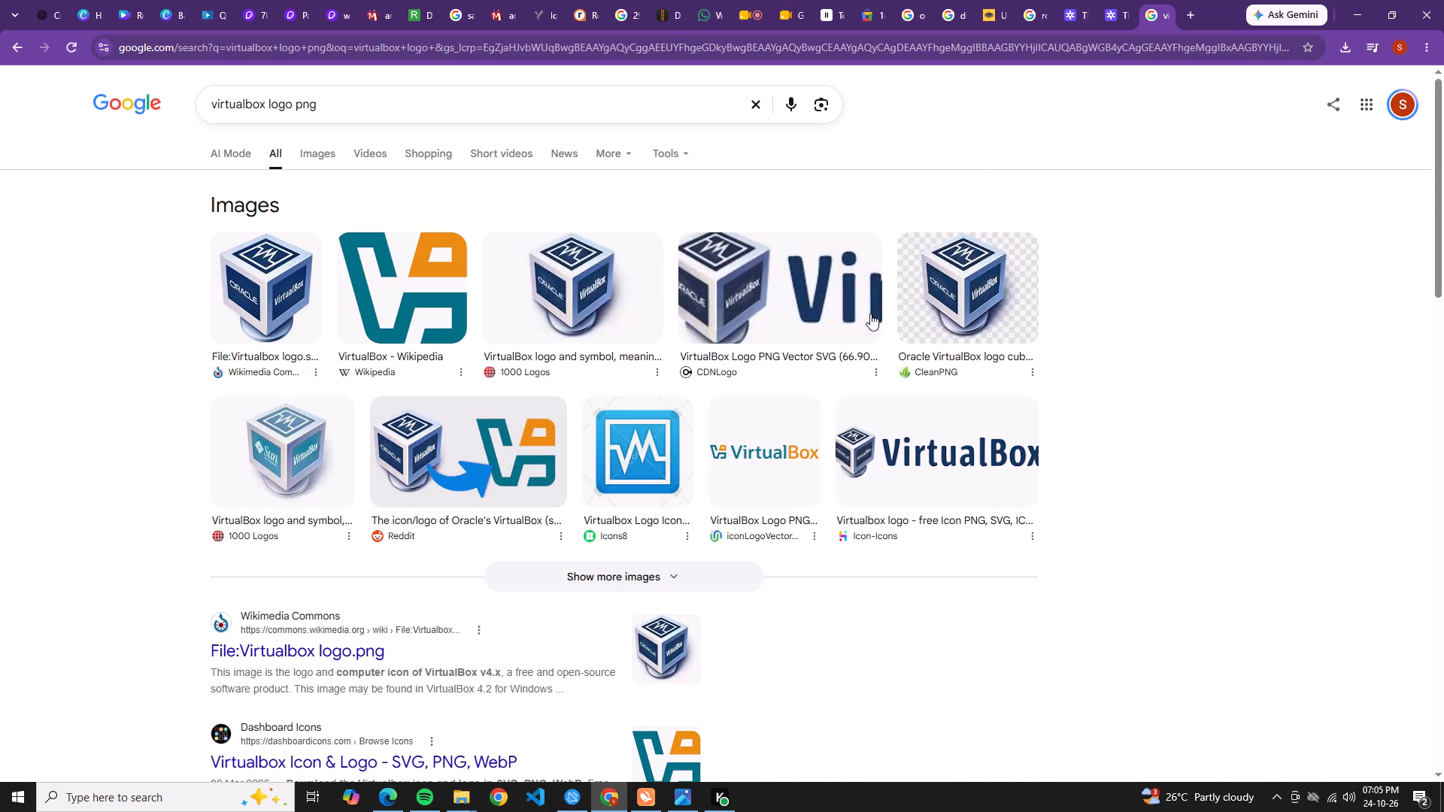
Preview the CleanPNG and Wikipedia VirtualBox logos and browse the related images.
left_click(919, 289)
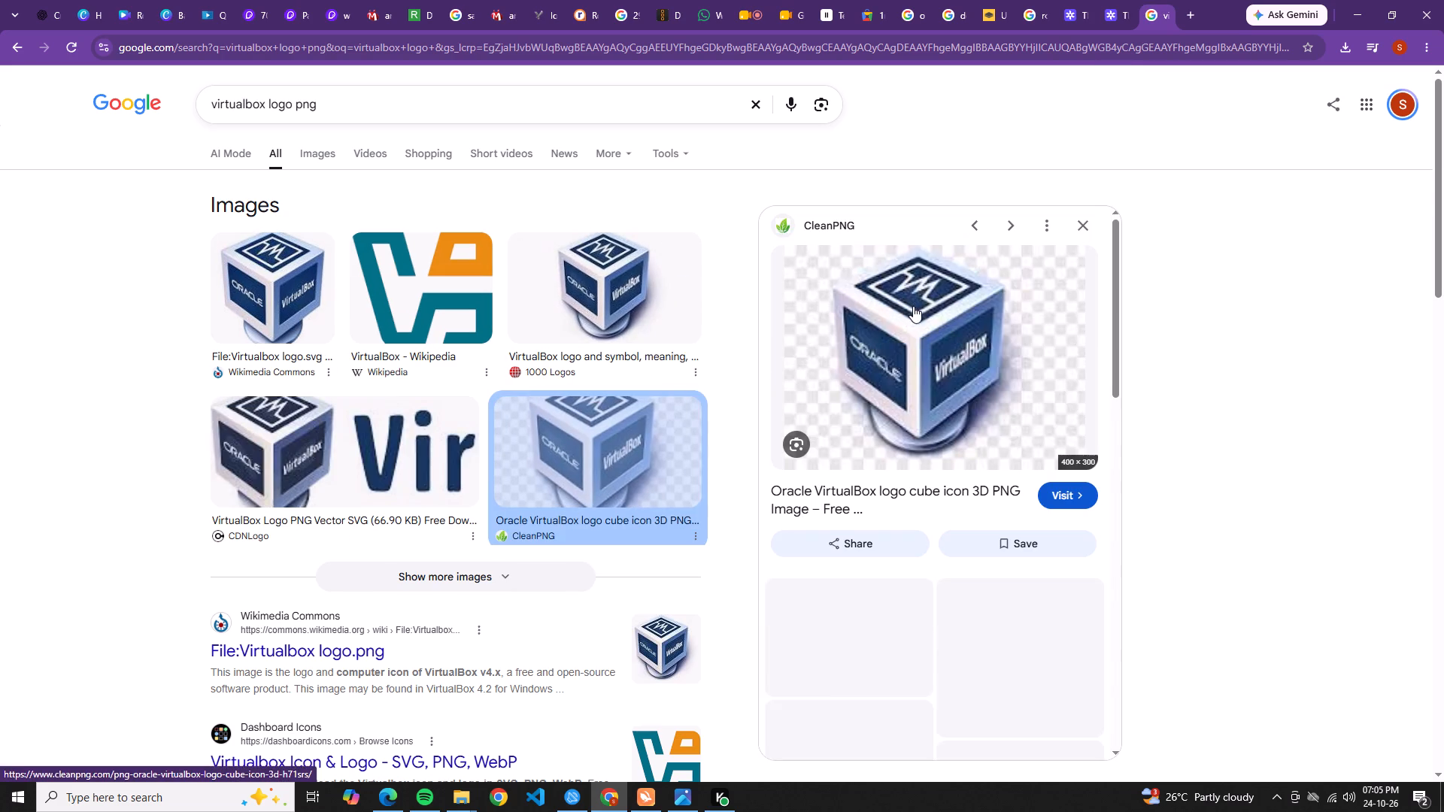
left_click(414, 311)
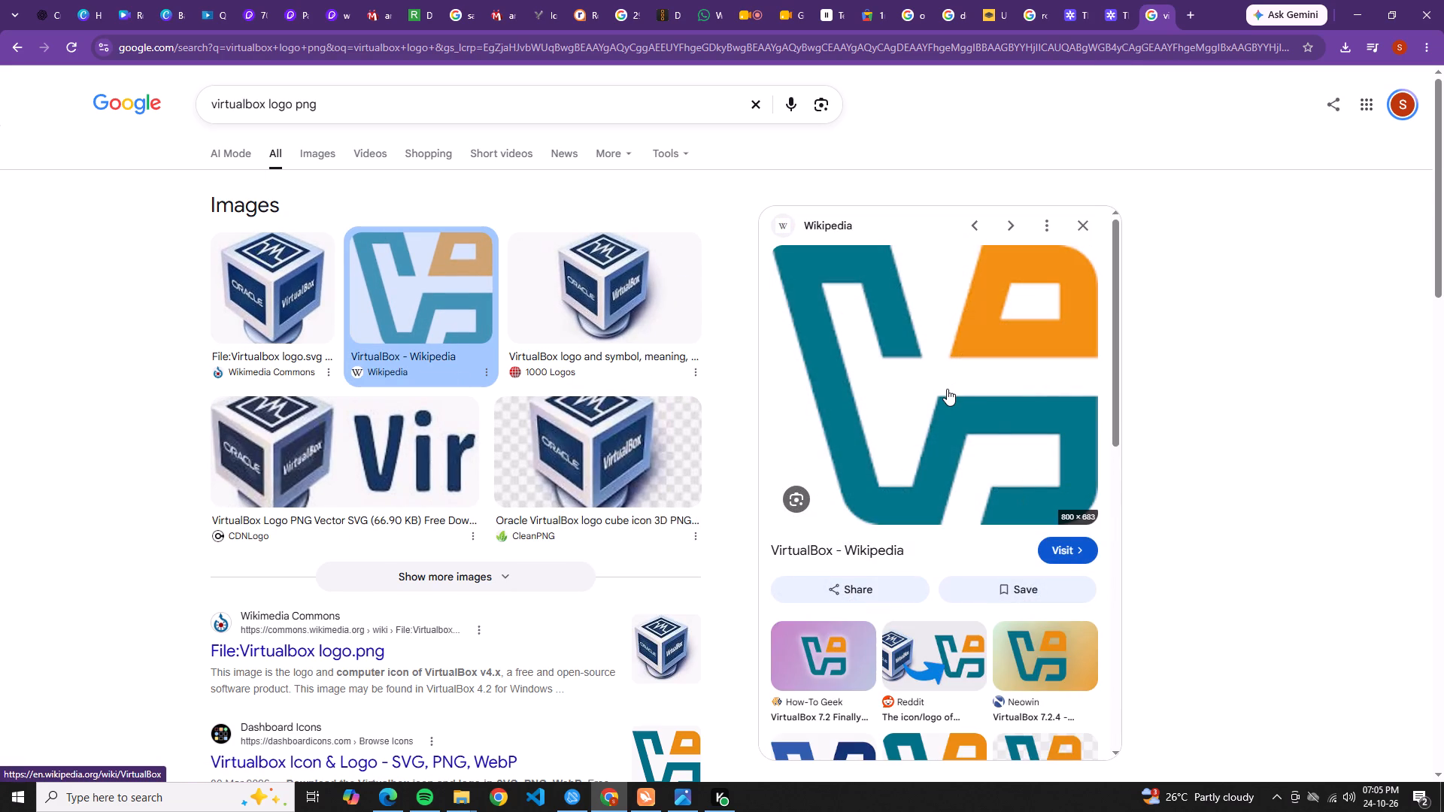
scroll(933, 476, "down", 1)
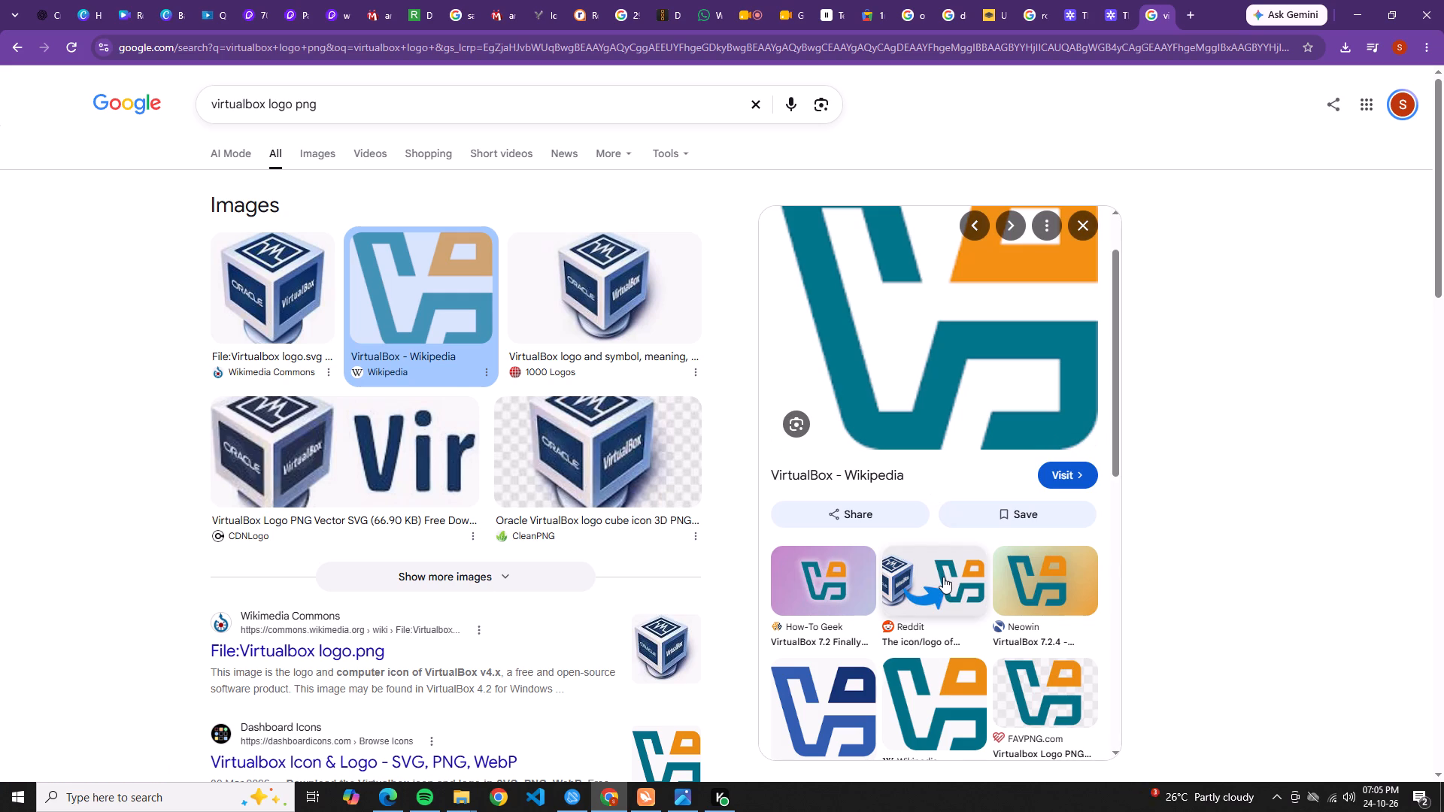
scroll(943, 577, "down", 1)
Open the FAVPNG VirtualBox logo result and try to download the 1200 x 675 VirtualBox Logo PNG.
left_click(1030, 633)
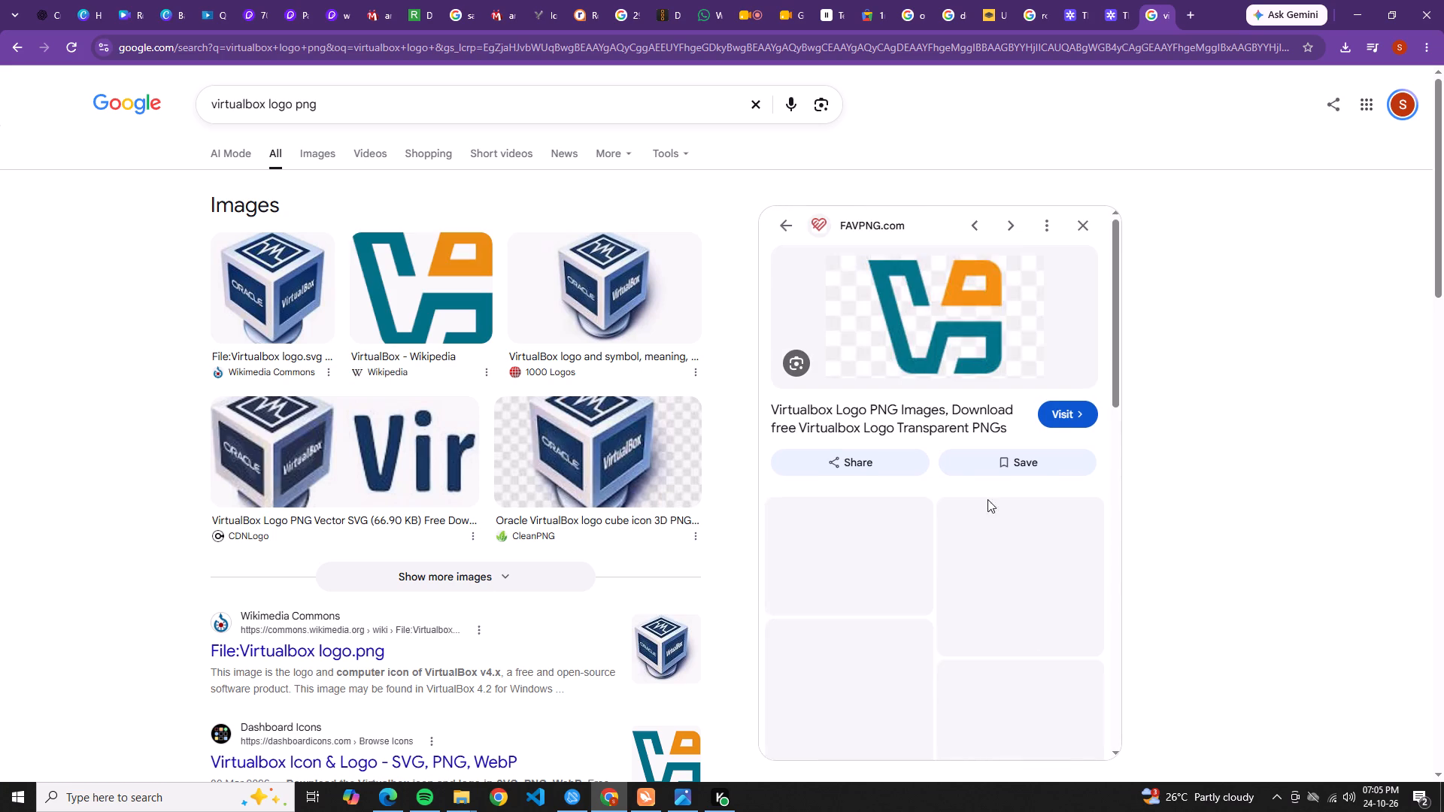
left_click(1054, 420)
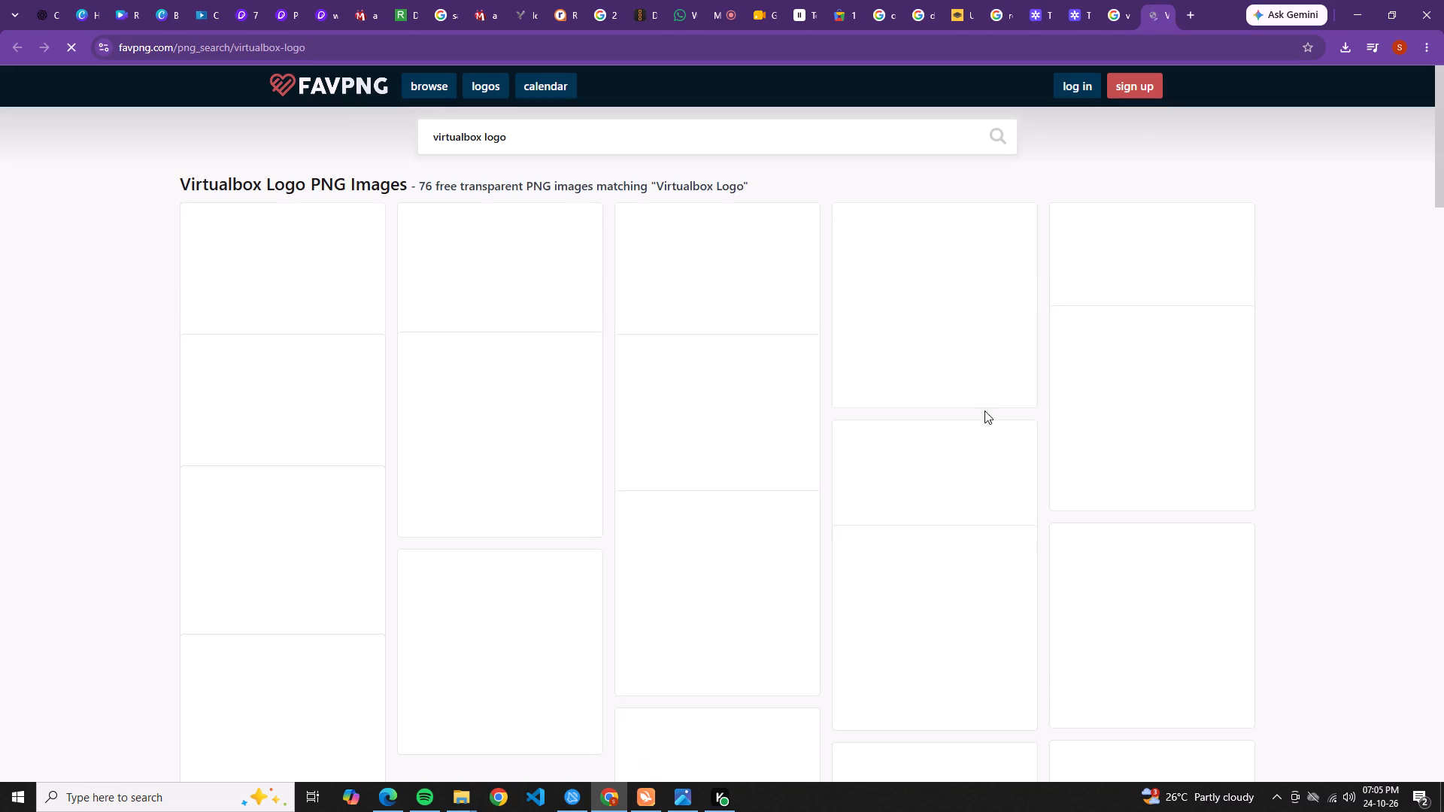
left_click(289, 474)
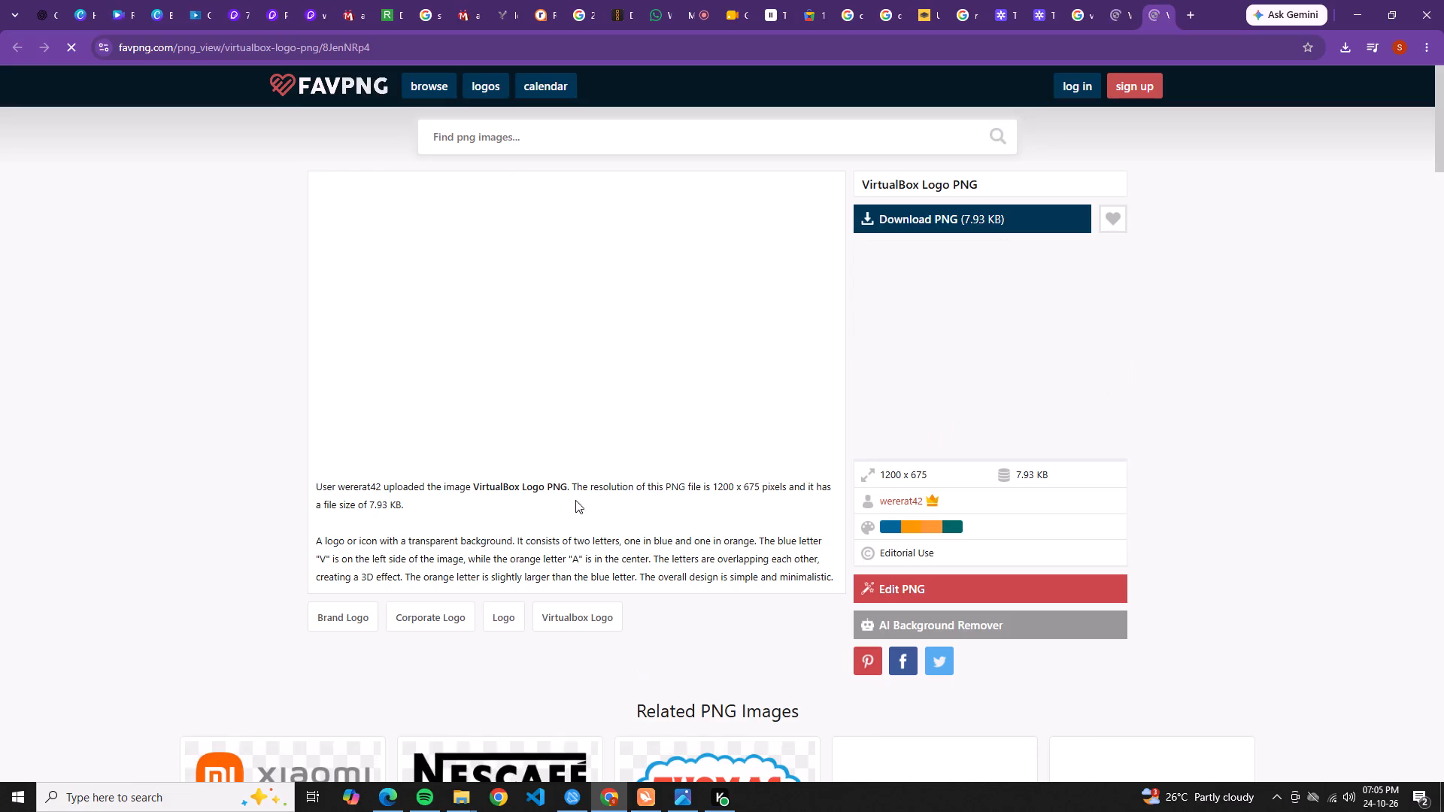
left_click(877, 217)
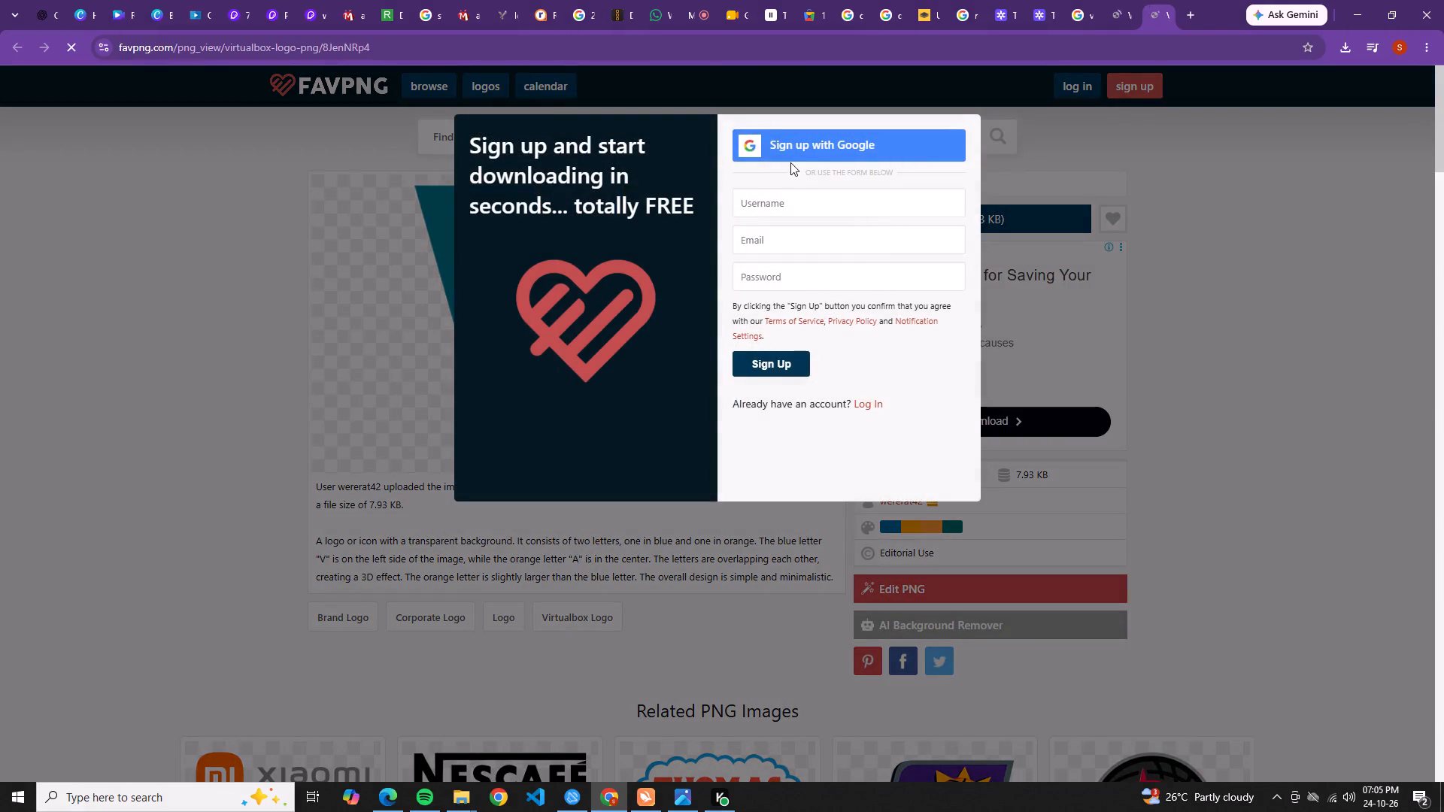
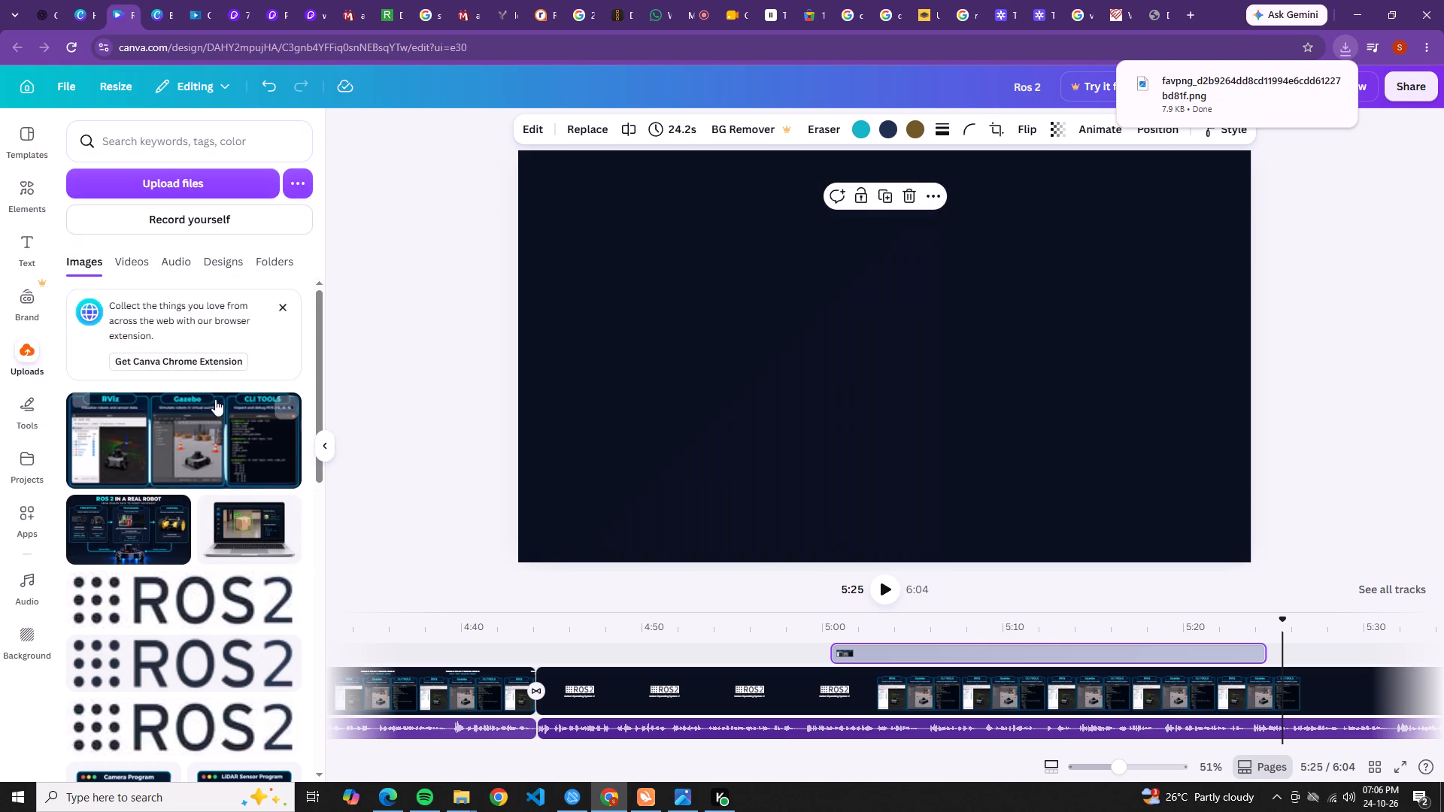
scroll(139, 435, "up", 9)
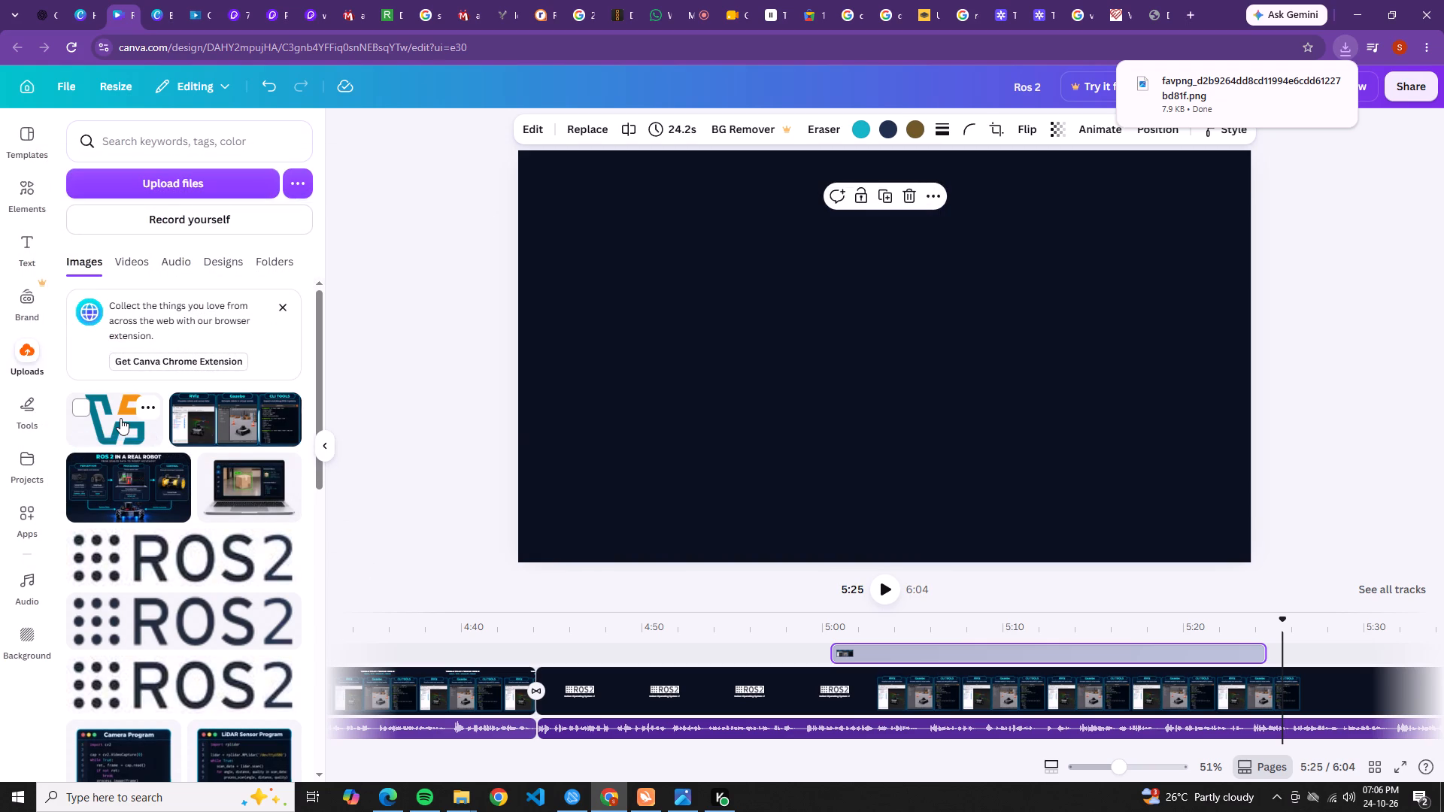
Place the uploaded VirtualBox logo on the closing scene, shrink it, and position it beside the ROS2 logo.
left_click_drag(120, 418, 605, 293)
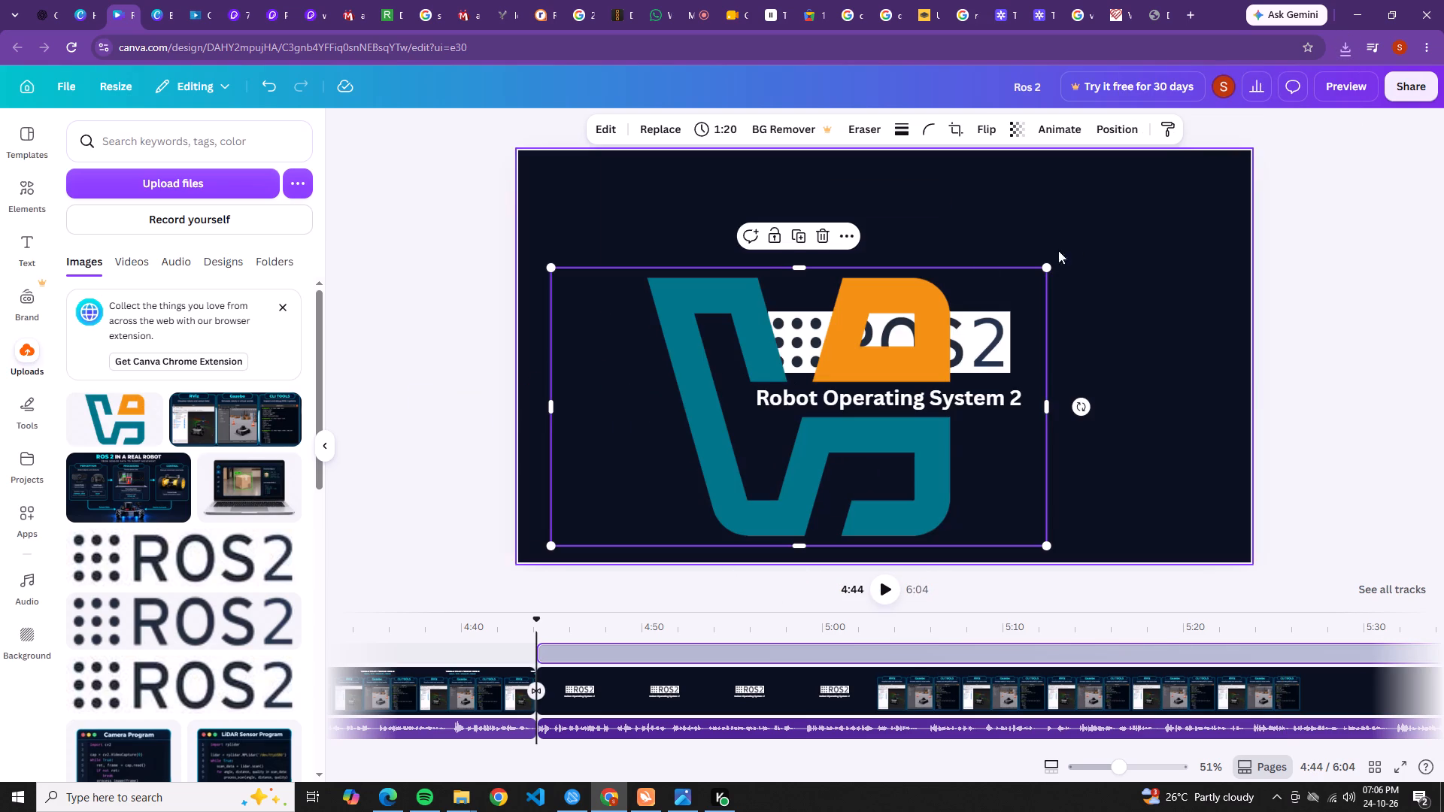
left_click_drag(1042, 268, 729, 384)
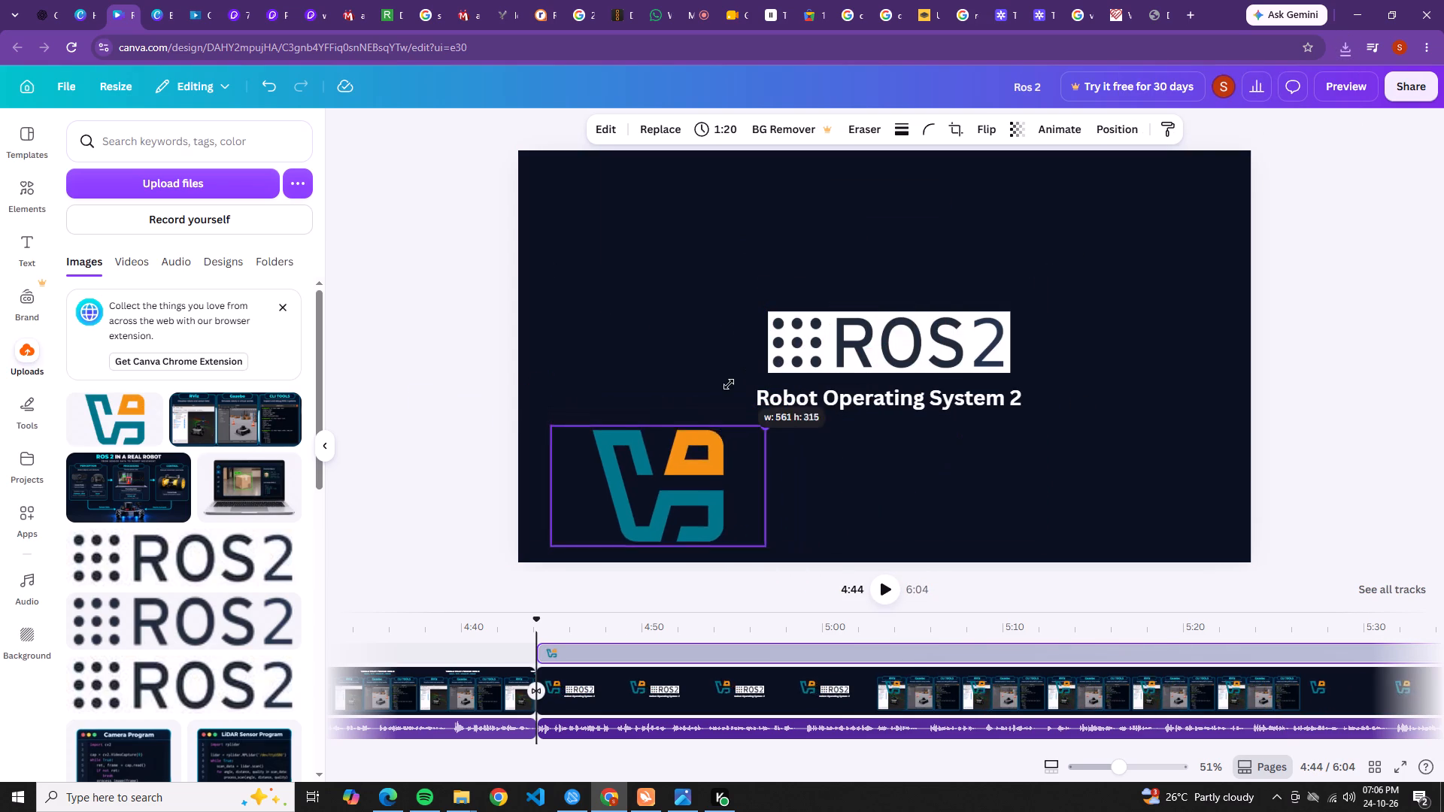
left_click_drag(729, 384, 701, 438)
left_click_drag(679, 497, 680, 435)
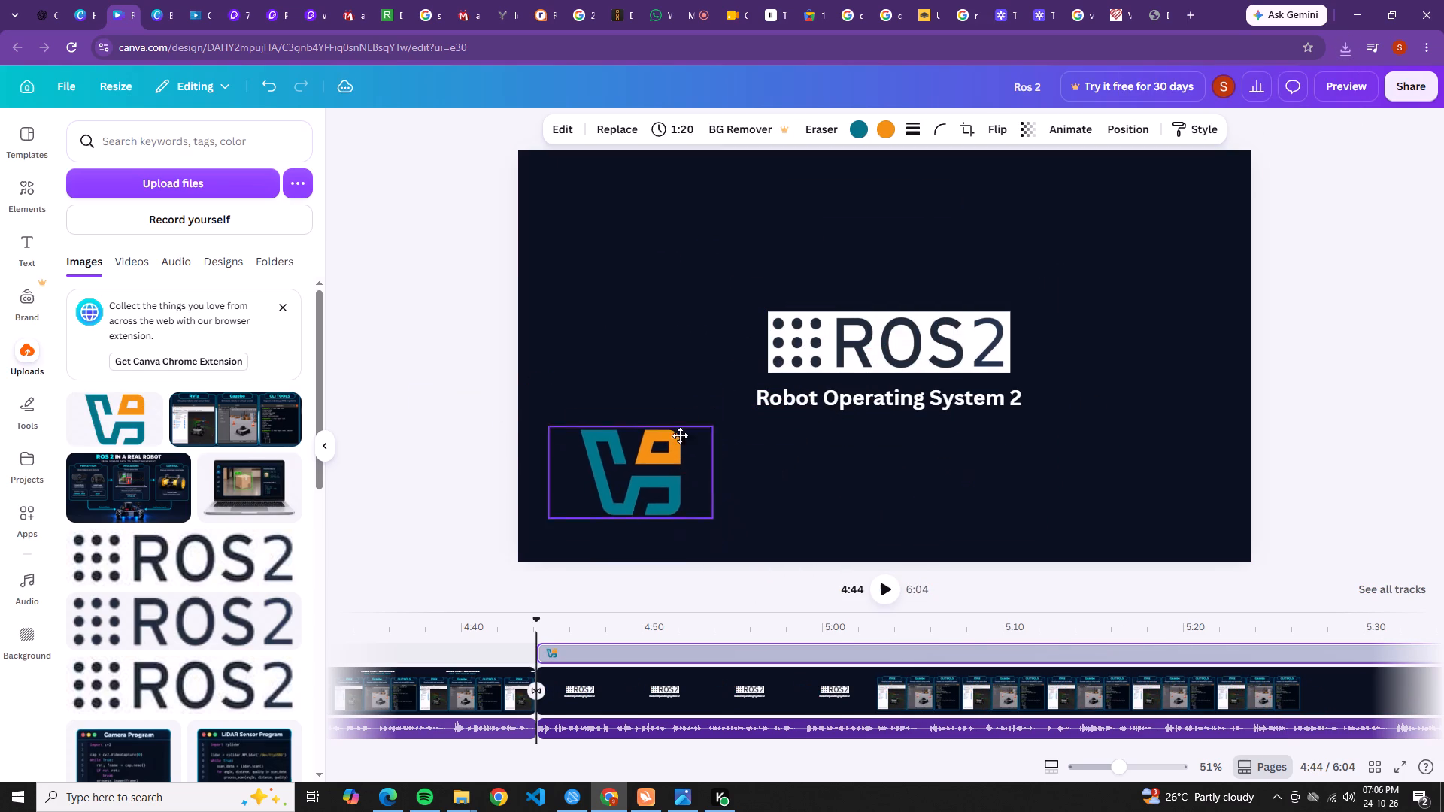
left_click_drag(680, 435, 702, 345)
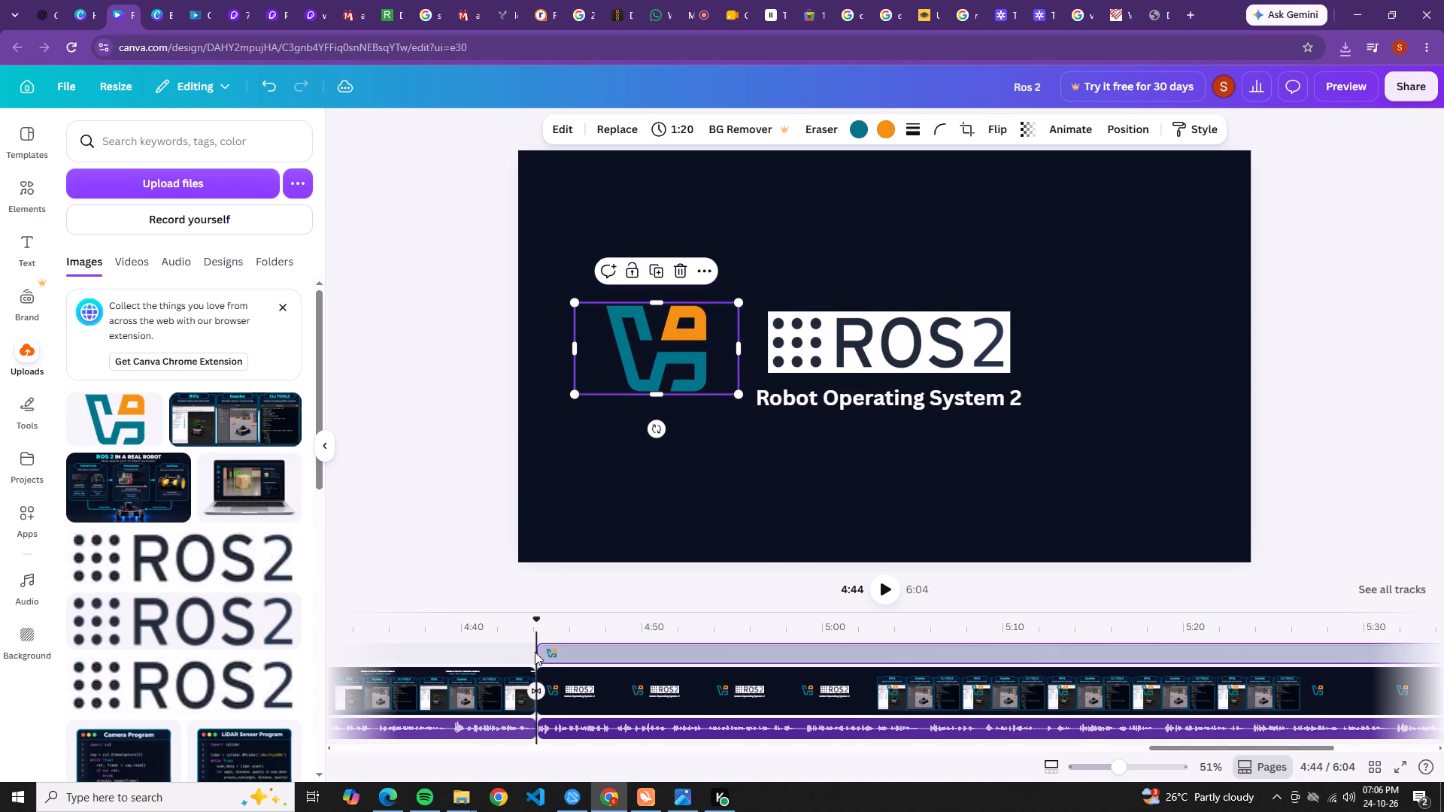
Trim the start of the VirtualBox logo's timeline clip to near the end of the tools image, for a 42.2 s duration.
left_click_drag(542, 652, 1242, 650)
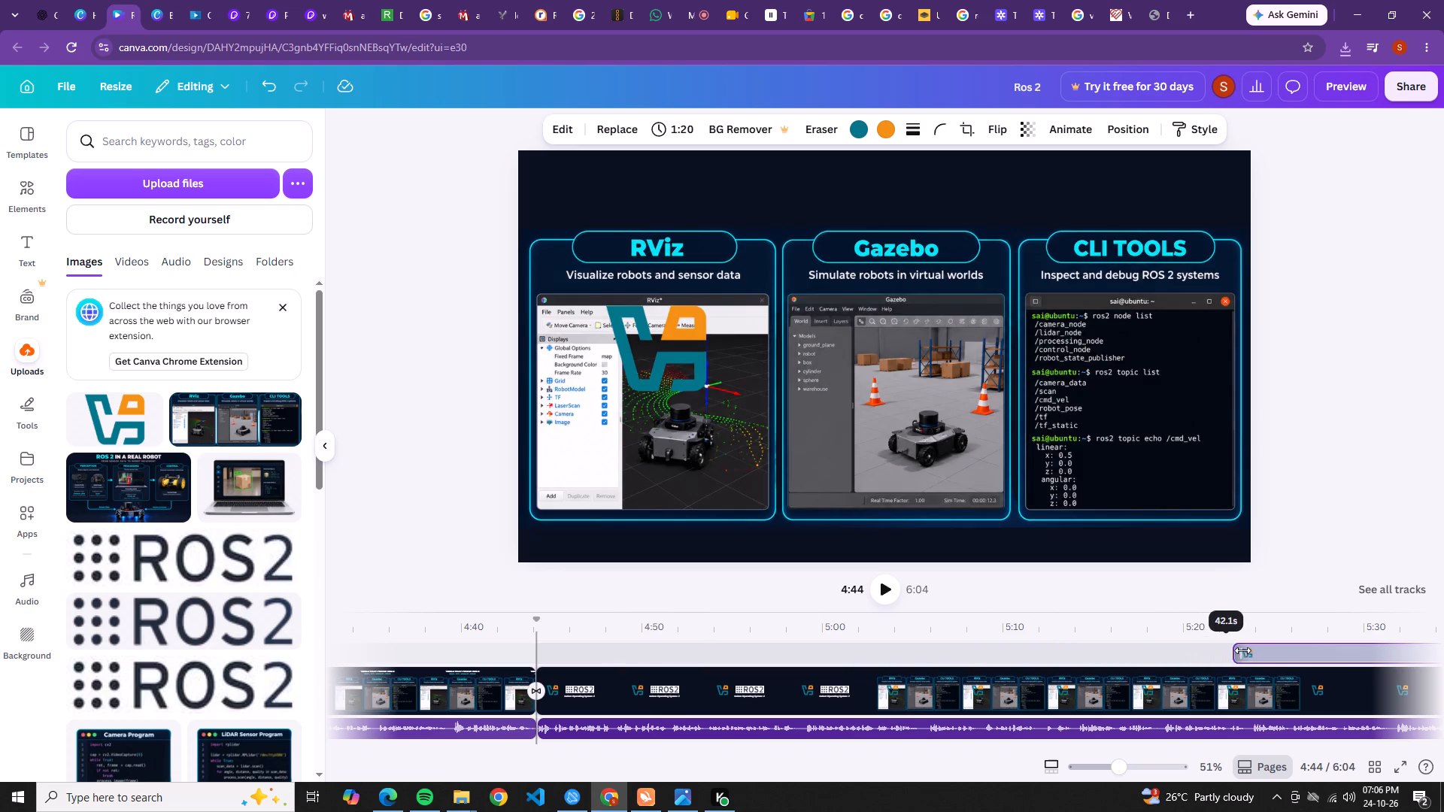
left_click_drag(1242, 650, 1236, 651)
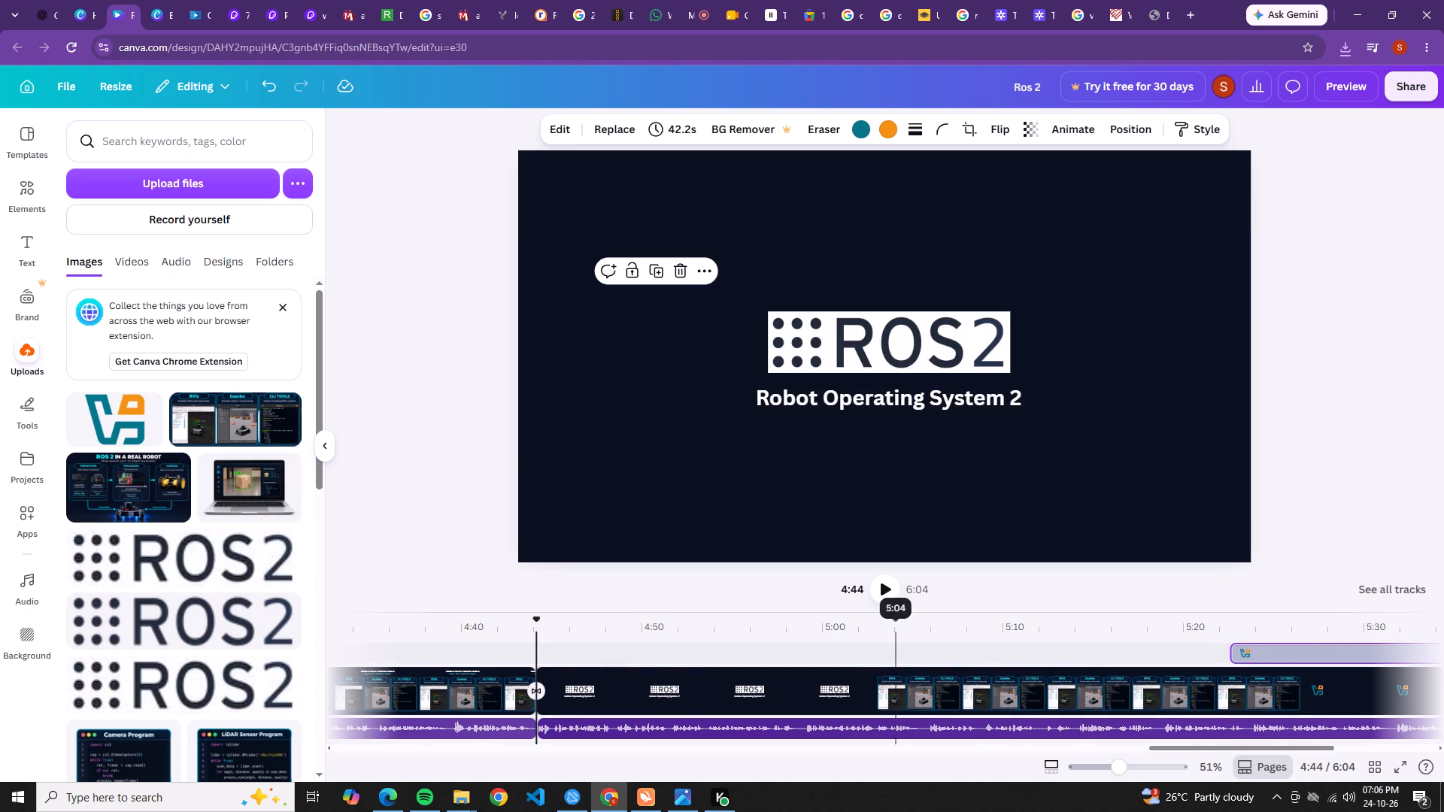
left_click(1186, 664)
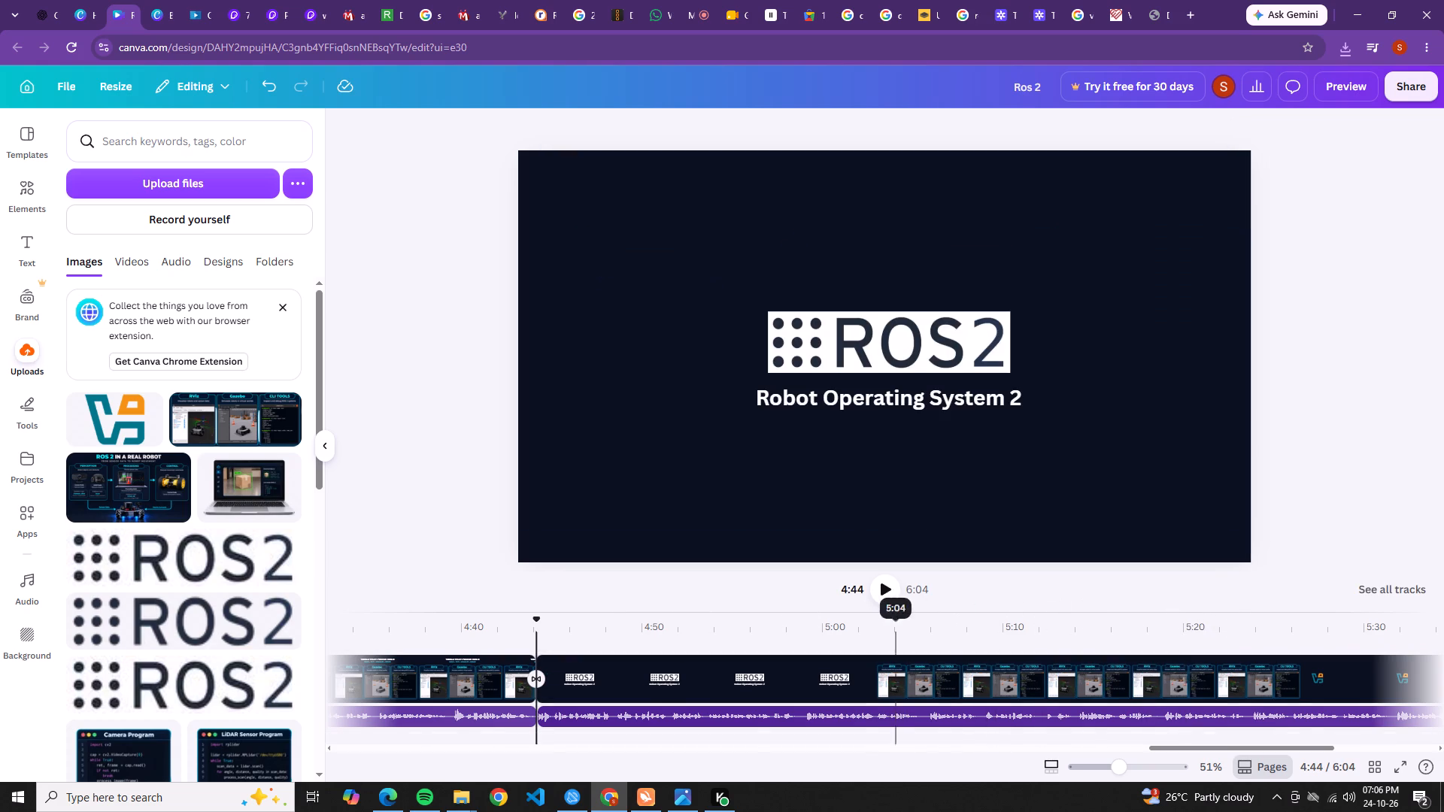
Play the narration from about 5:04 and trim the VirtualBox logo's start to about 5:25, for a 39.0 s duration, checking the timing.
left_click(884, 595)
left_click(911, 686)
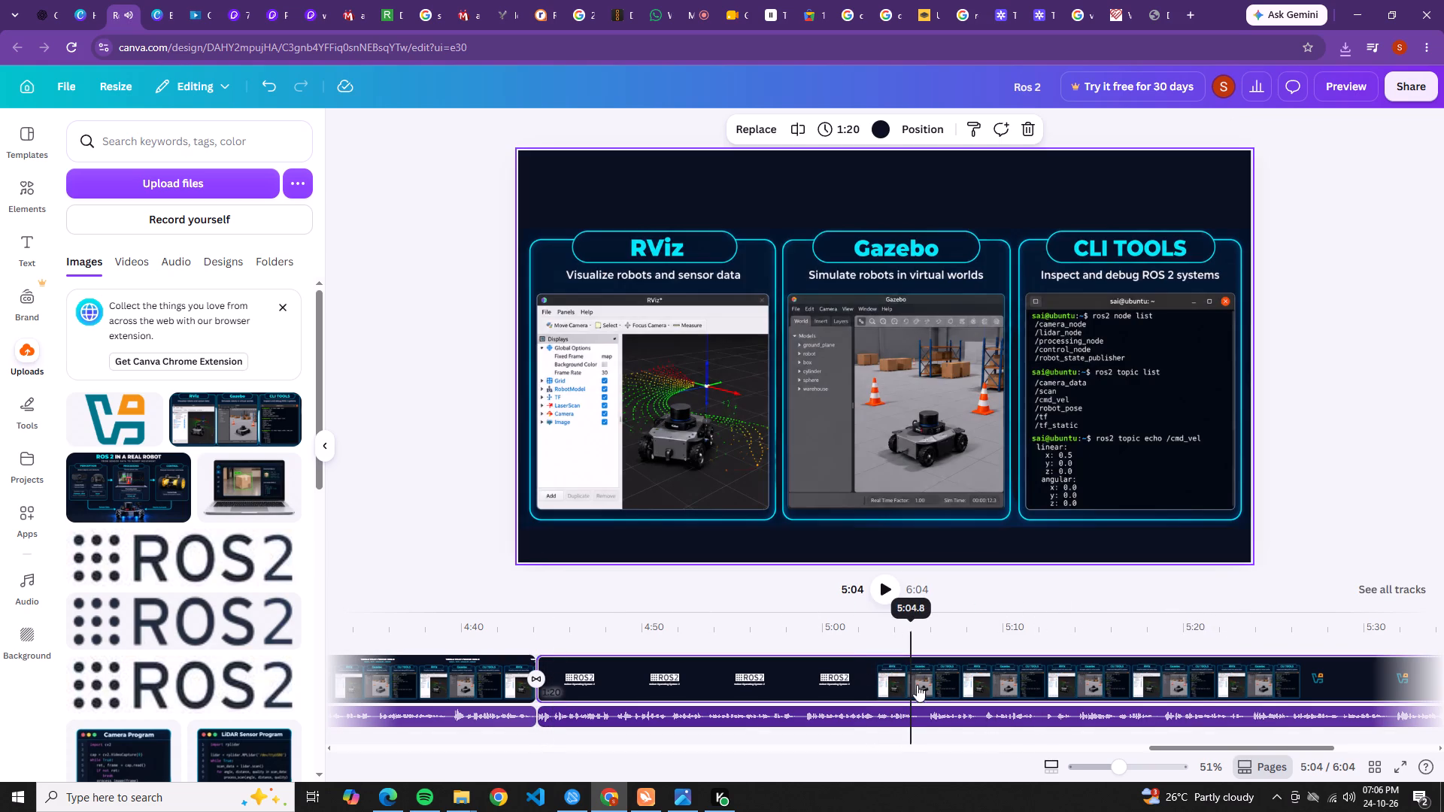
left_click(892, 586)
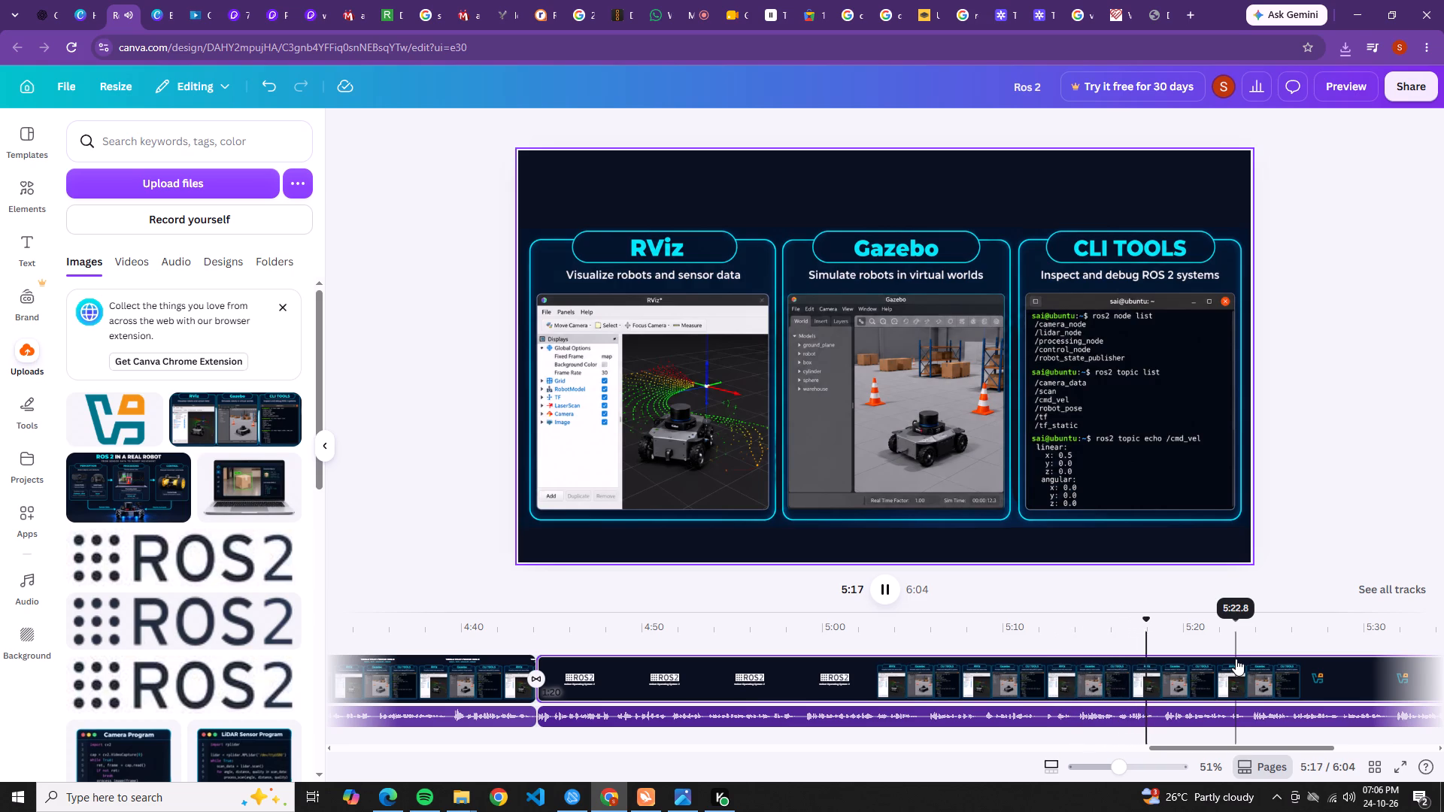
left_click_drag(1234, 748, 1315, 741)
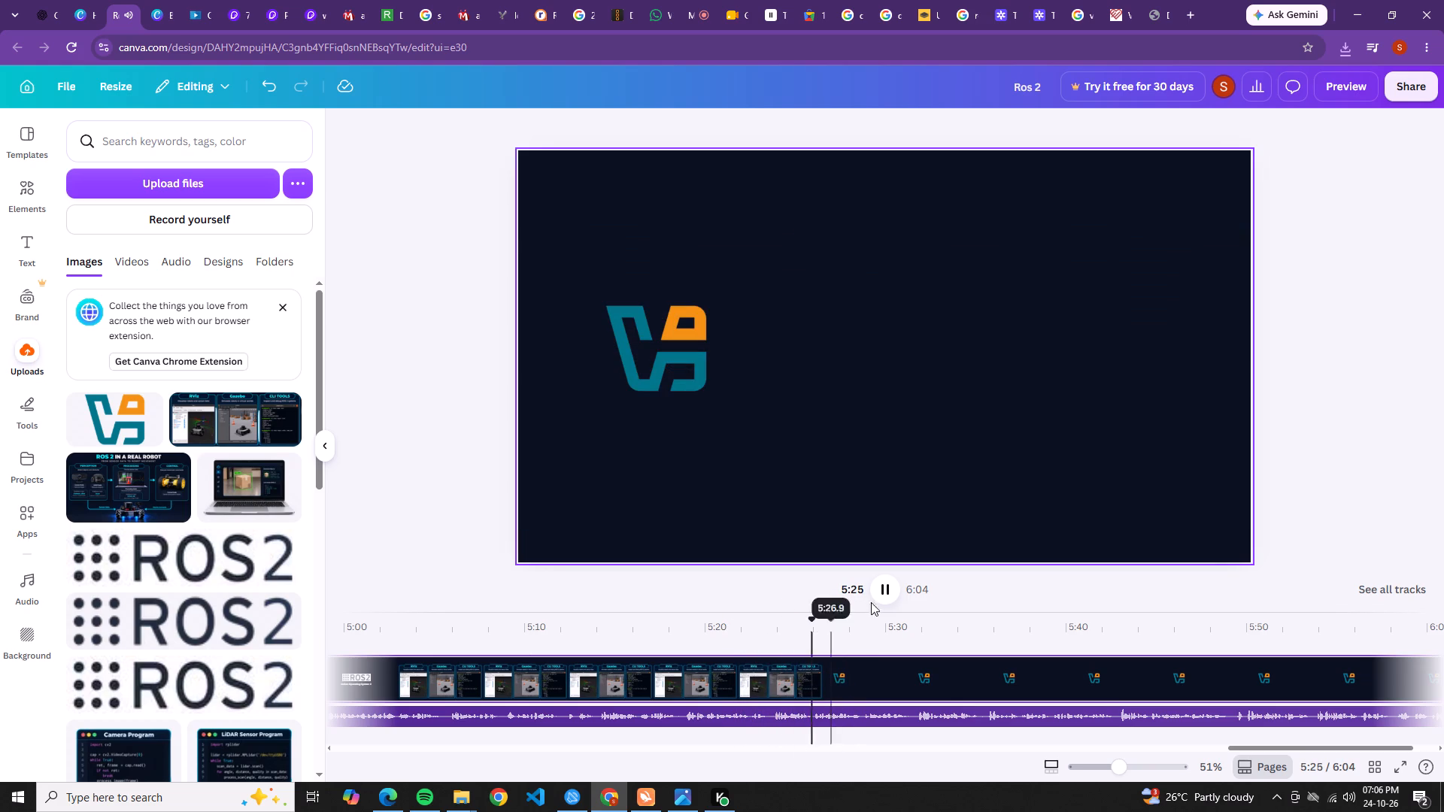
left_click(876, 592)
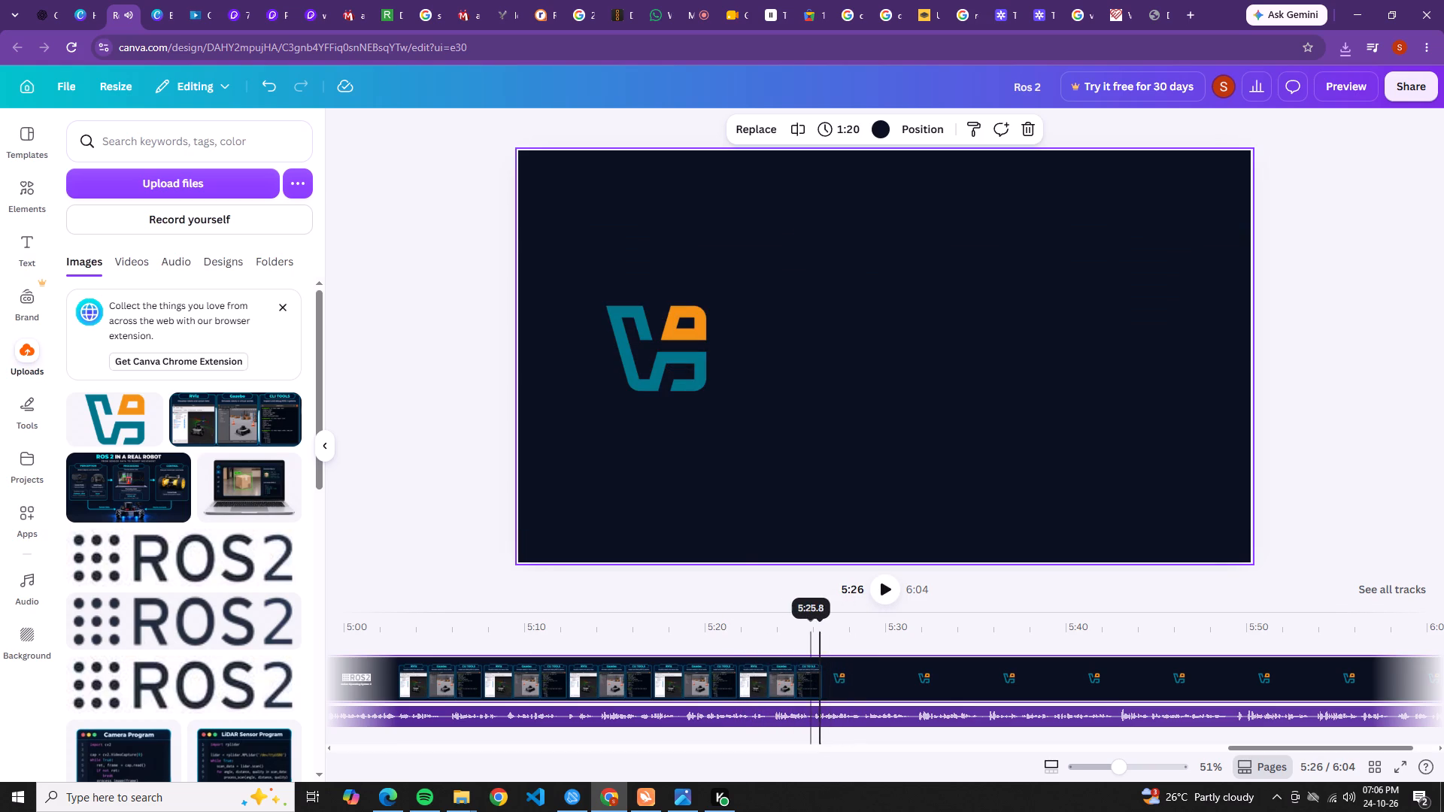
left_click(809, 632)
left_click(666, 380)
left_click(666, 380)
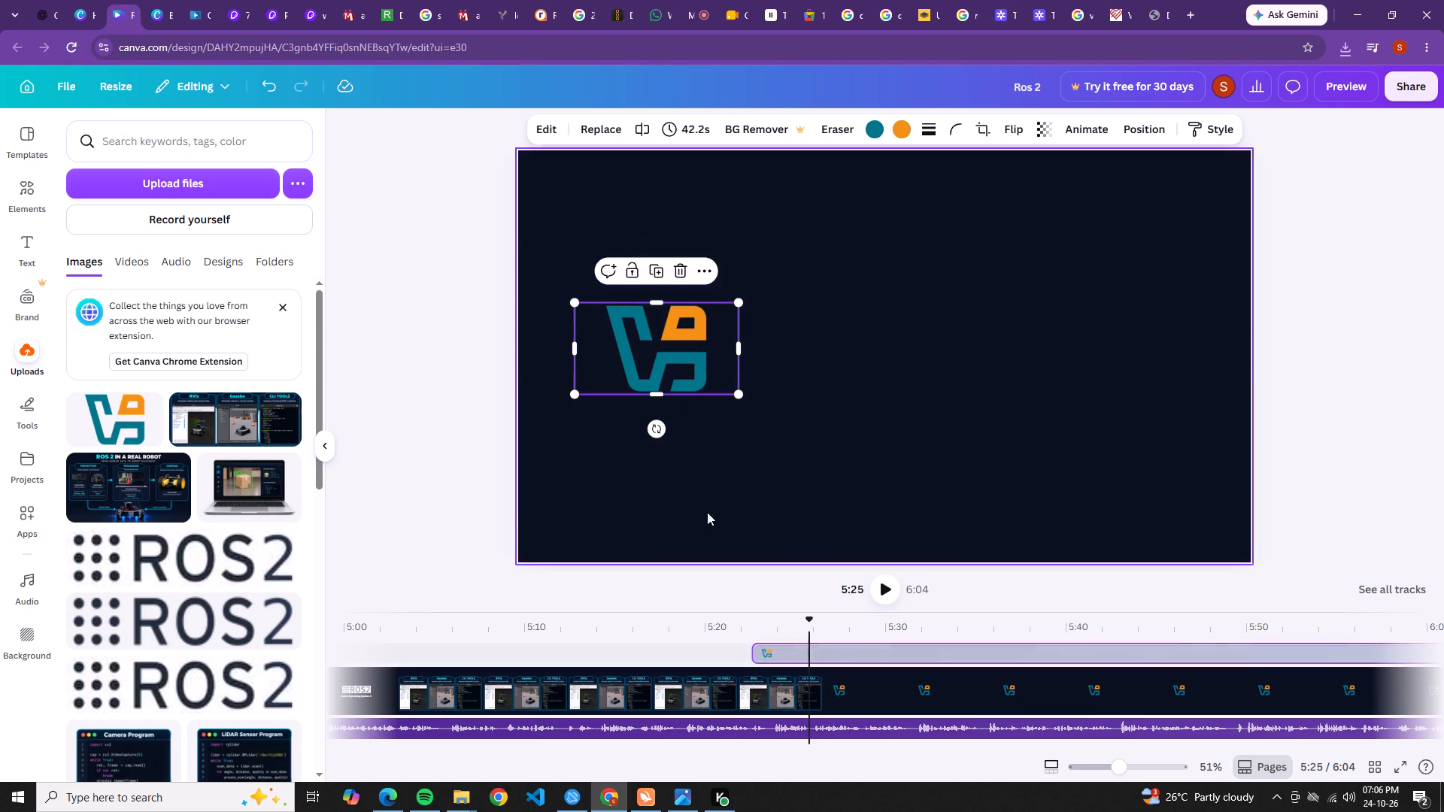
left_click_drag(753, 650, 790, 650)
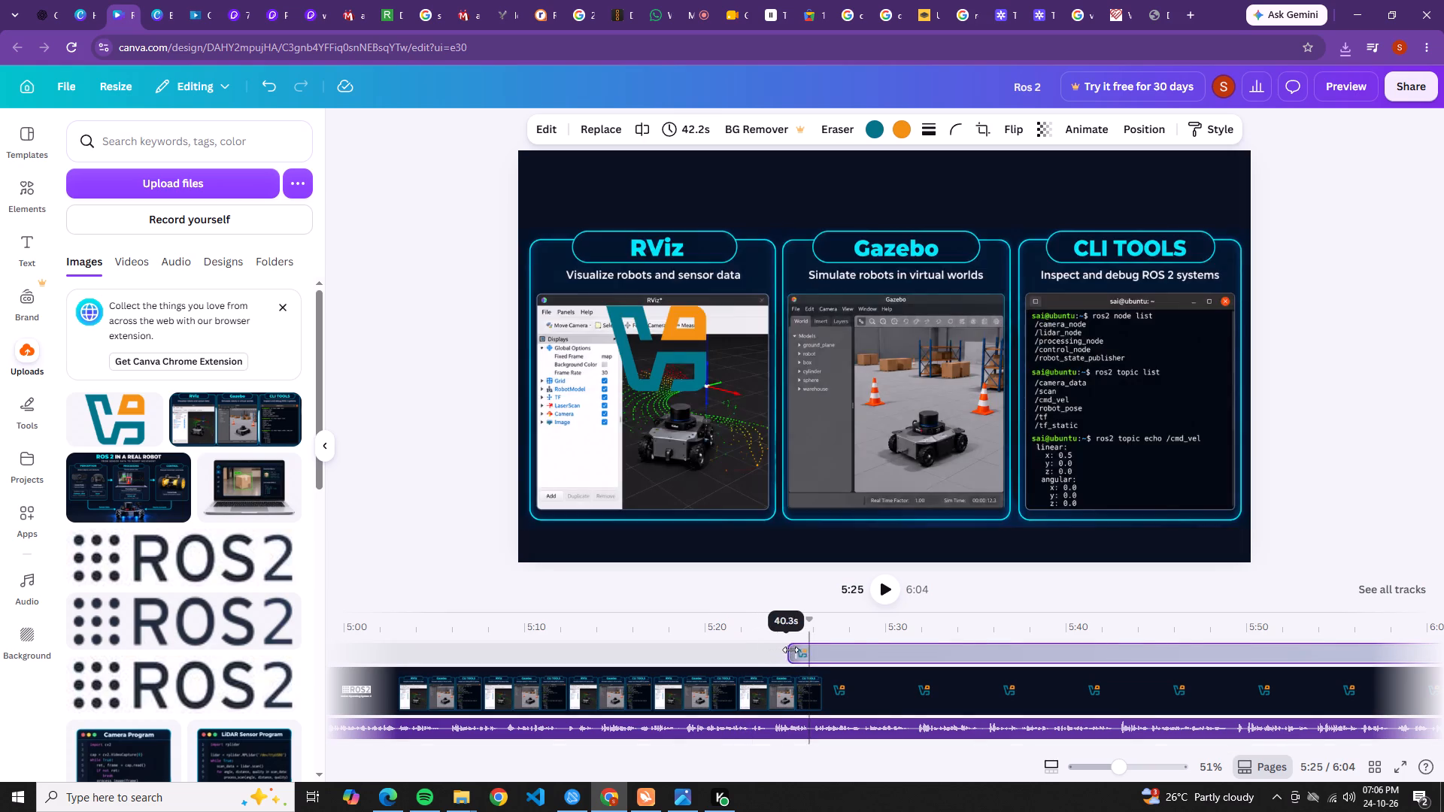
left_click_drag(790, 650, 809, 650)
left_click(789, 650)
left_click(792, 647)
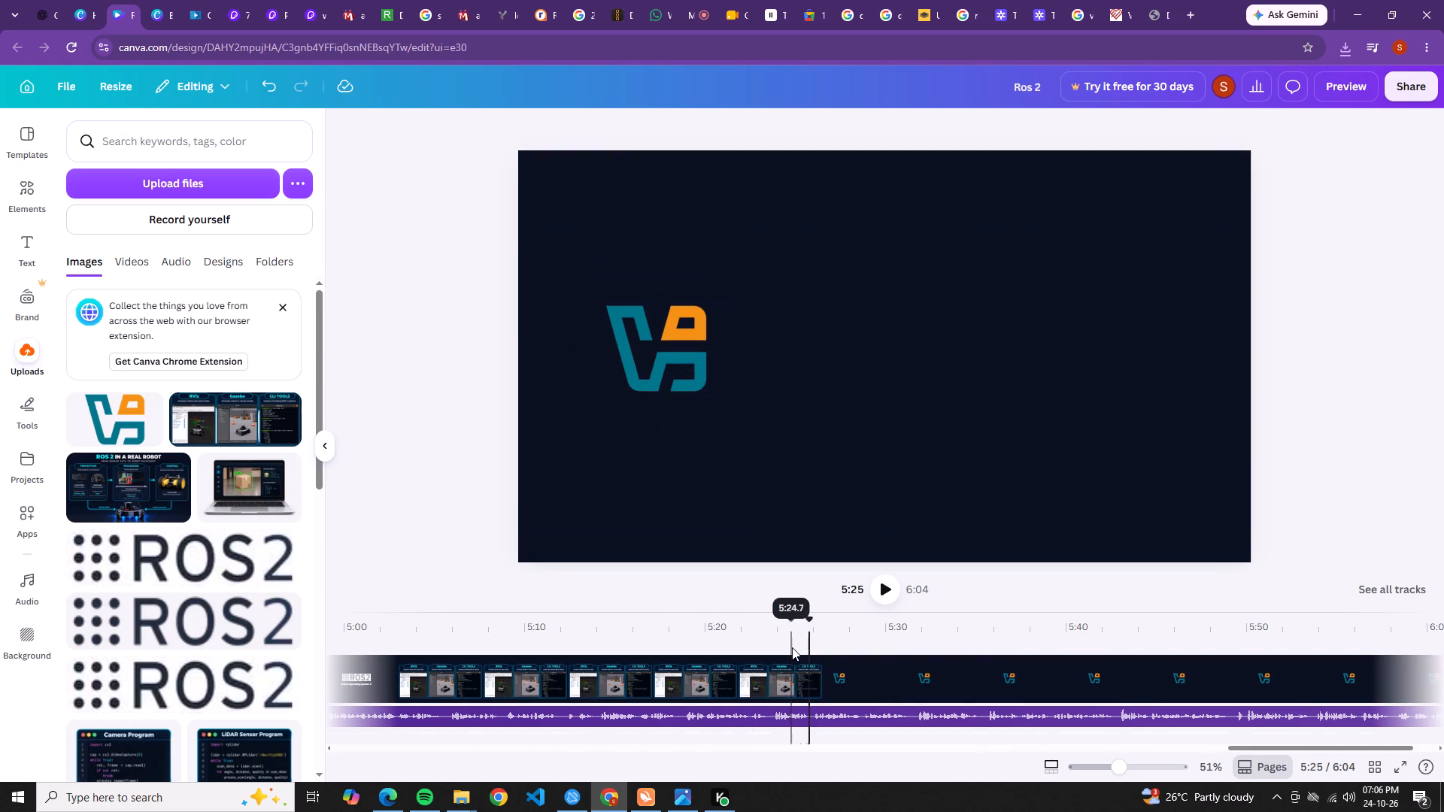
left_click(882, 594)
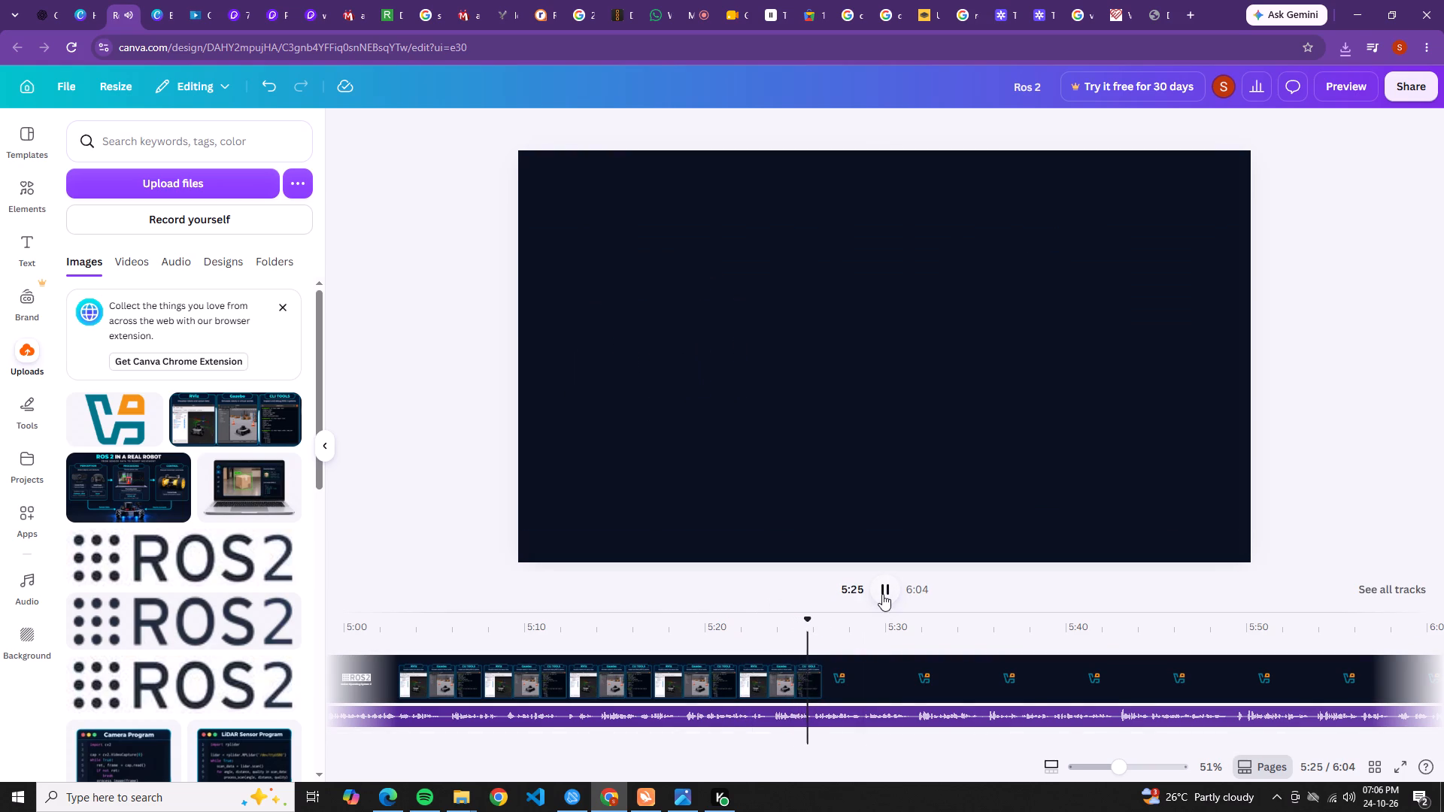
left_click(882, 594)
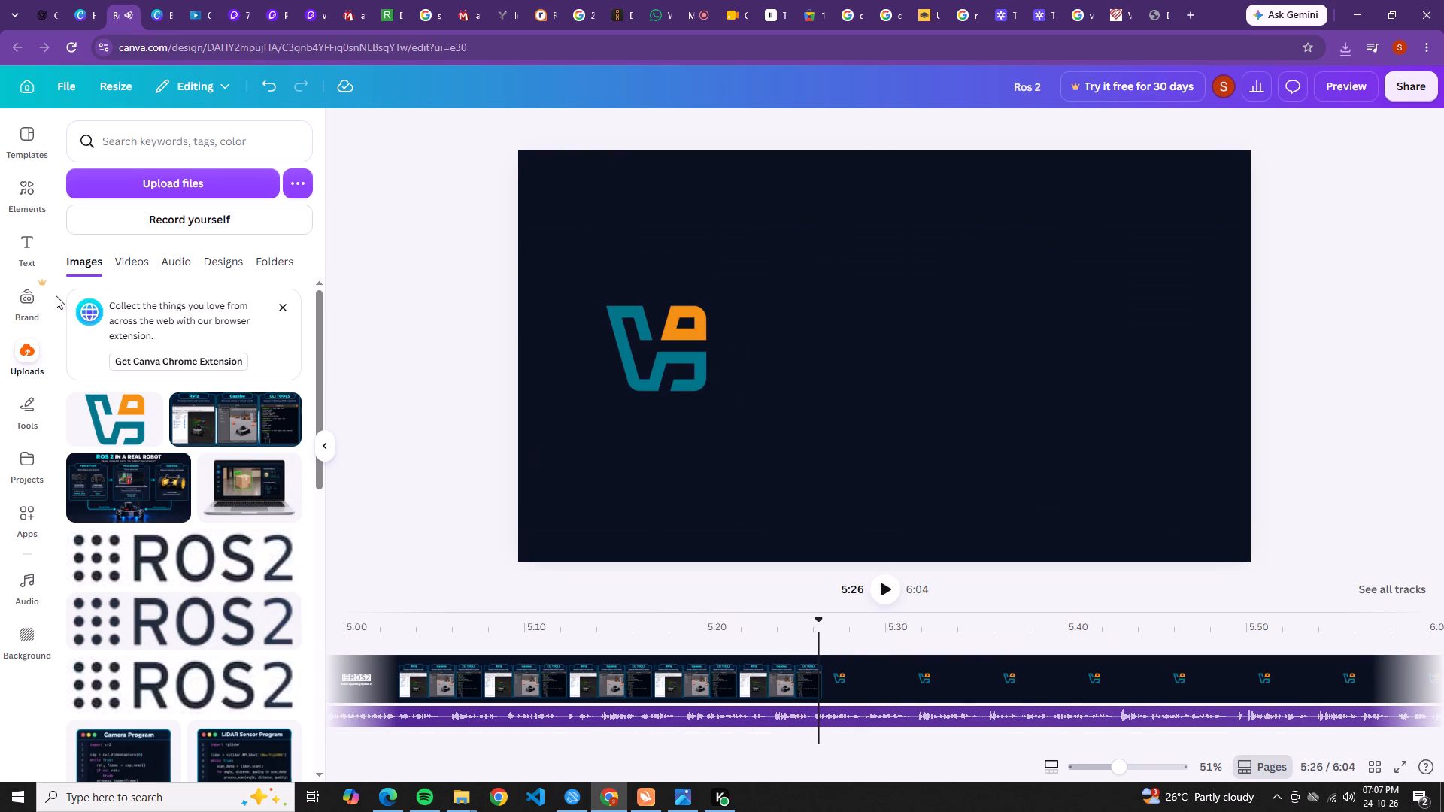
Apply the Whip Slide animation to the VirtualBox logo.
left_click(622, 359)
left_click(652, 361)
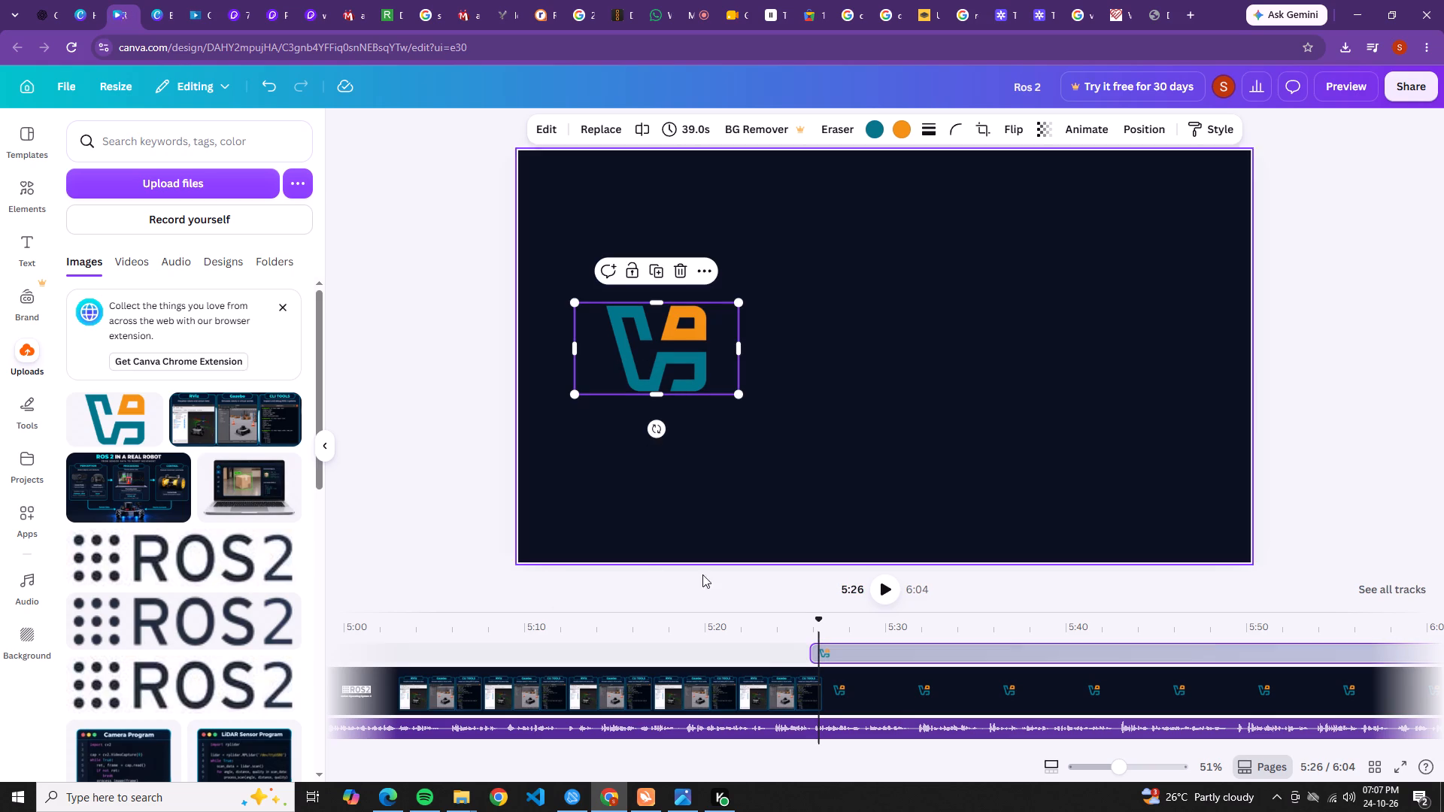
left_click(809, 642)
left_click(821, 646)
left_click(832, 656)
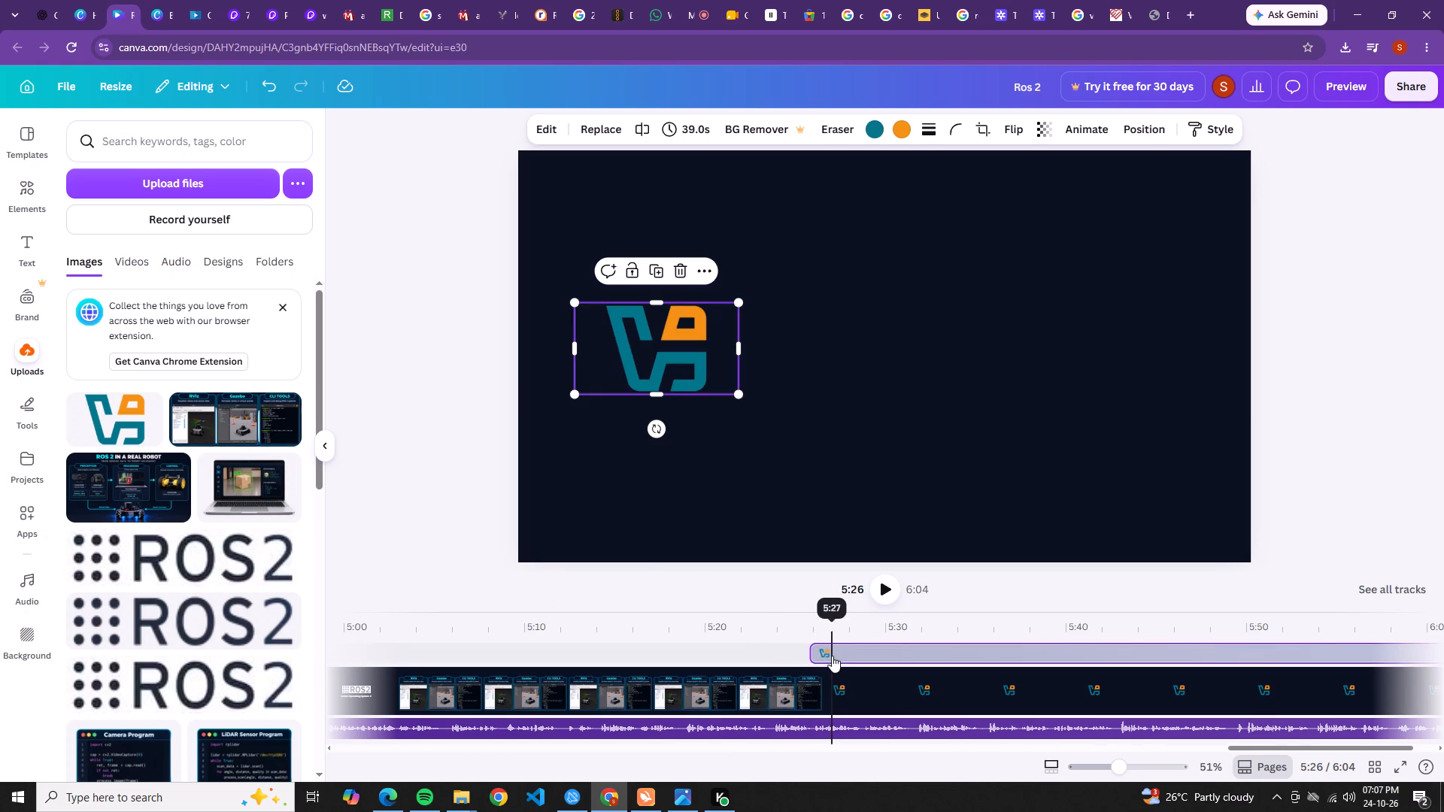
left_click(1090, 130)
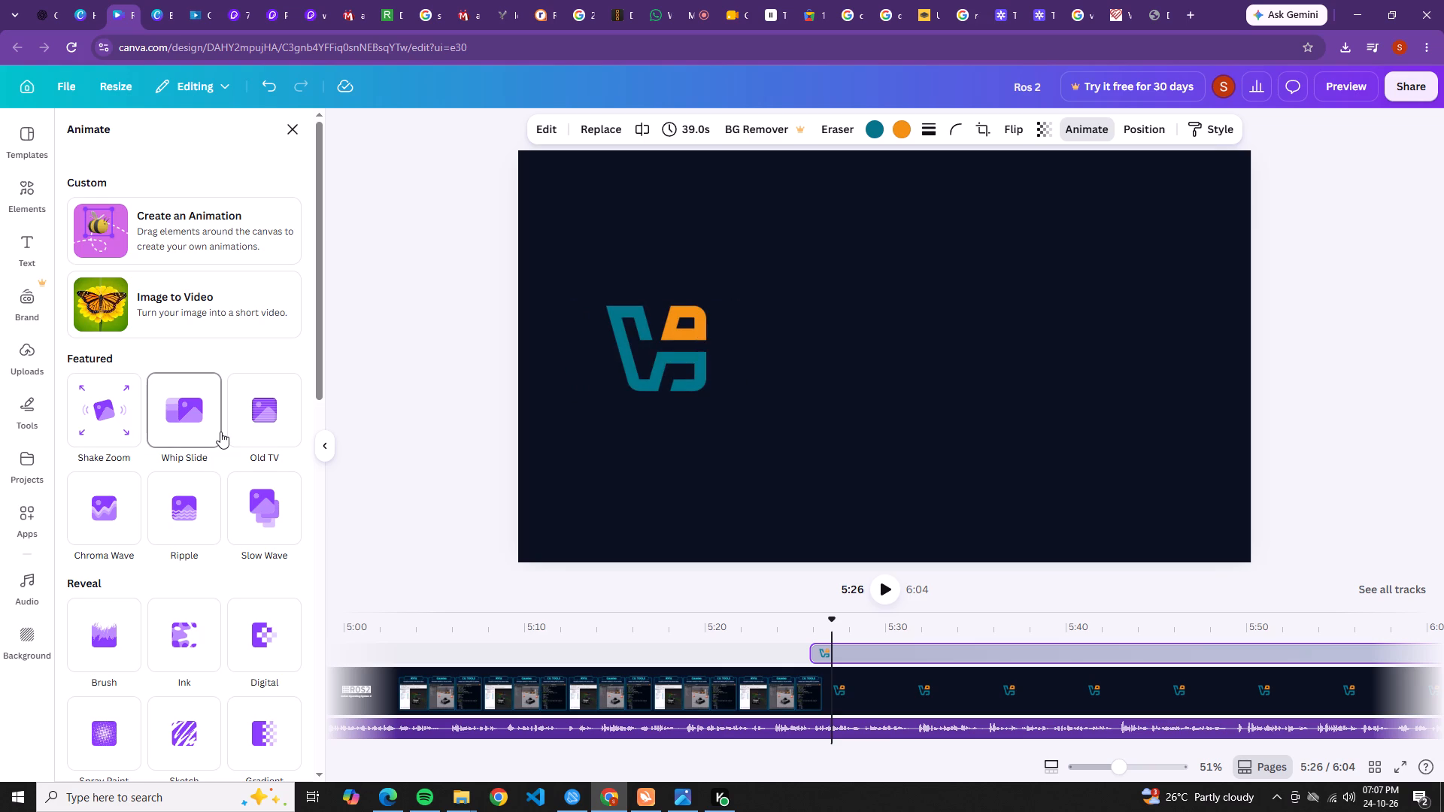
left_click(220, 432)
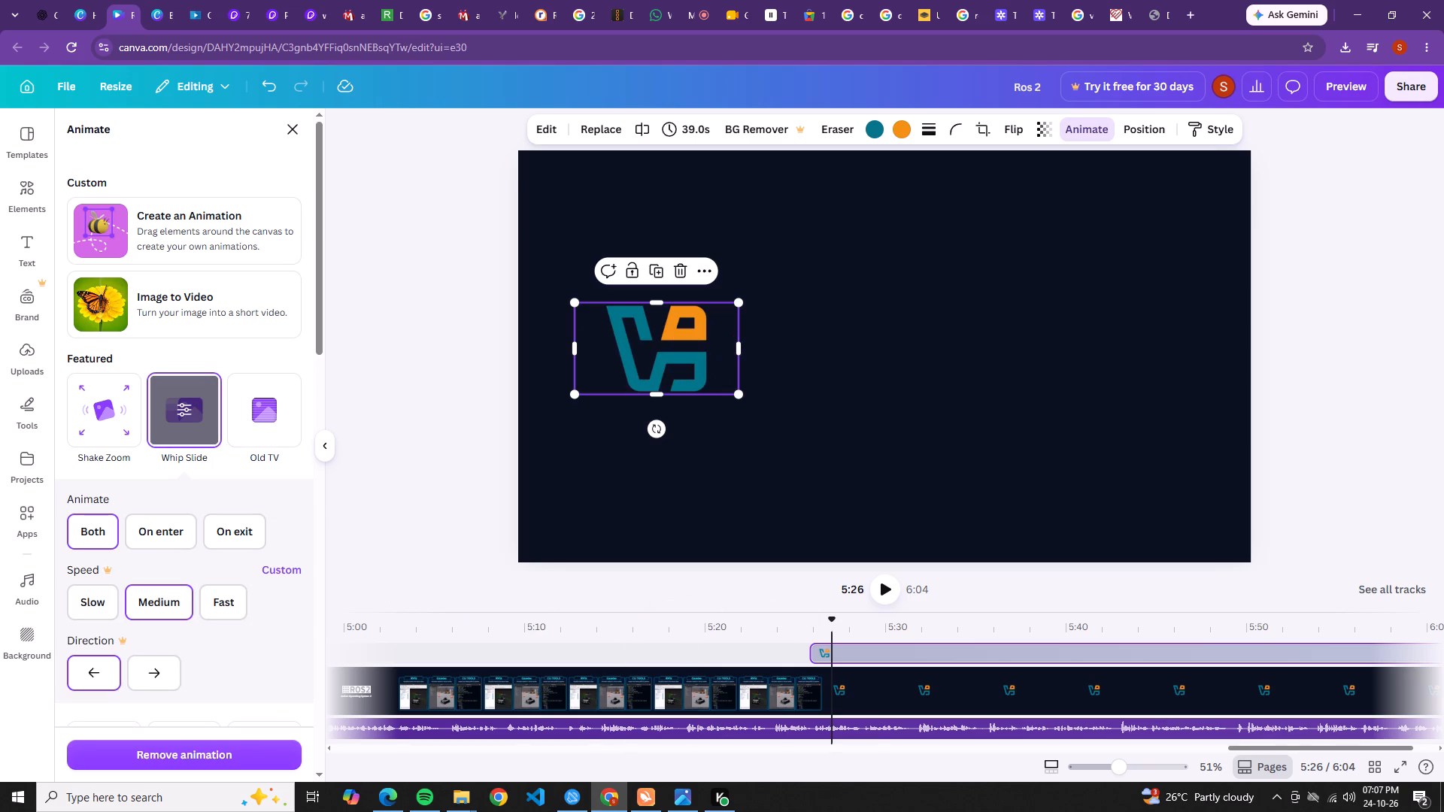
Add a subheading text box reading "VIRTUAL BOX" beneath the VirtualBox logo.
left_click_drag(834, 631, 815, 627)
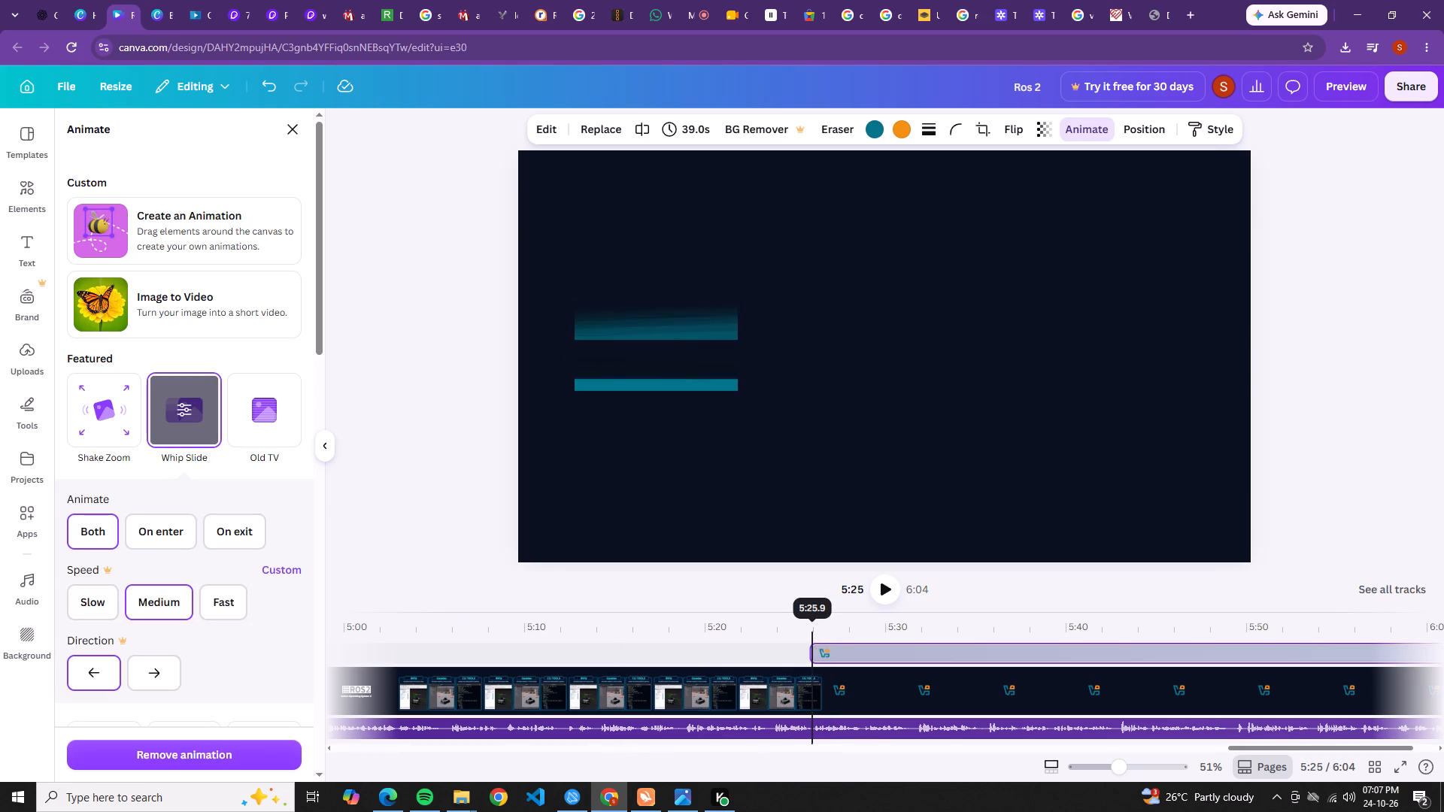
left_click_drag(815, 627, 812, 627)
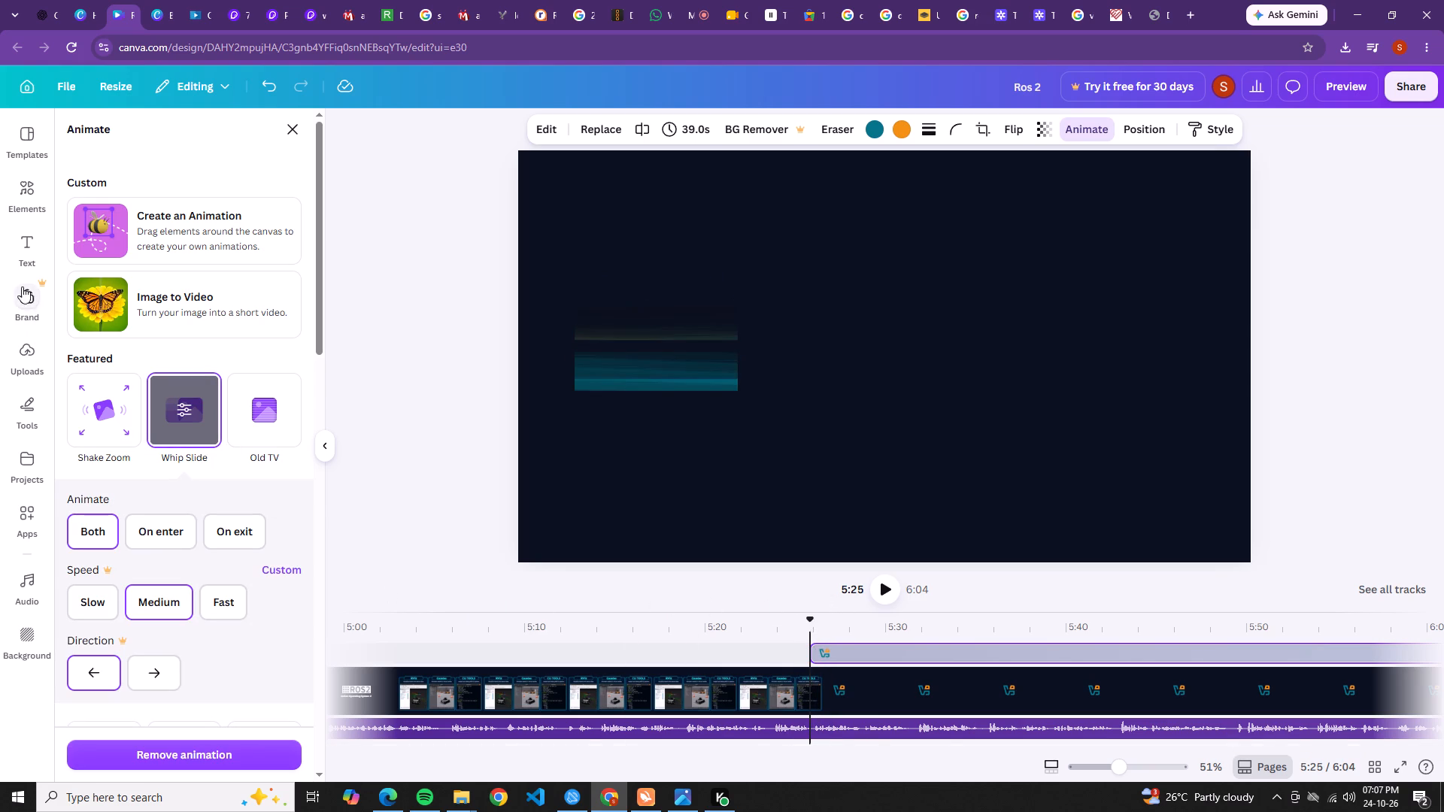
left_click(20, 271)
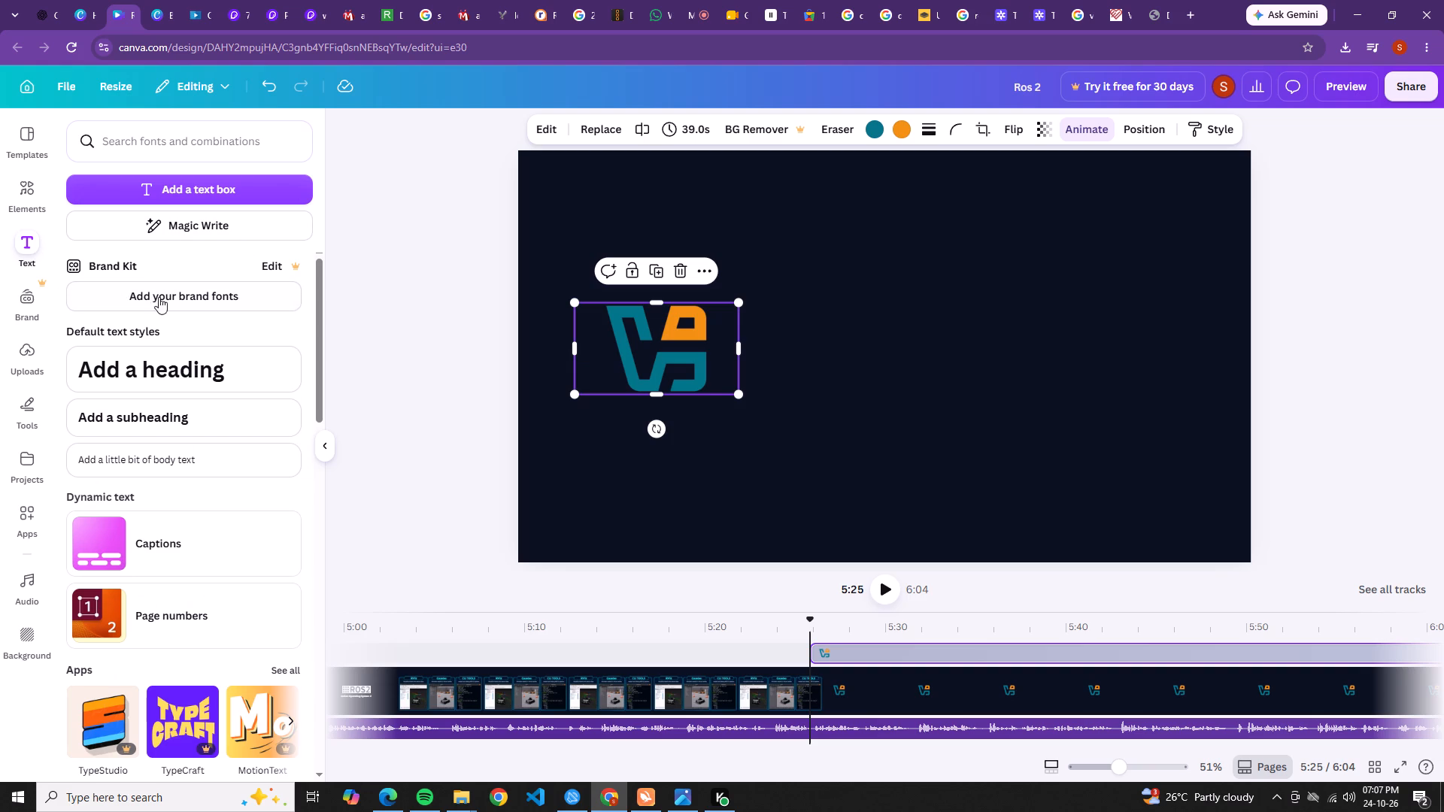
left_click(168, 428)
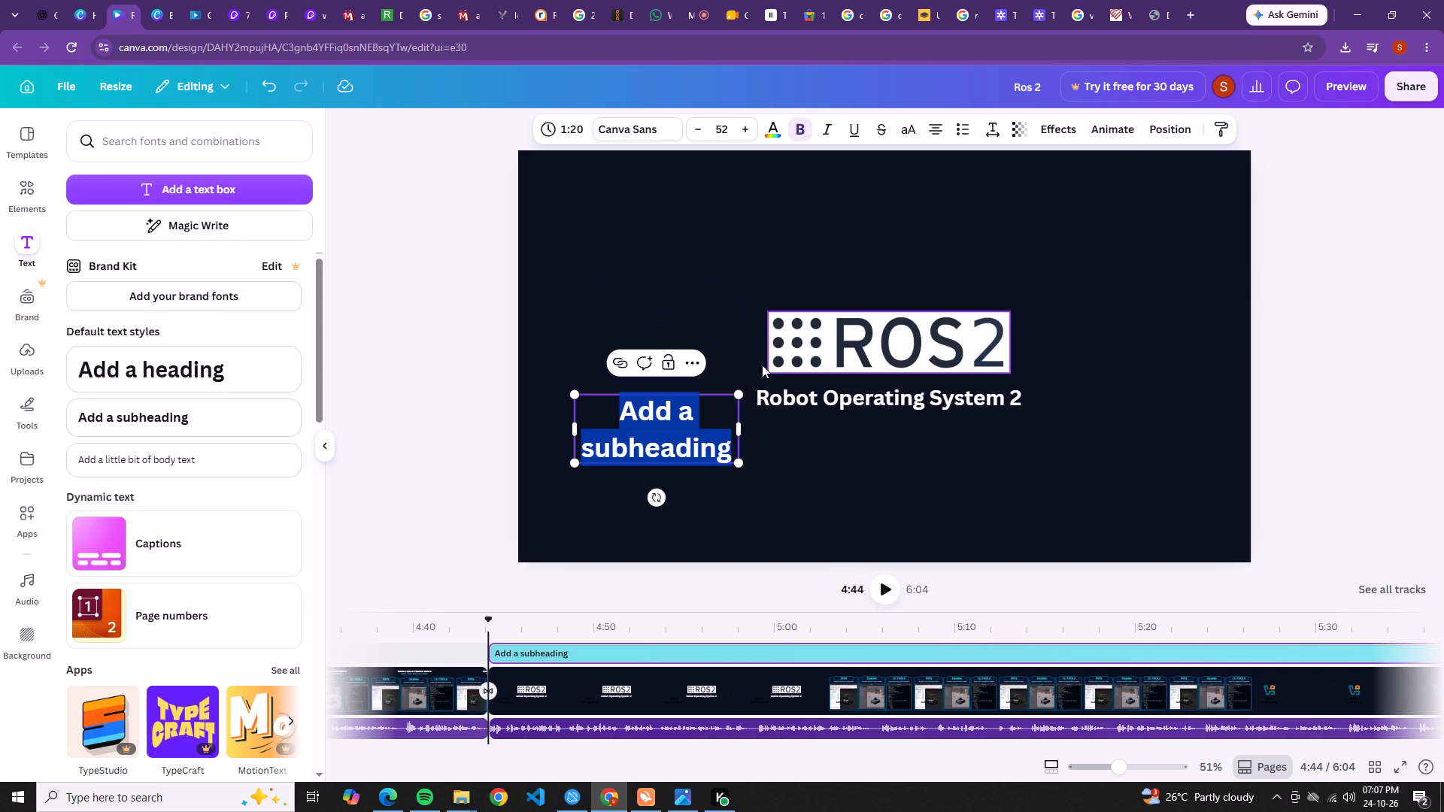
type("Vit")
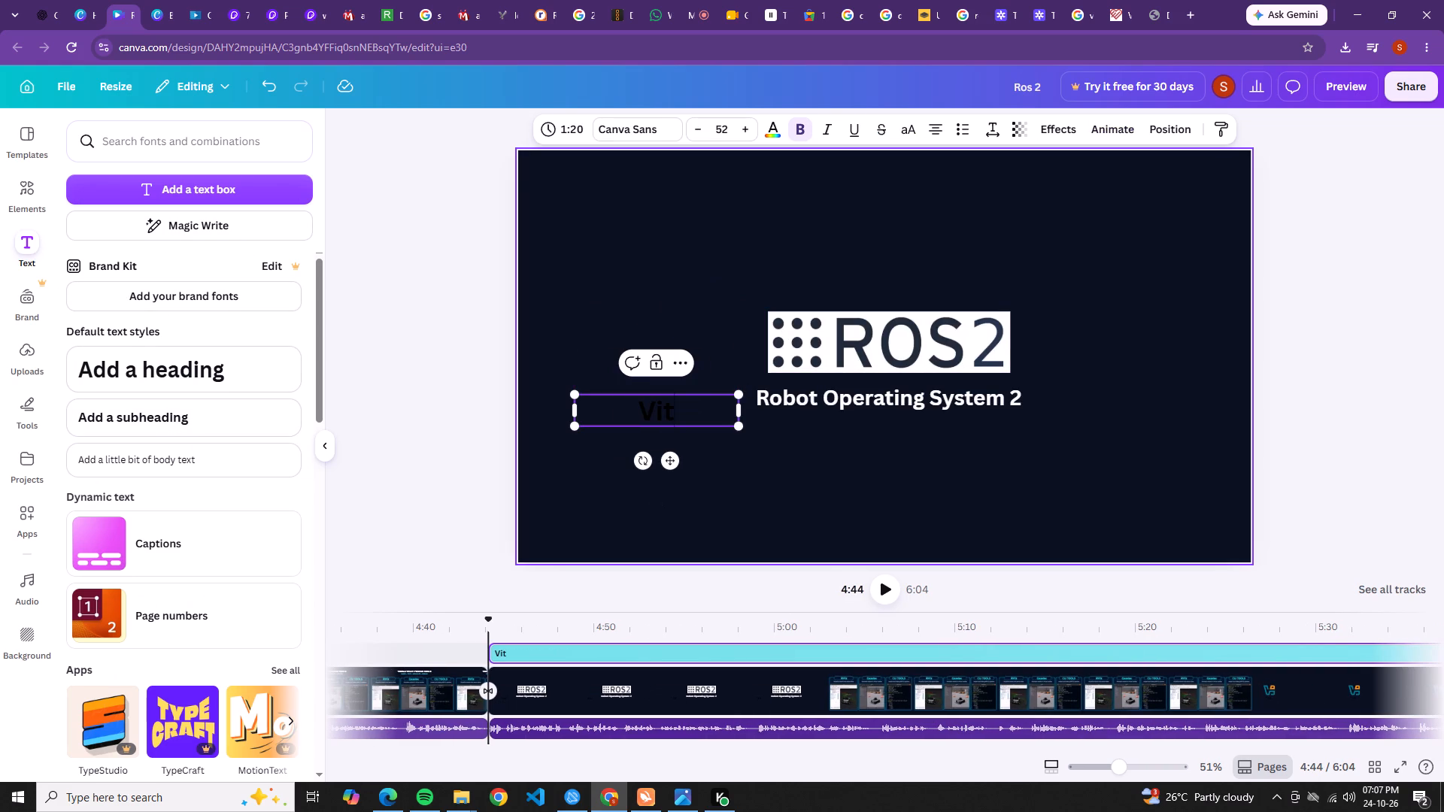
key("BackSpace")
key("r")
key("BackSpace")
key("BackSpace")
key("BackSpace")
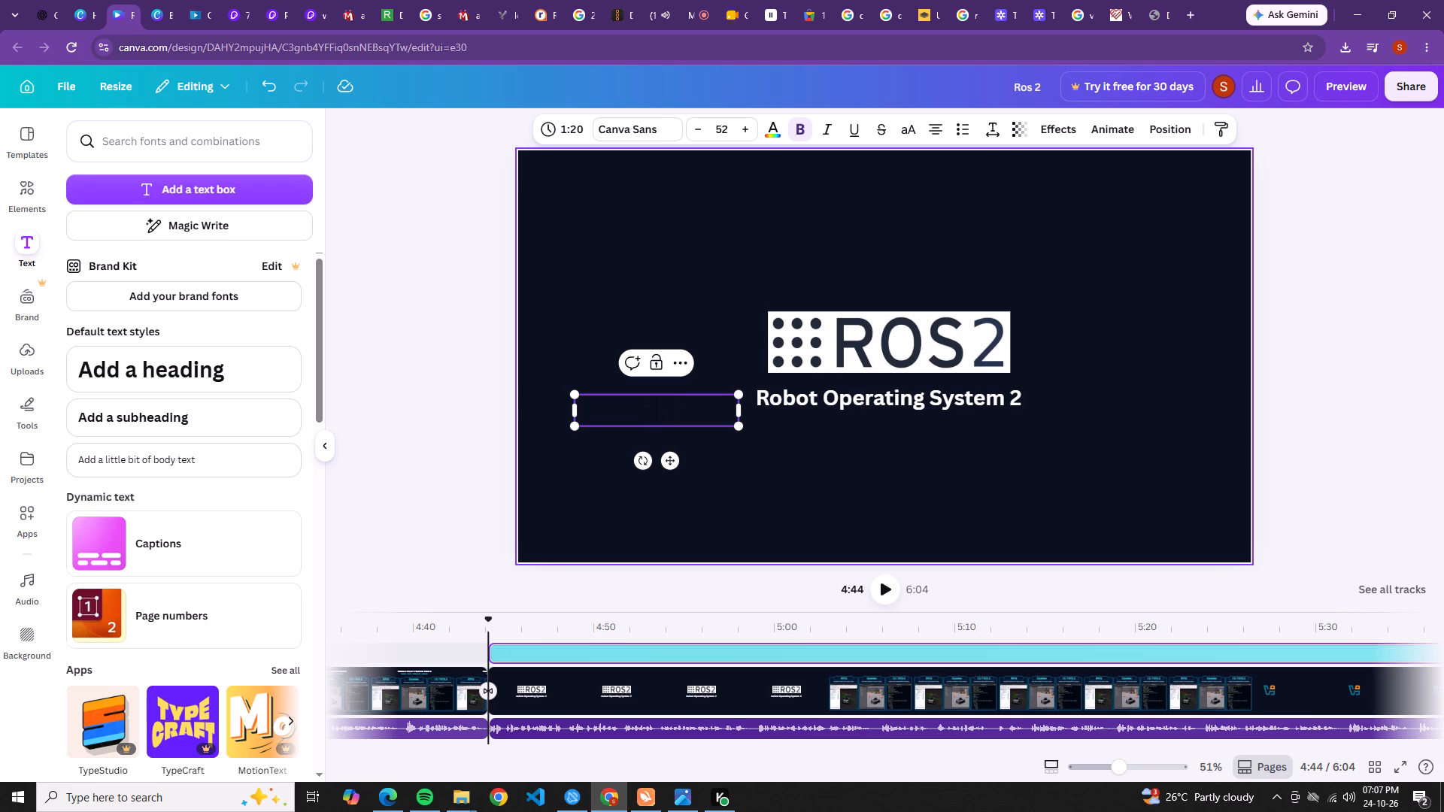
type("VIRTUAL")
key("space")
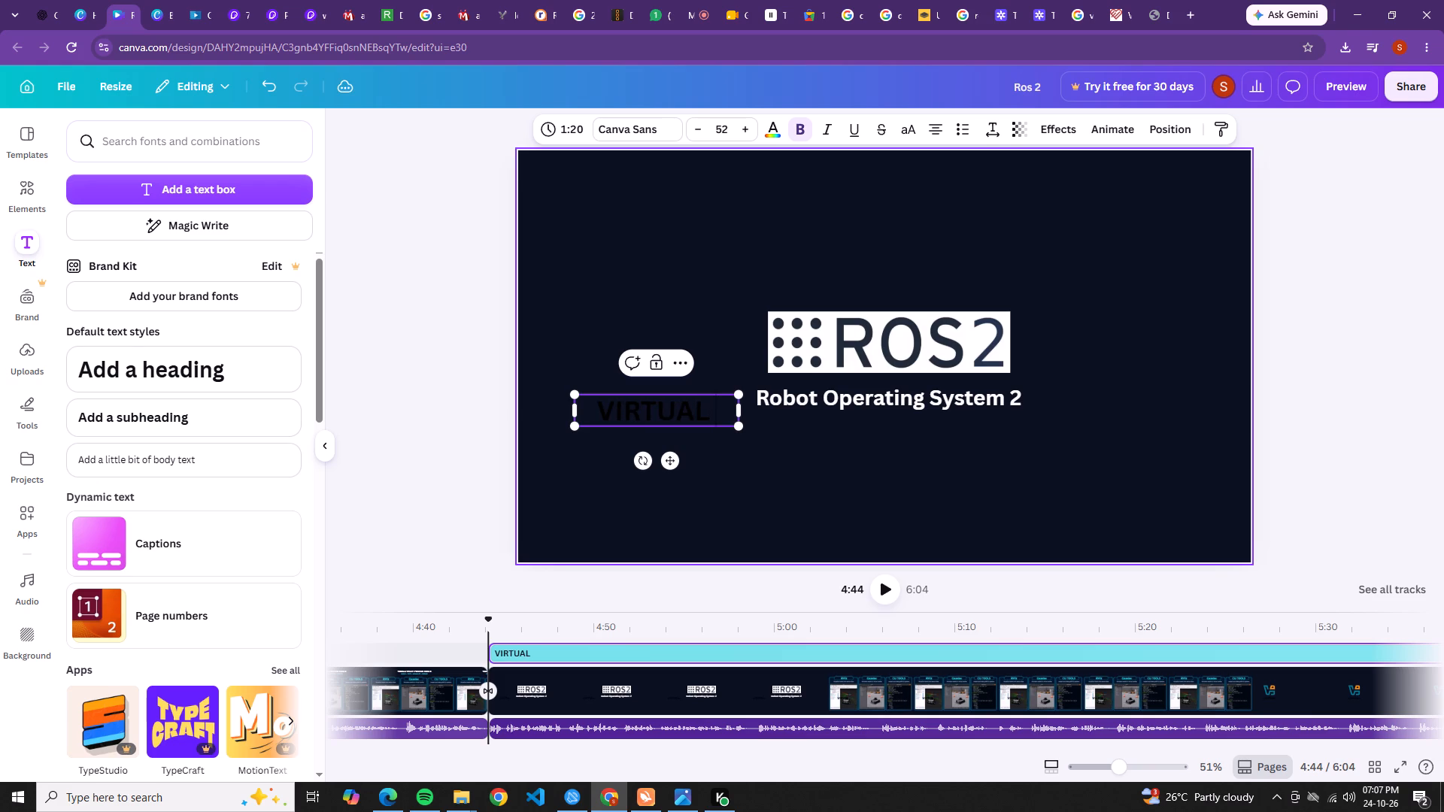
type("BOX")
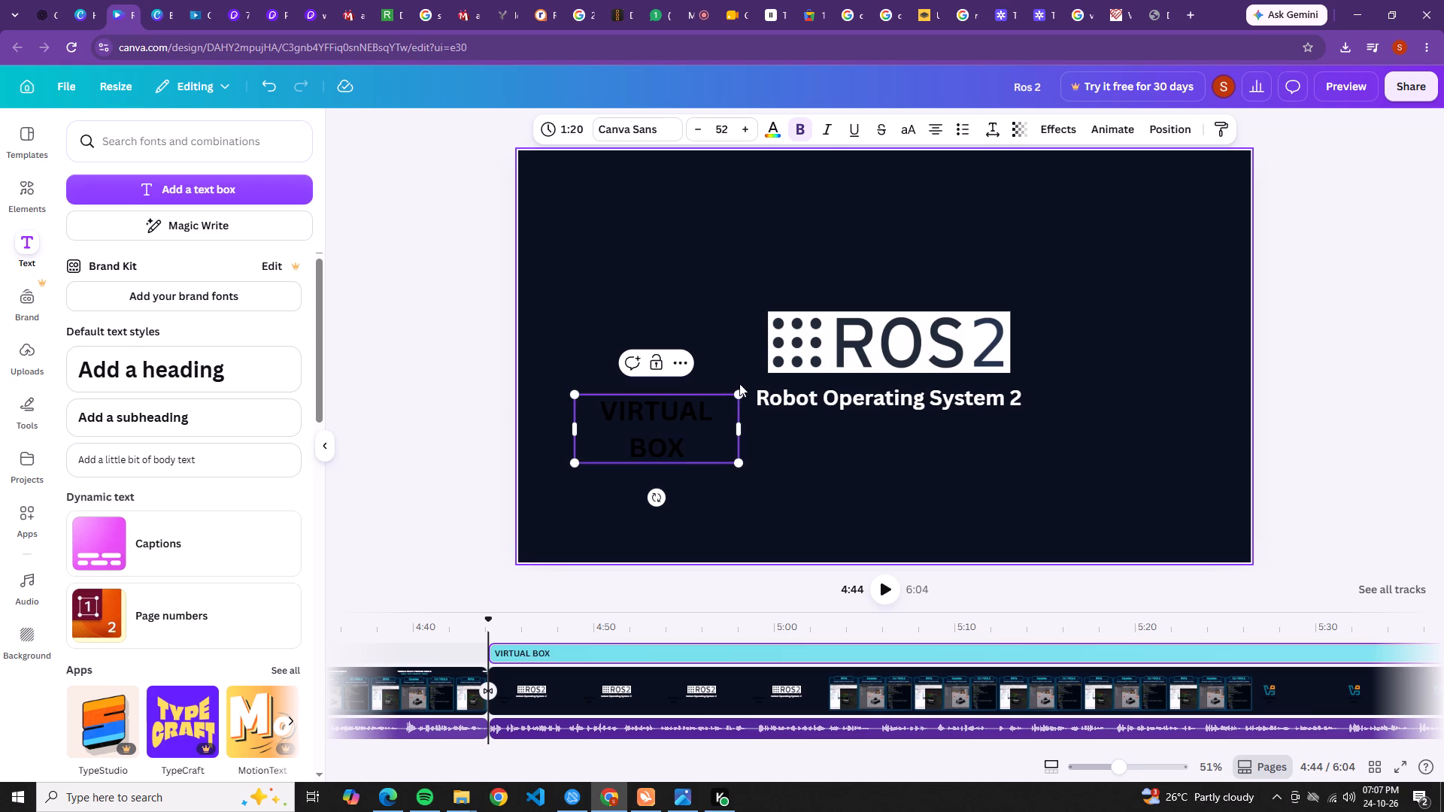
Widen the VIRTUAL BOX text box so that the label fits on one line.
left_click_drag(742, 428, 759, 427)
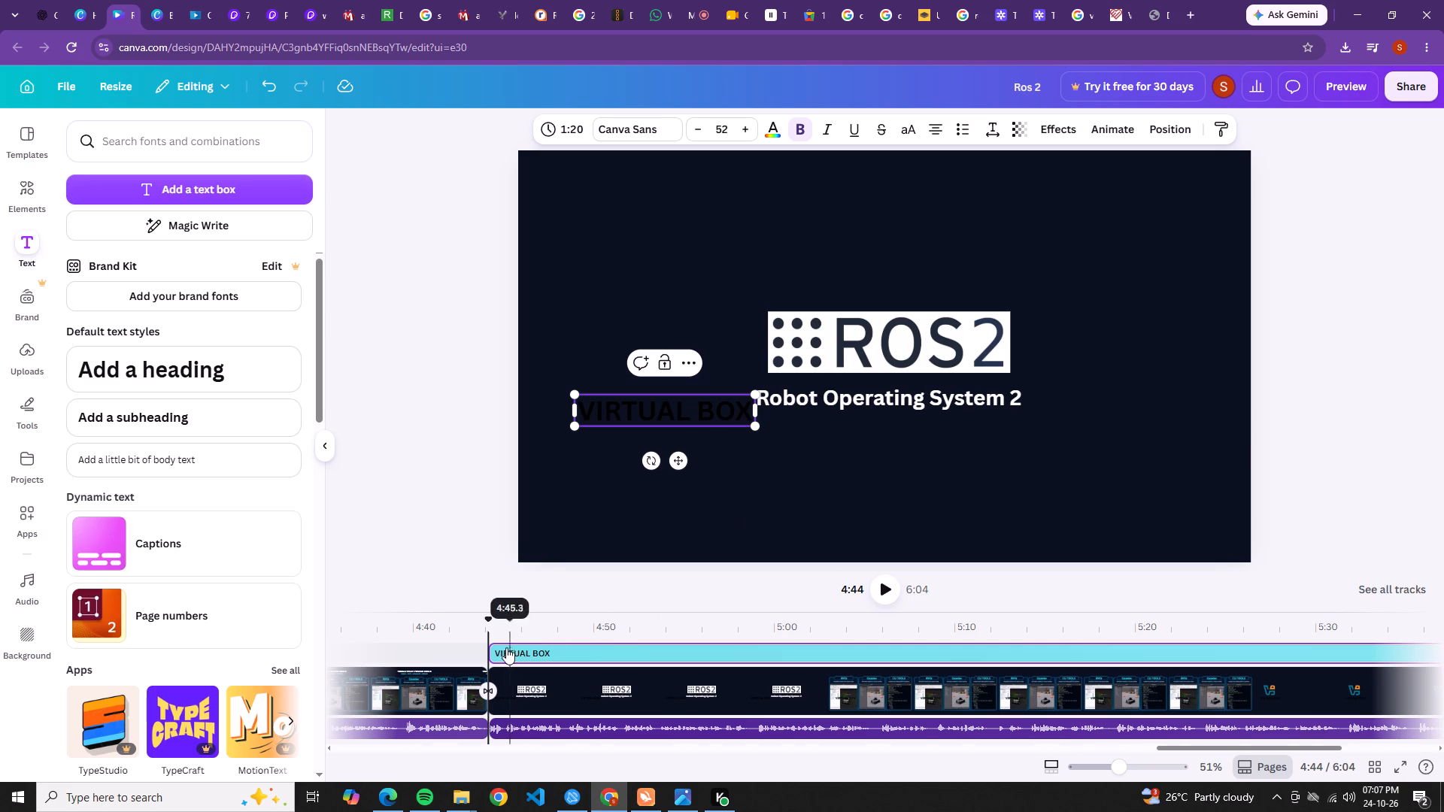
Trim the start of the VIRTUAL BOX label's timeline clip to about 5:25, for a 39.1 s duration matching the logo's appearance.
left_click_drag(492, 647, 1092, 671)
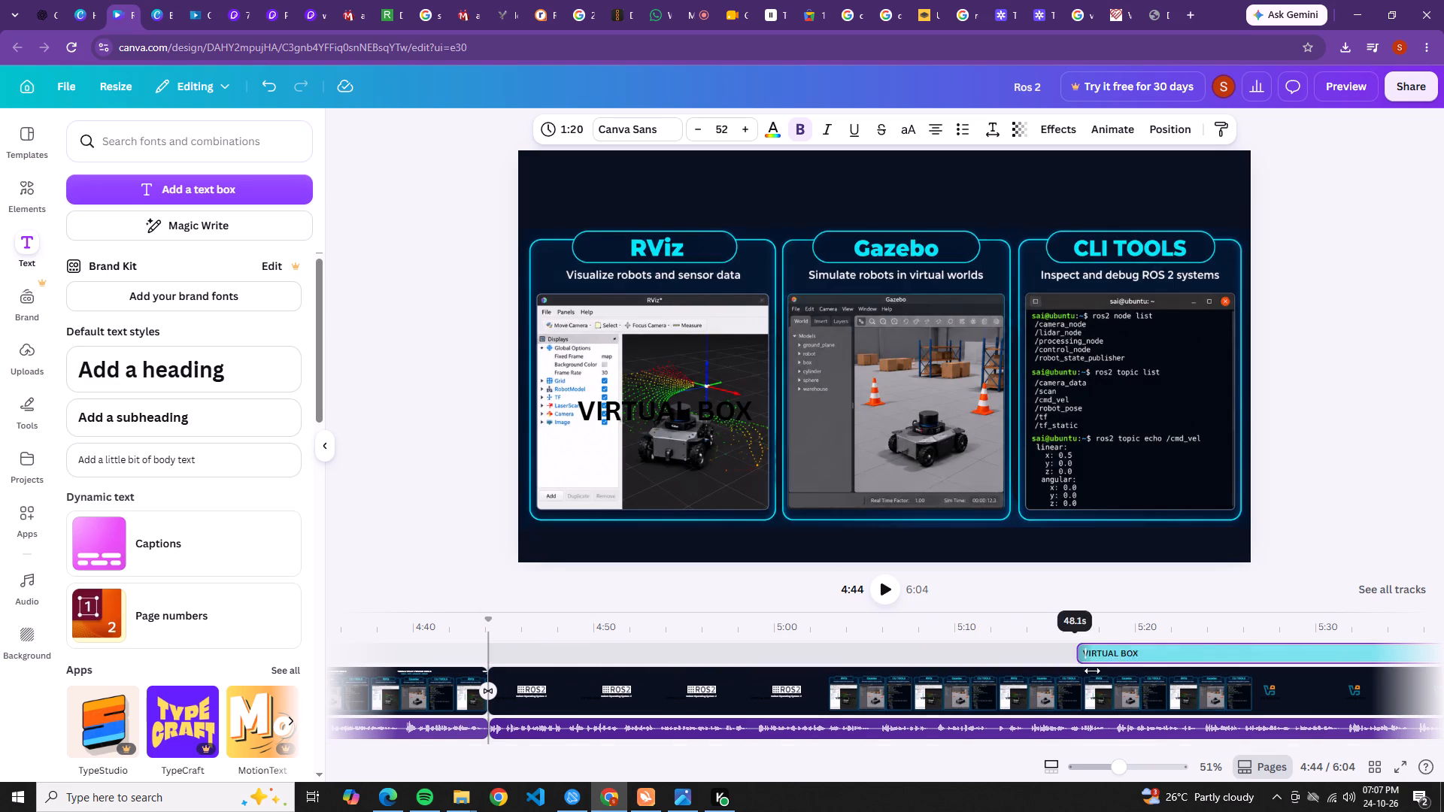
left_click_drag(1092, 671, 1237, 671)
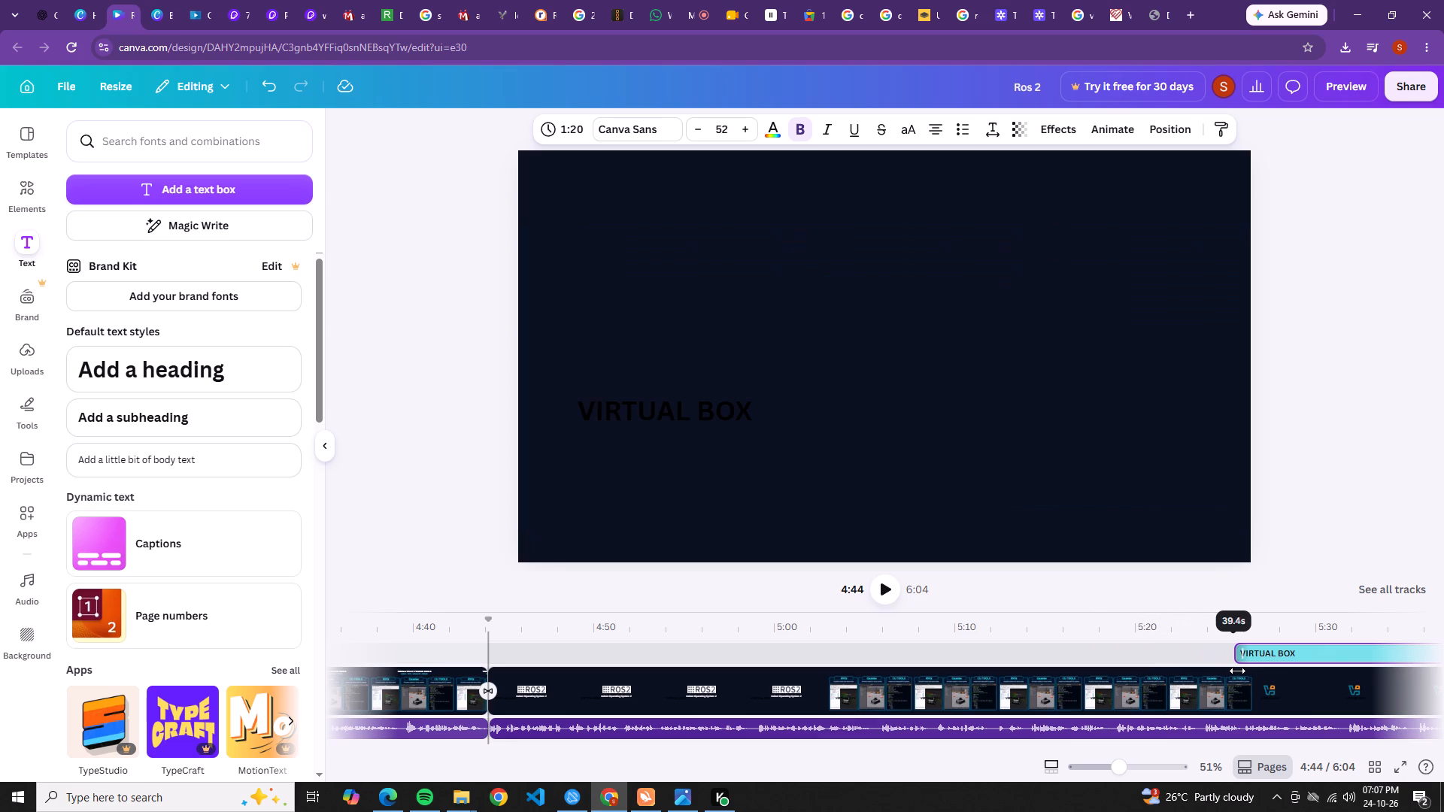
left_click_drag(1237, 671, 1253, 672)
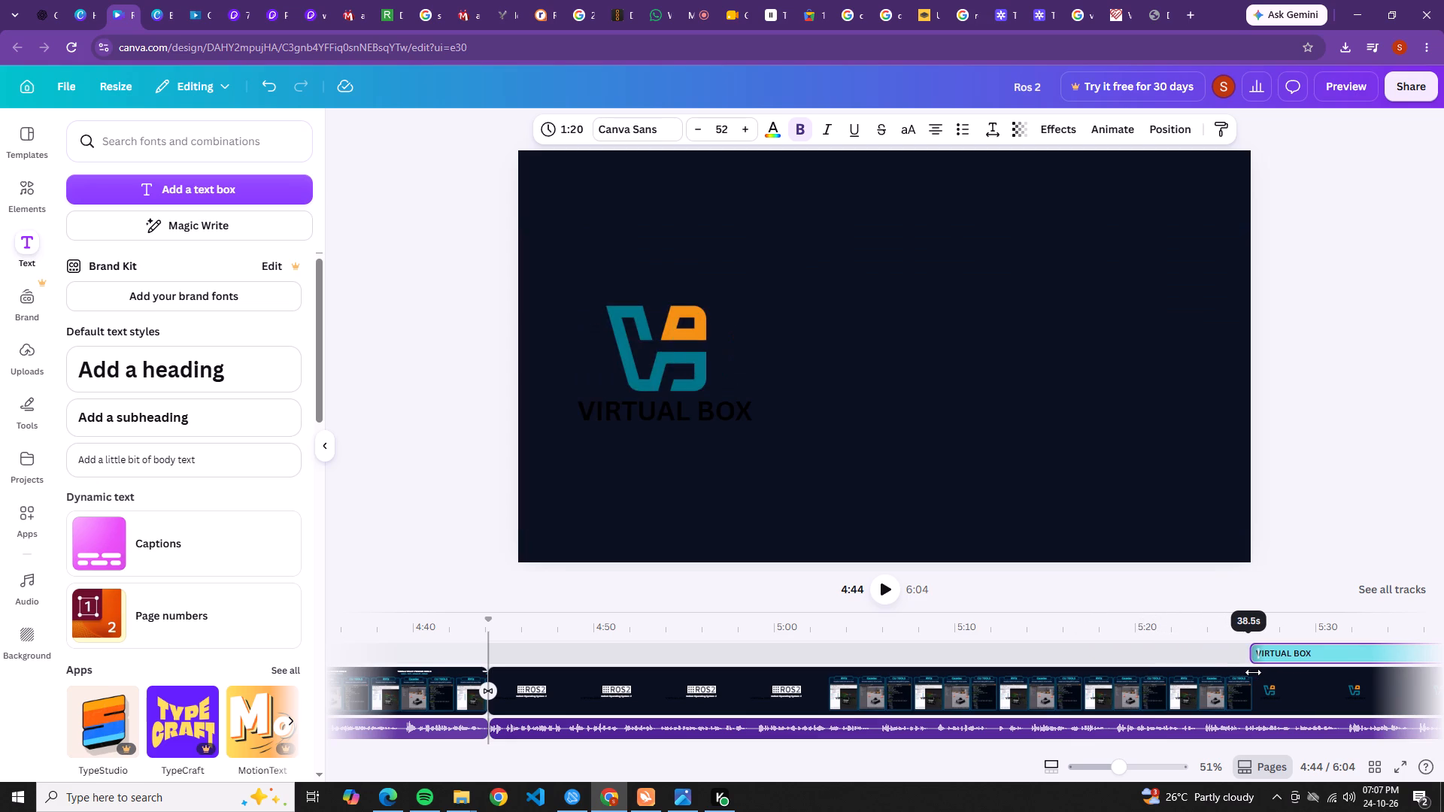
left_click_drag(1253, 672, 1242, 673)
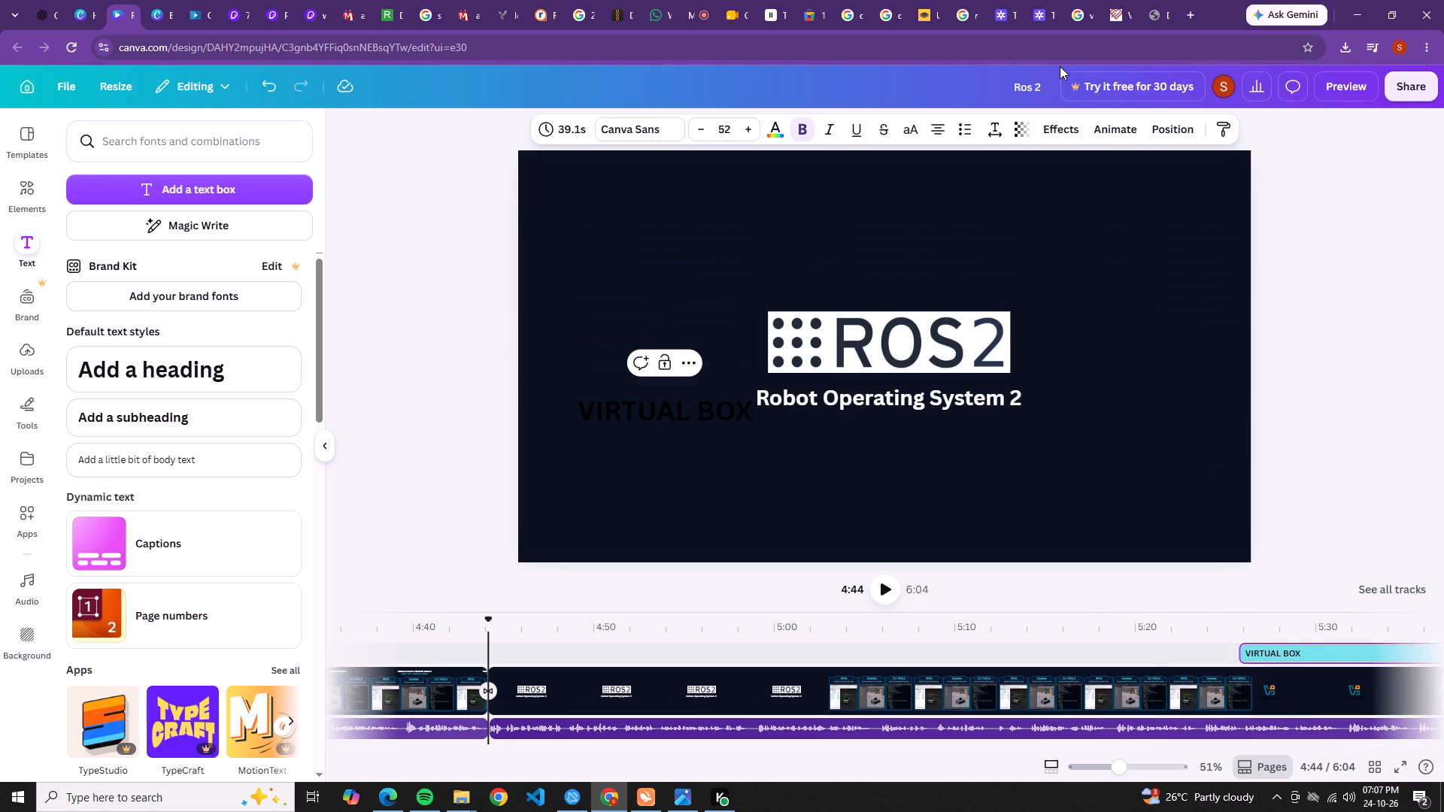
Apply the Block animation to the VIRTUAL BOX label and show its frame at about 5:28.
left_click(1100, 125)
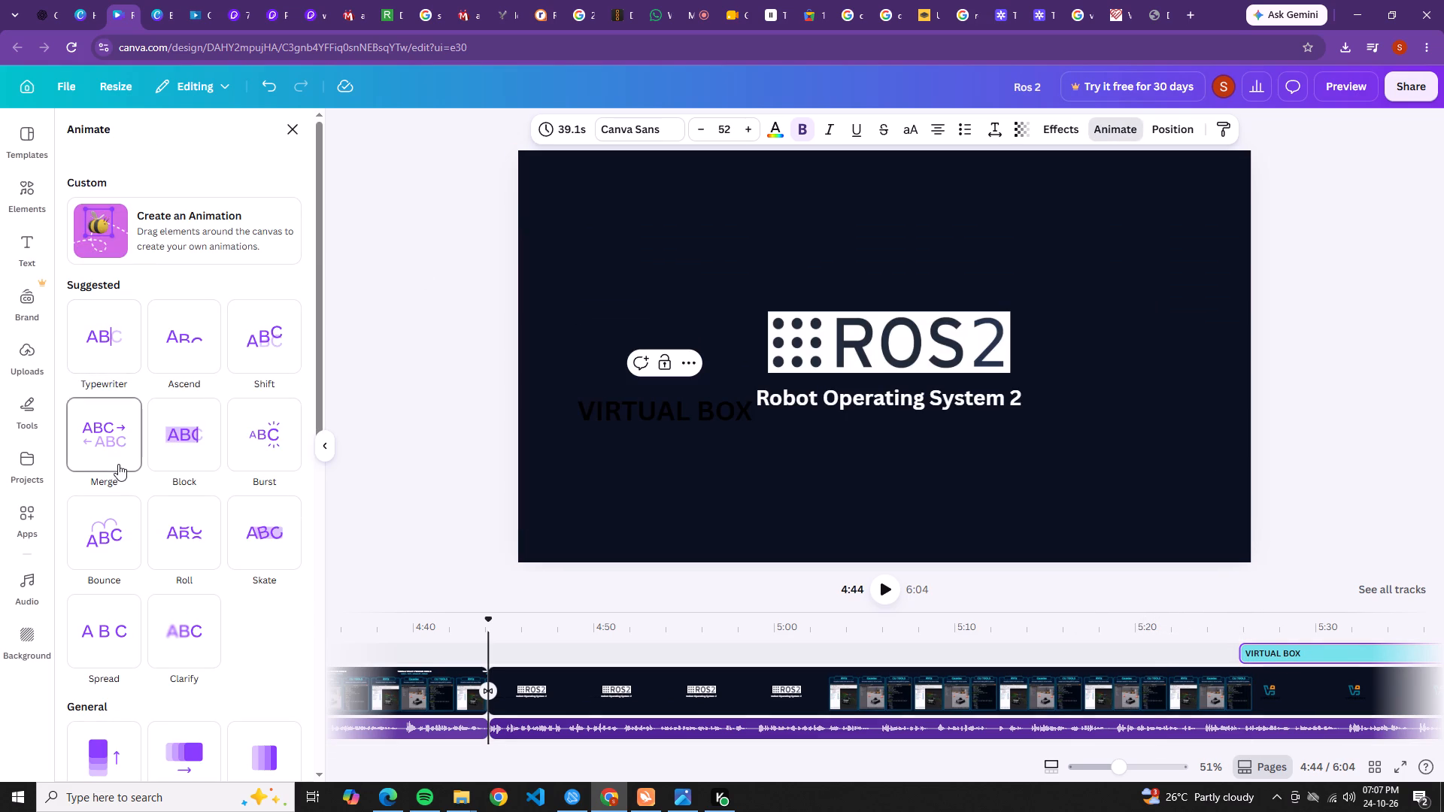
left_click(195, 447)
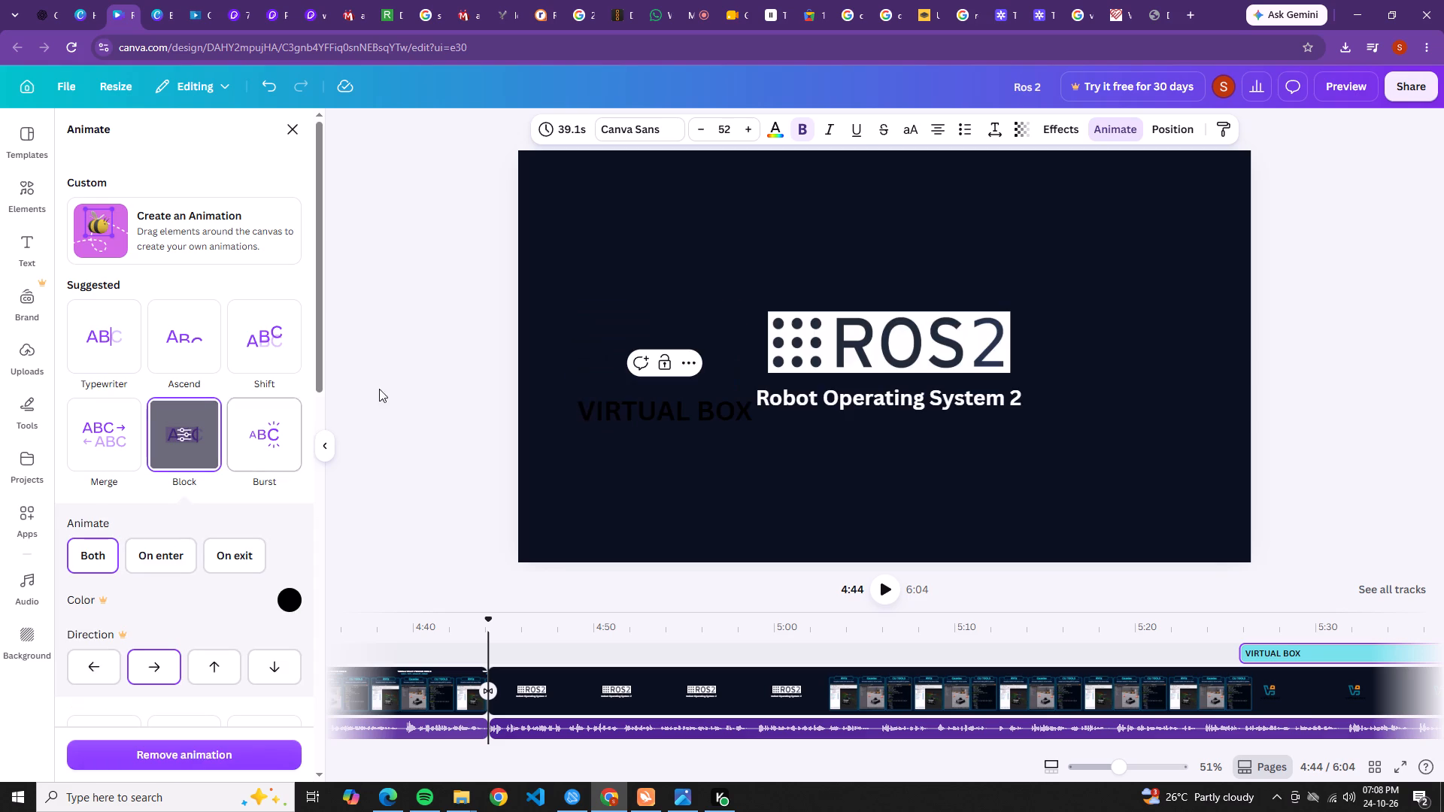
left_click(640, 418)
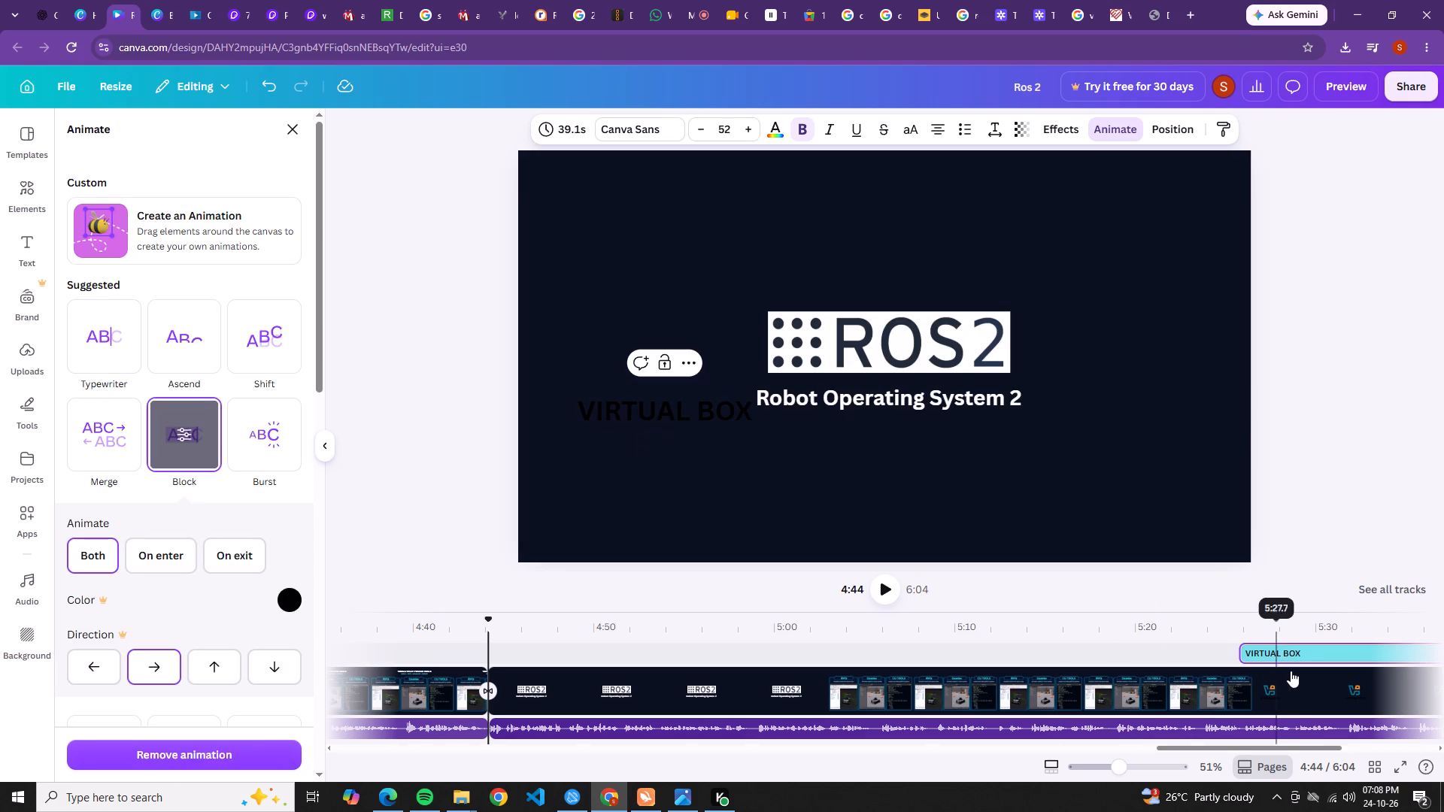
left_click(1290, 651)
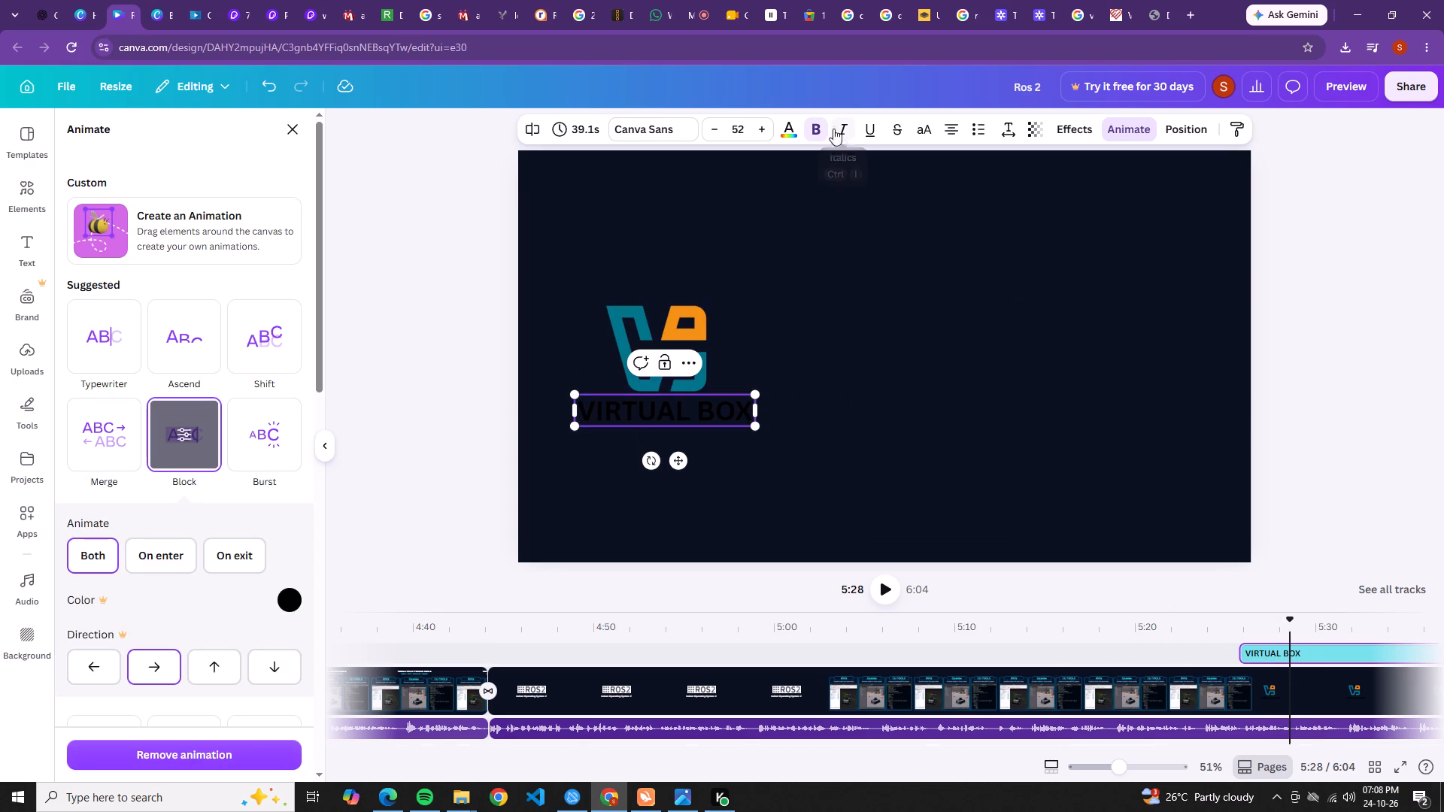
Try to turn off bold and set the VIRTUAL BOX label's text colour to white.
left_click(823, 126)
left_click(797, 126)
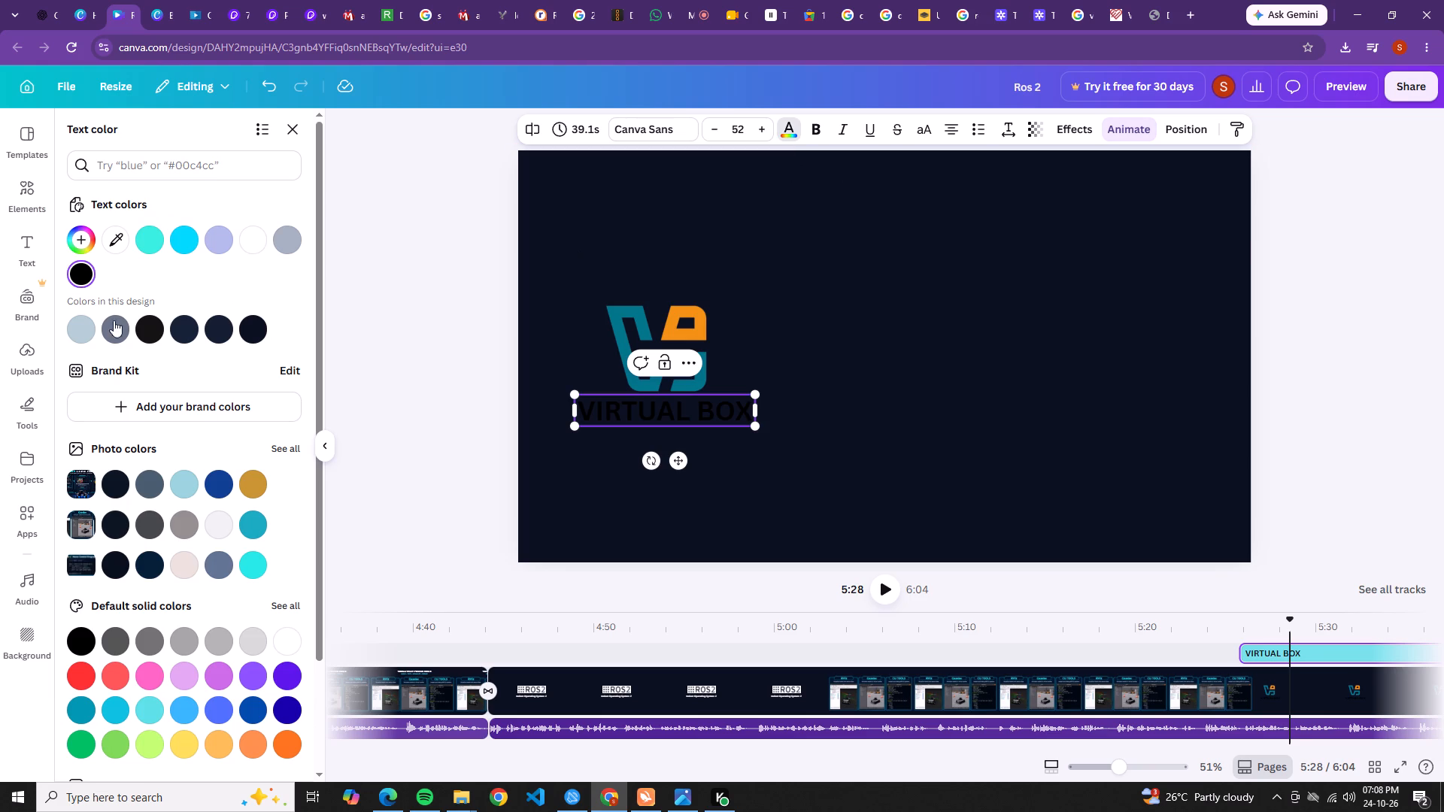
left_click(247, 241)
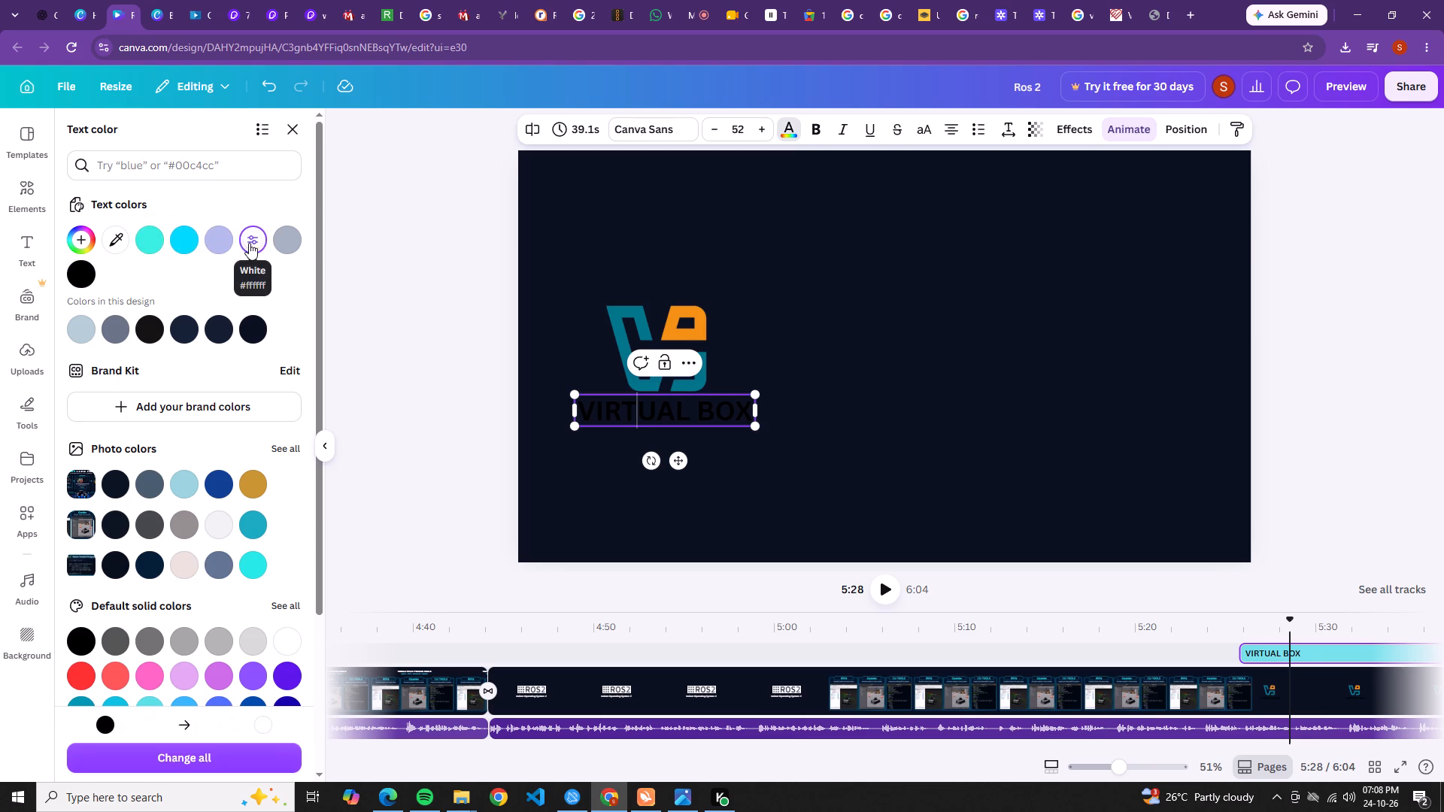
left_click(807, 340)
Set the text colour of the VIRTUAL BOX label to turquoise.
left_click(705, 408)
left_click(792, 127)
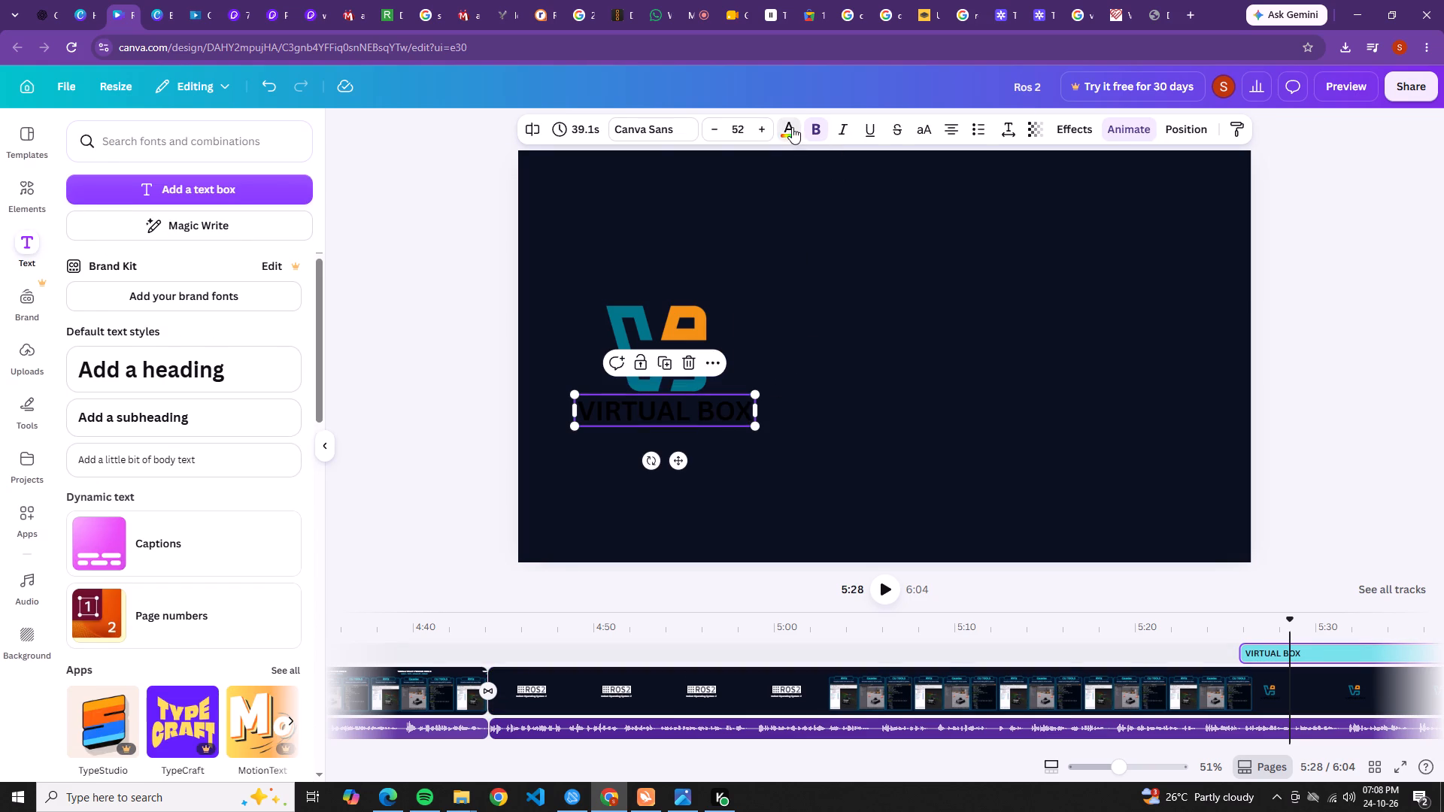
left_click(152, 247)
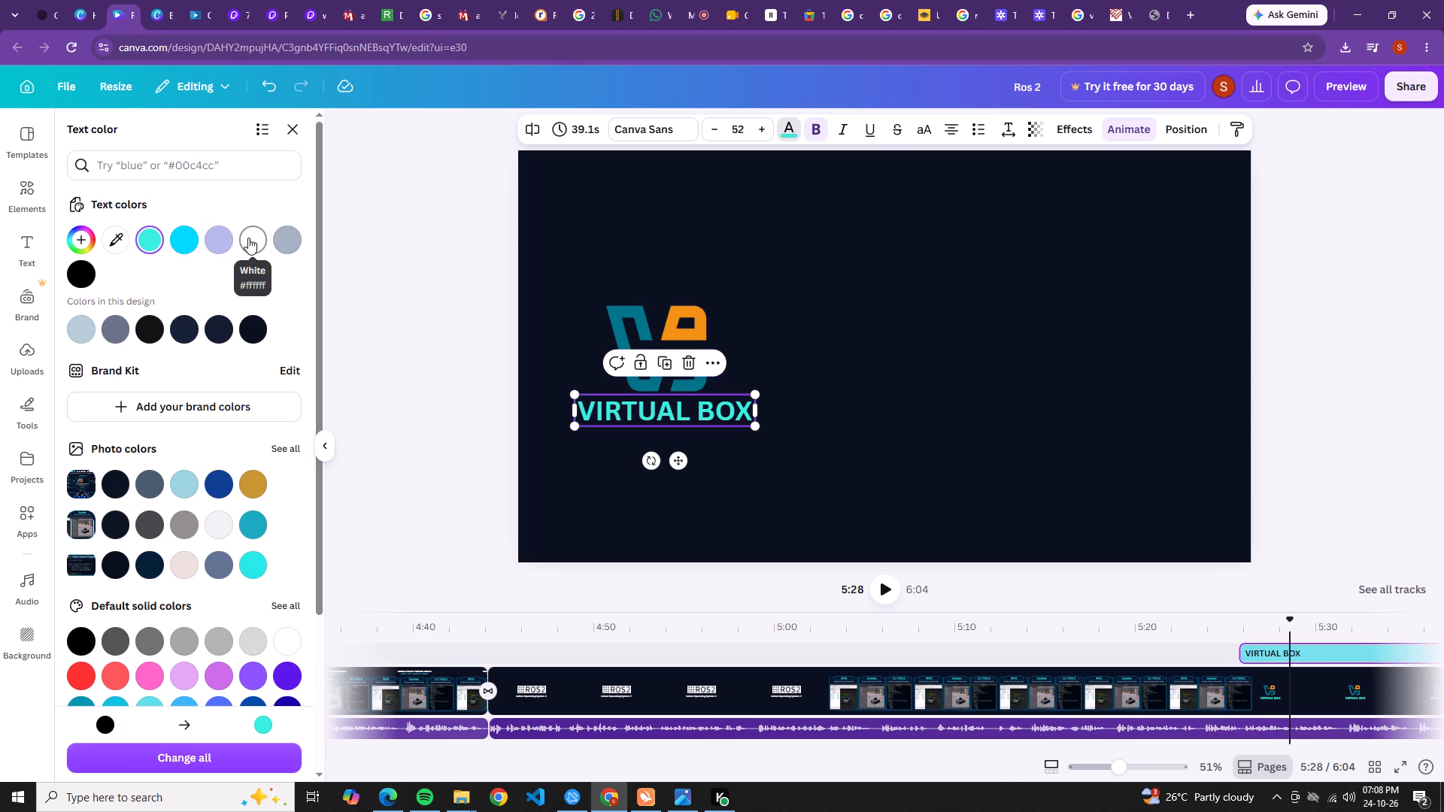
Move the VIRTUAL BOX label slightly down to leave a small gap beneath the logo.
left_click(677, 459)
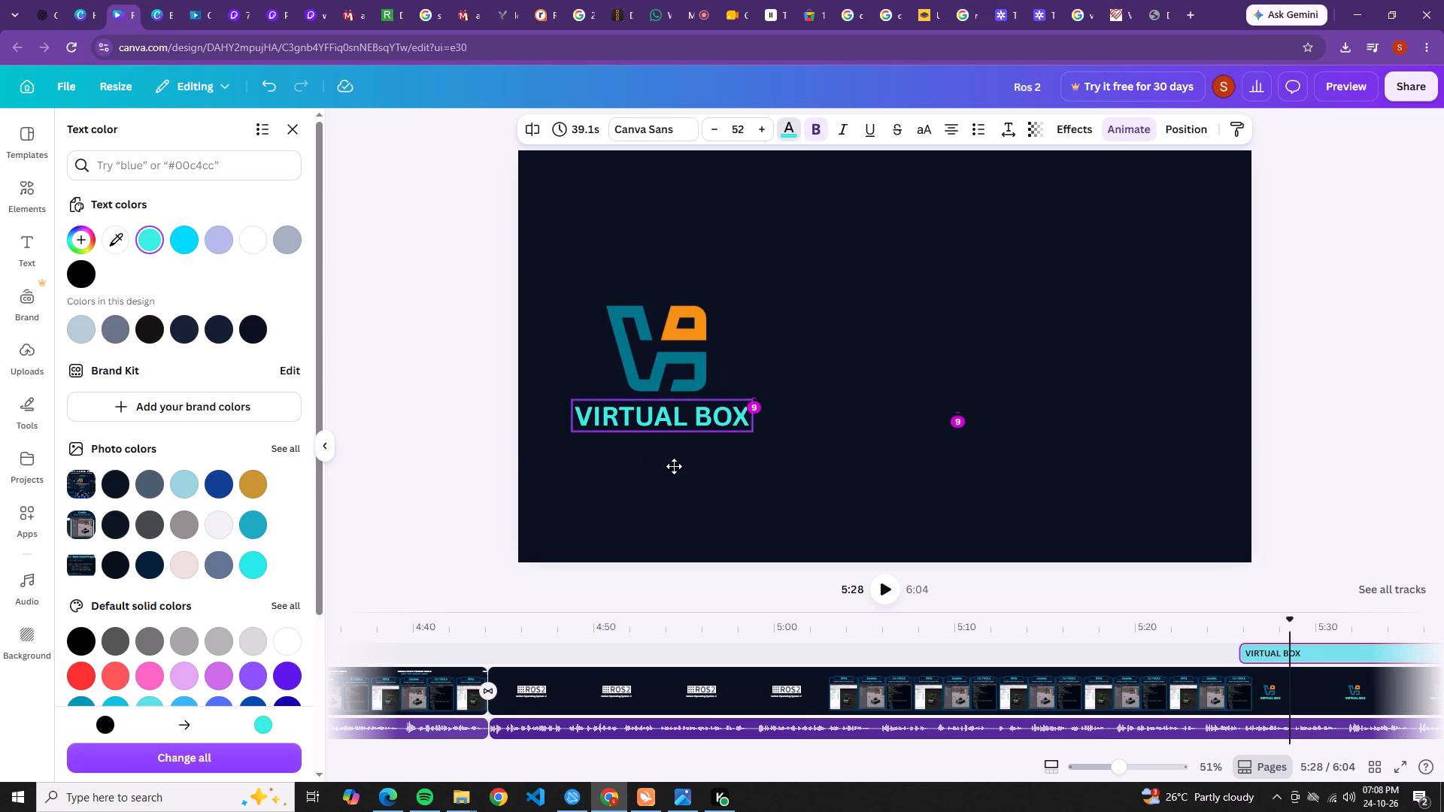
left_click(901, 361)
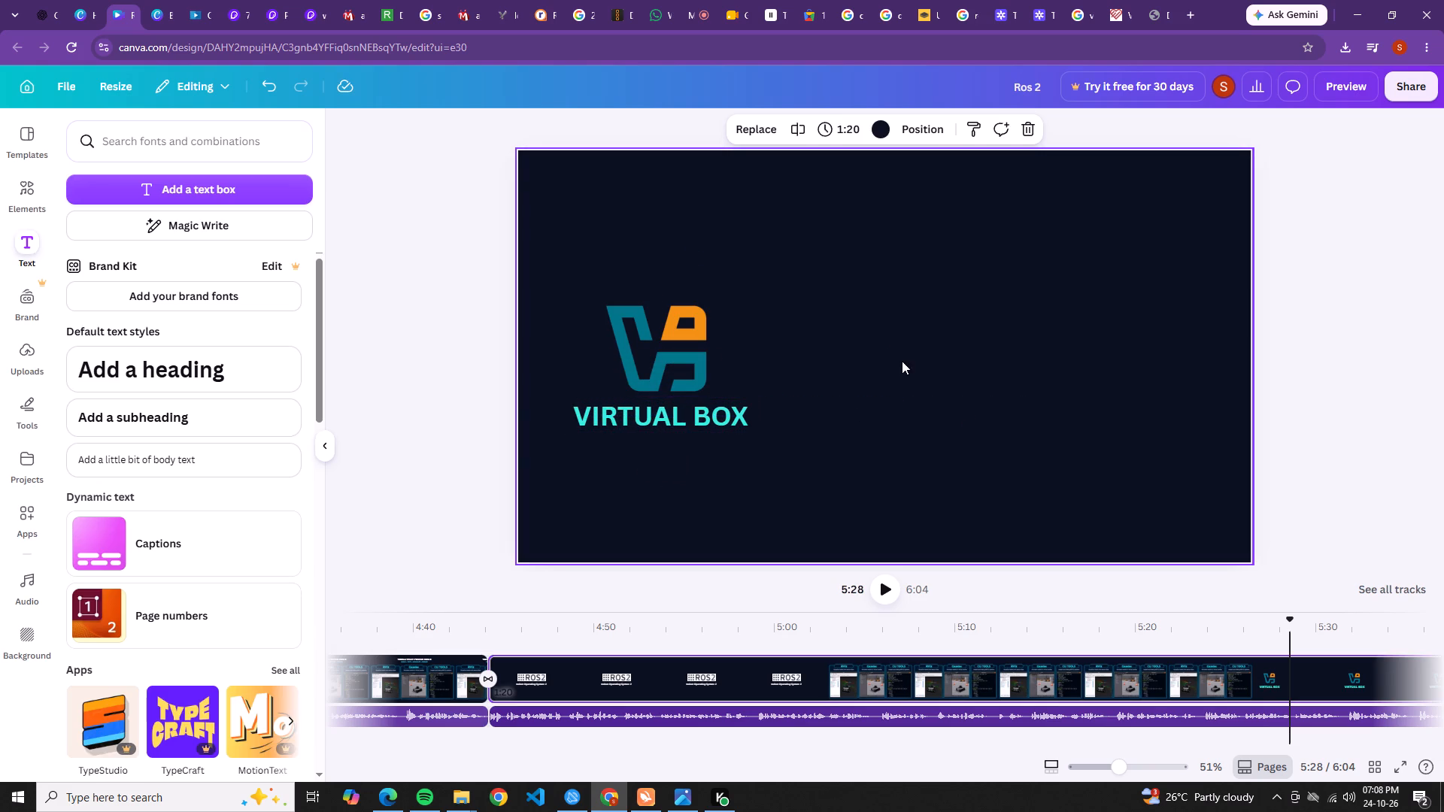
Play the video from about 5:23 to 5:30 to check the timing and animation of the VirtualBox logo and label.
left_click(1203, 634)
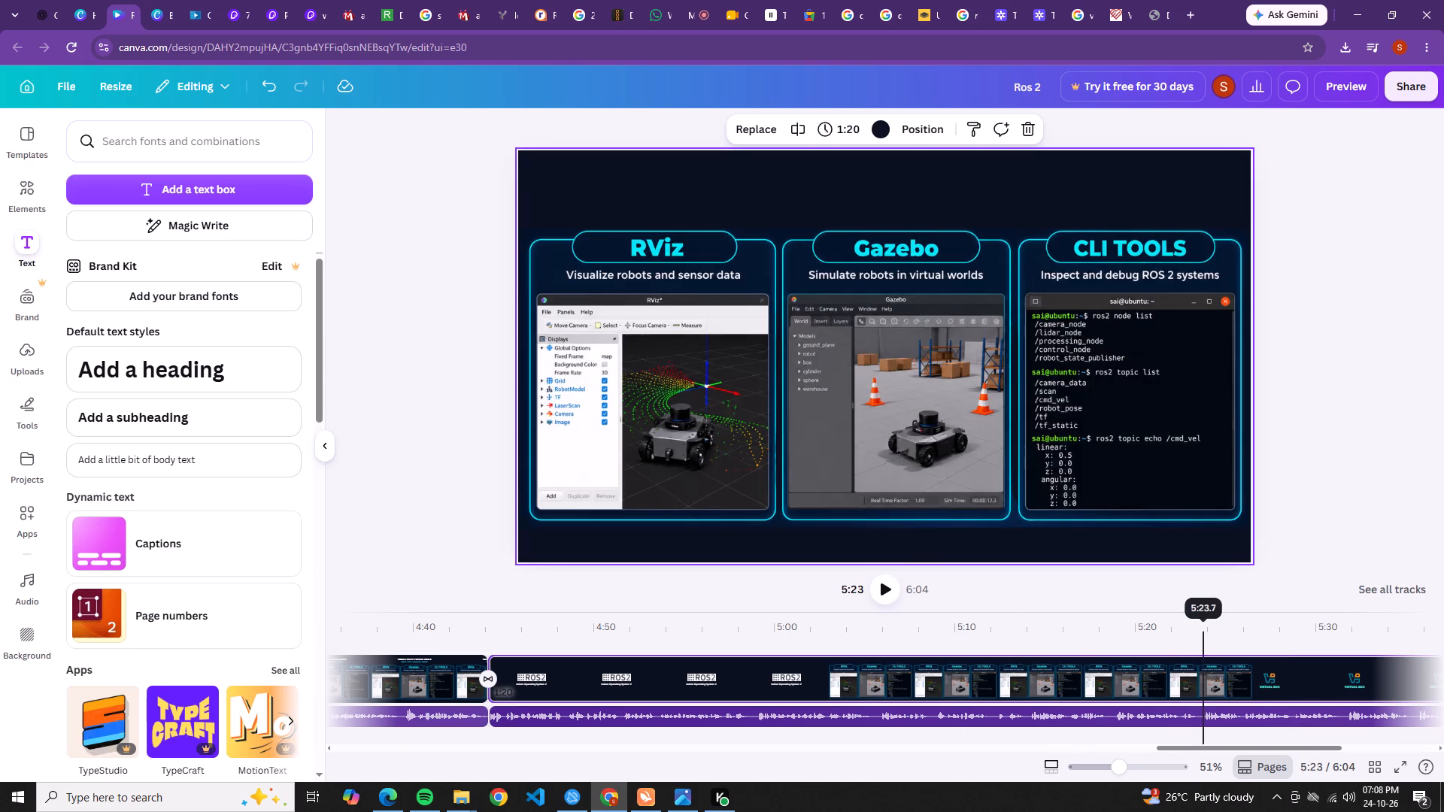
left_click(881, 584)
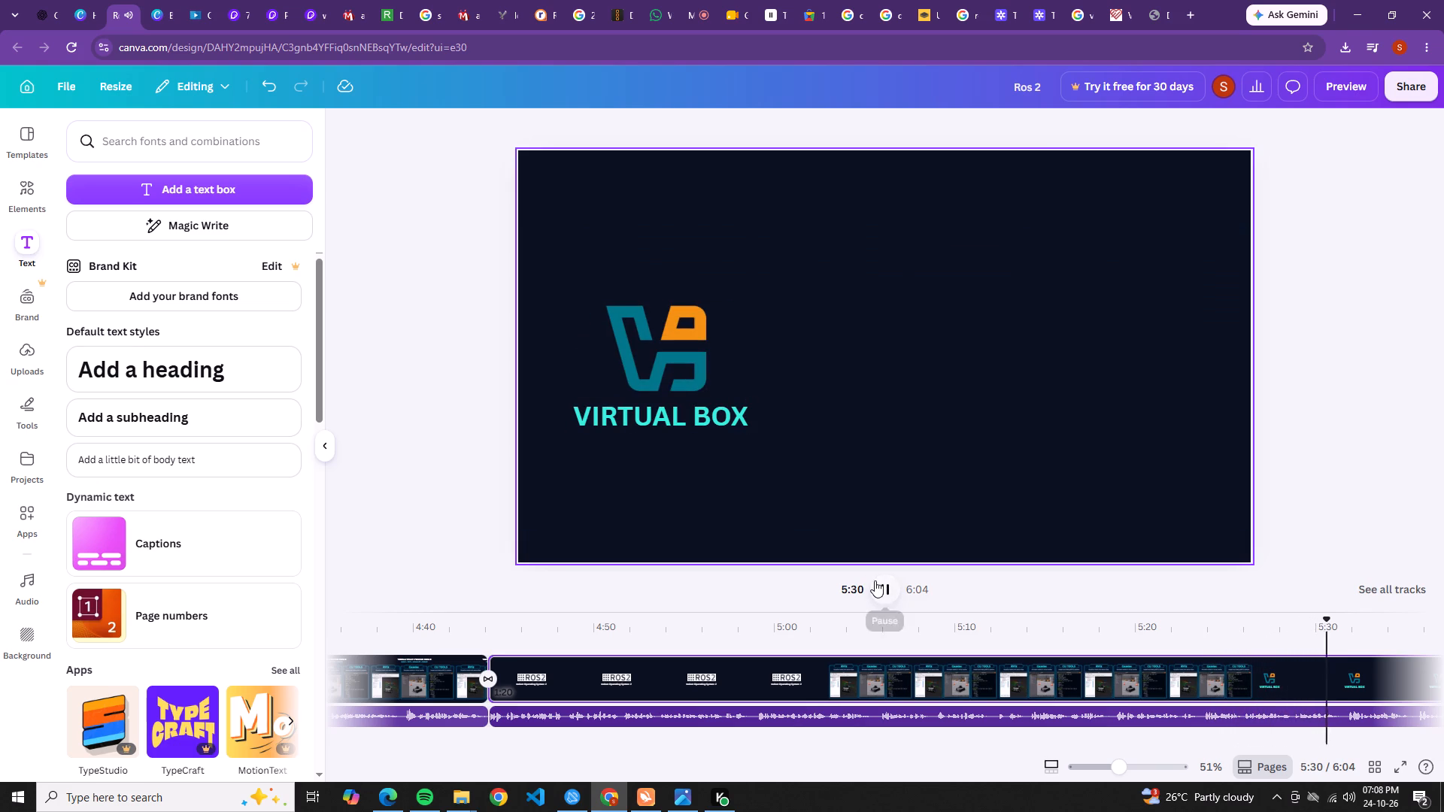
left_click(875, 580)
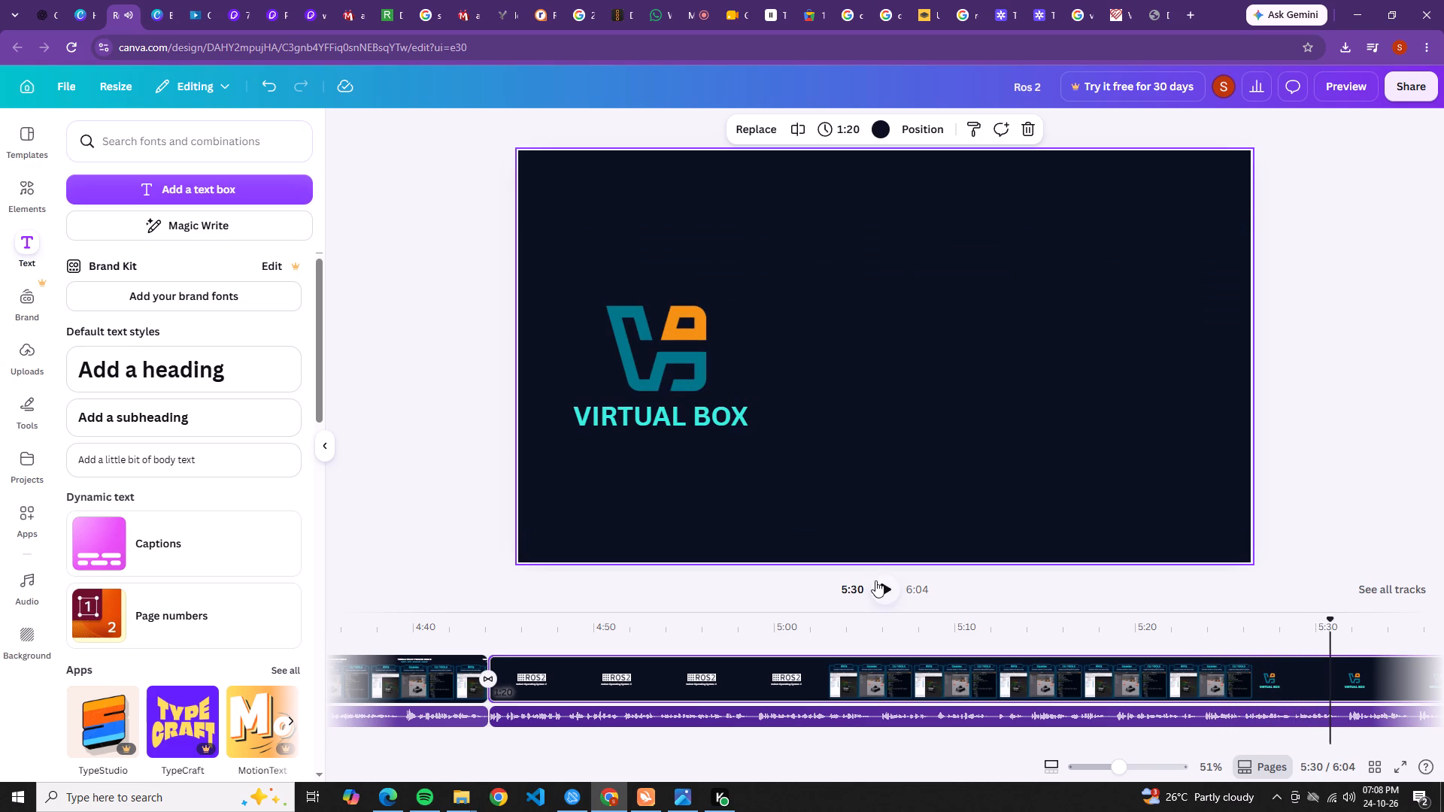
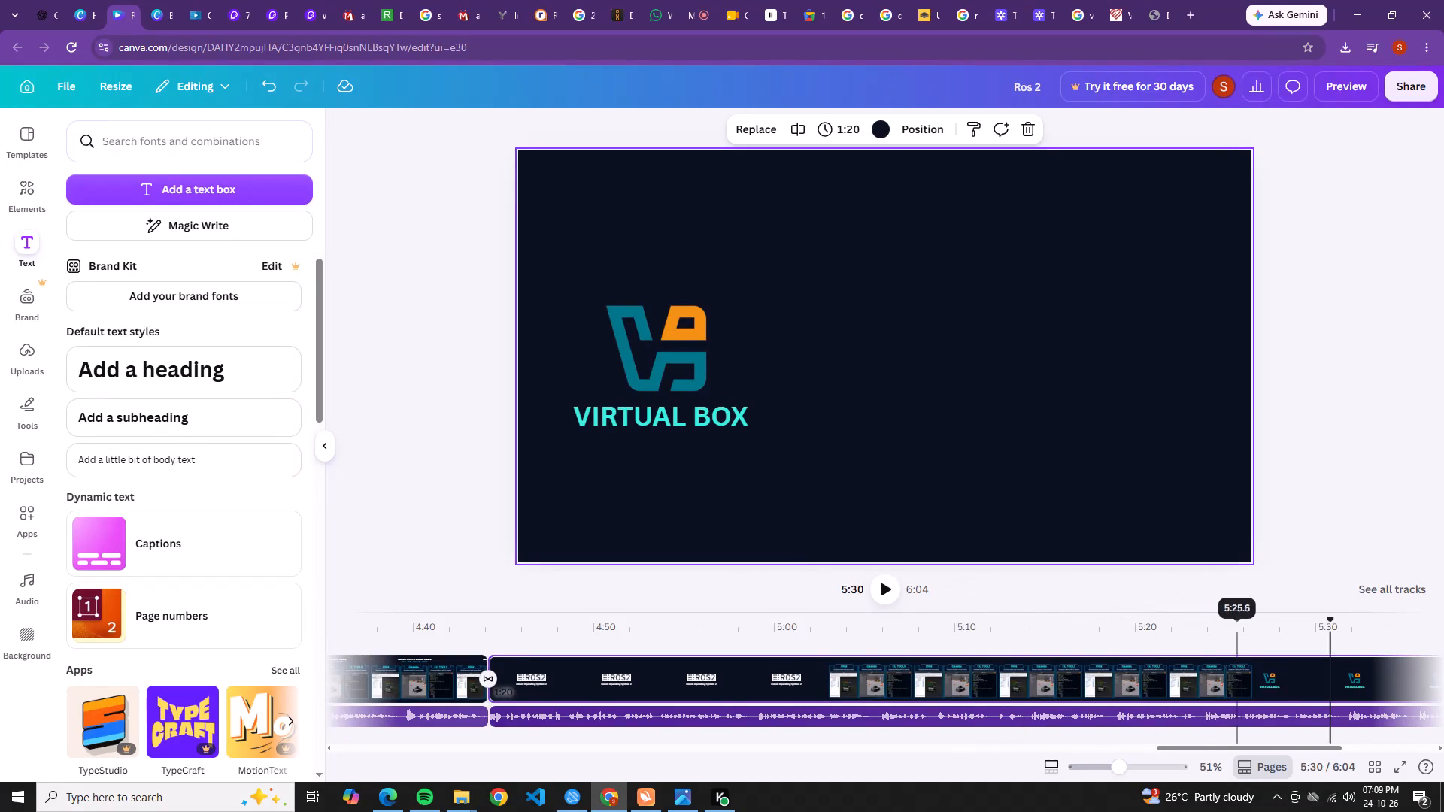
Replay the video around 5:25 to 5:27 to find when the narration reaches the item after VirtualBox.
left_click(1260, 626)
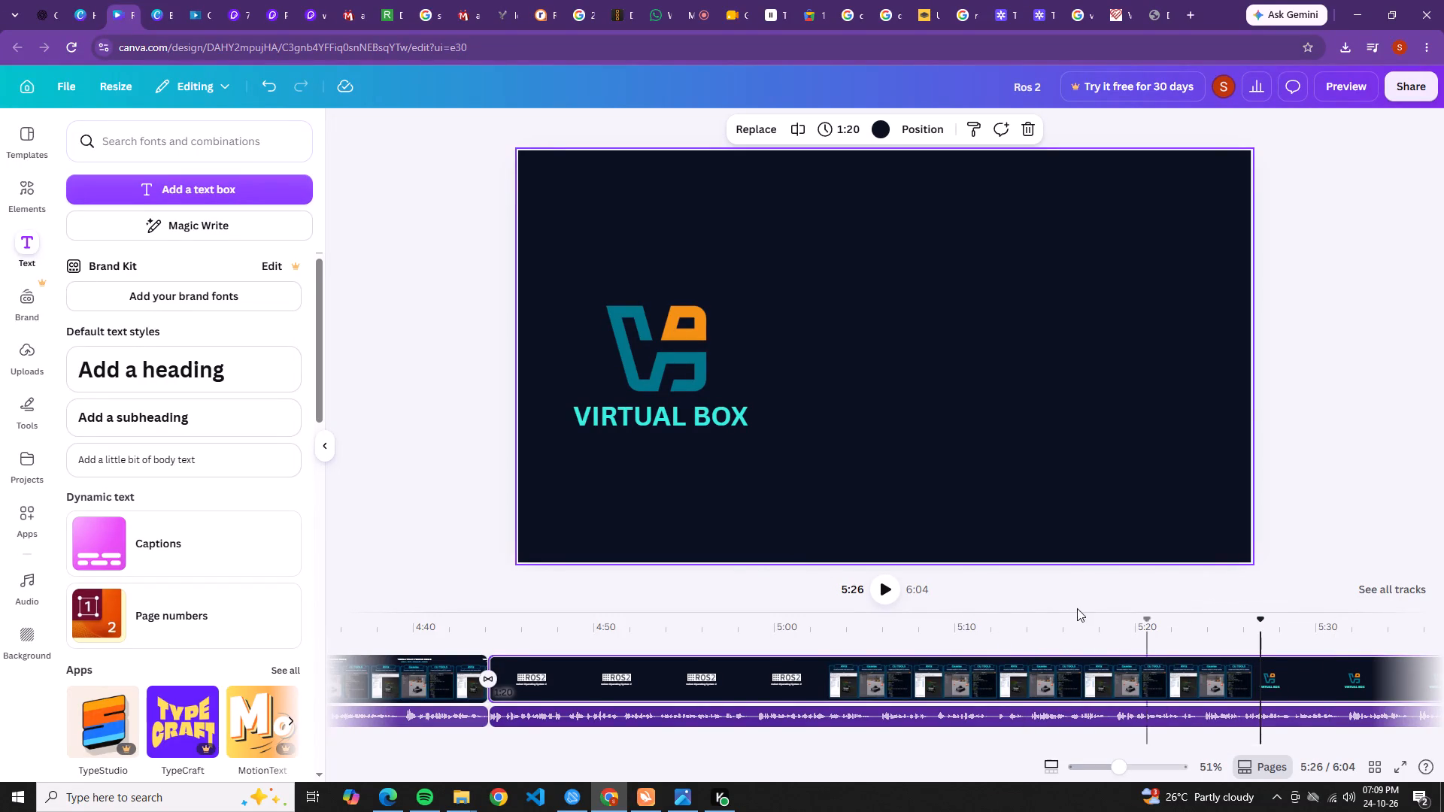
left_click(875, 584)
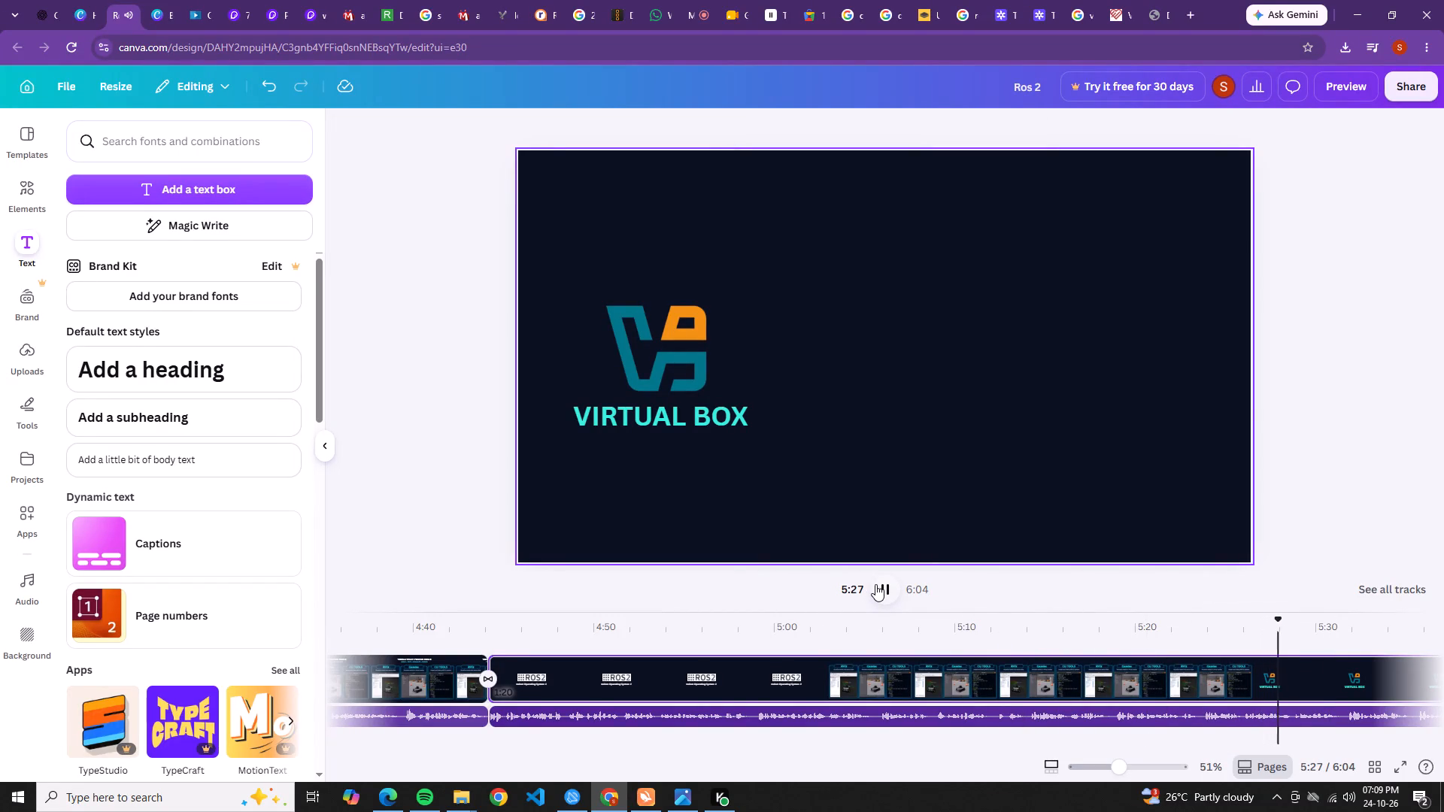
left_click(1228, 628)
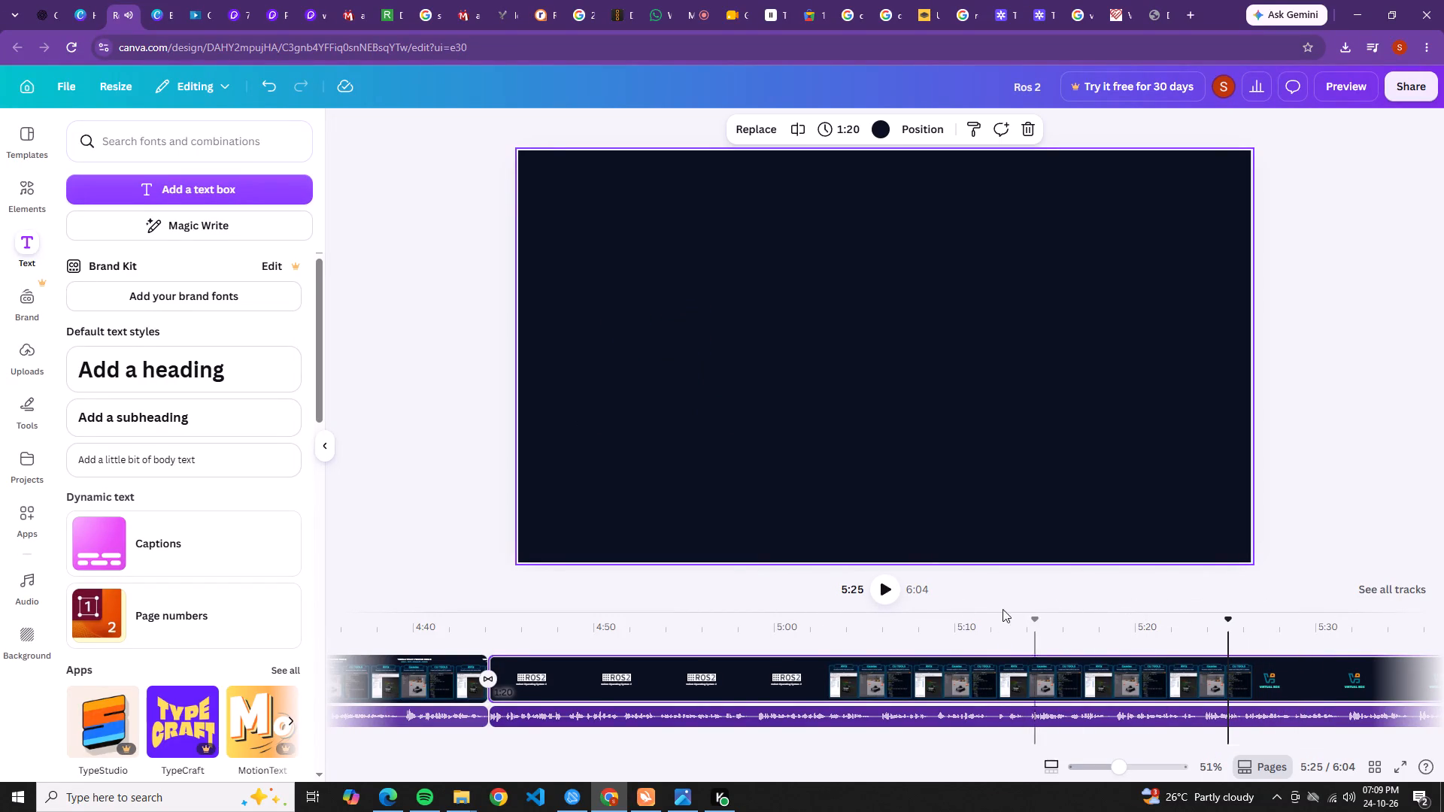
left_click(891, 588)
left_click(891, 589)
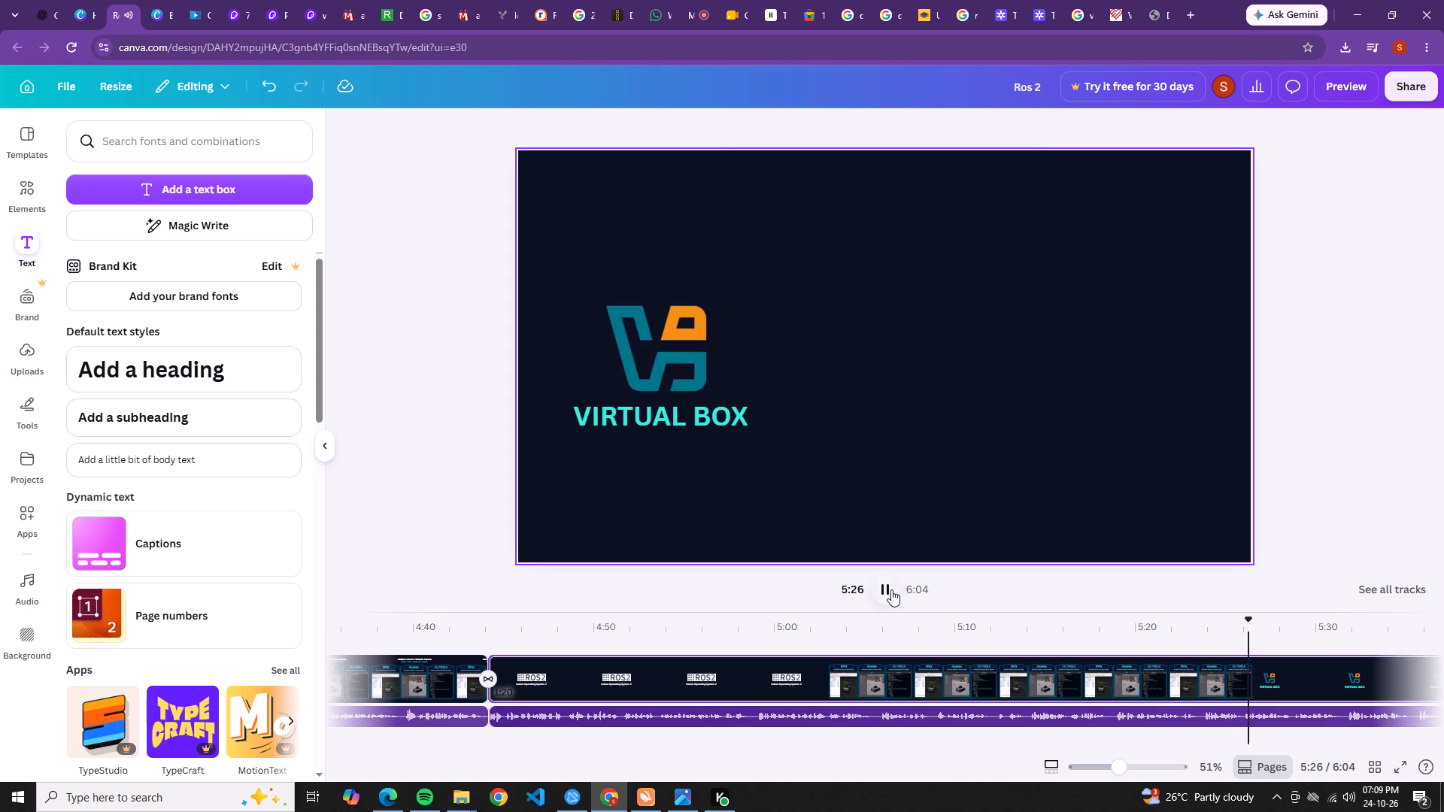
left_click(891, 589)
left_click(892, 589)
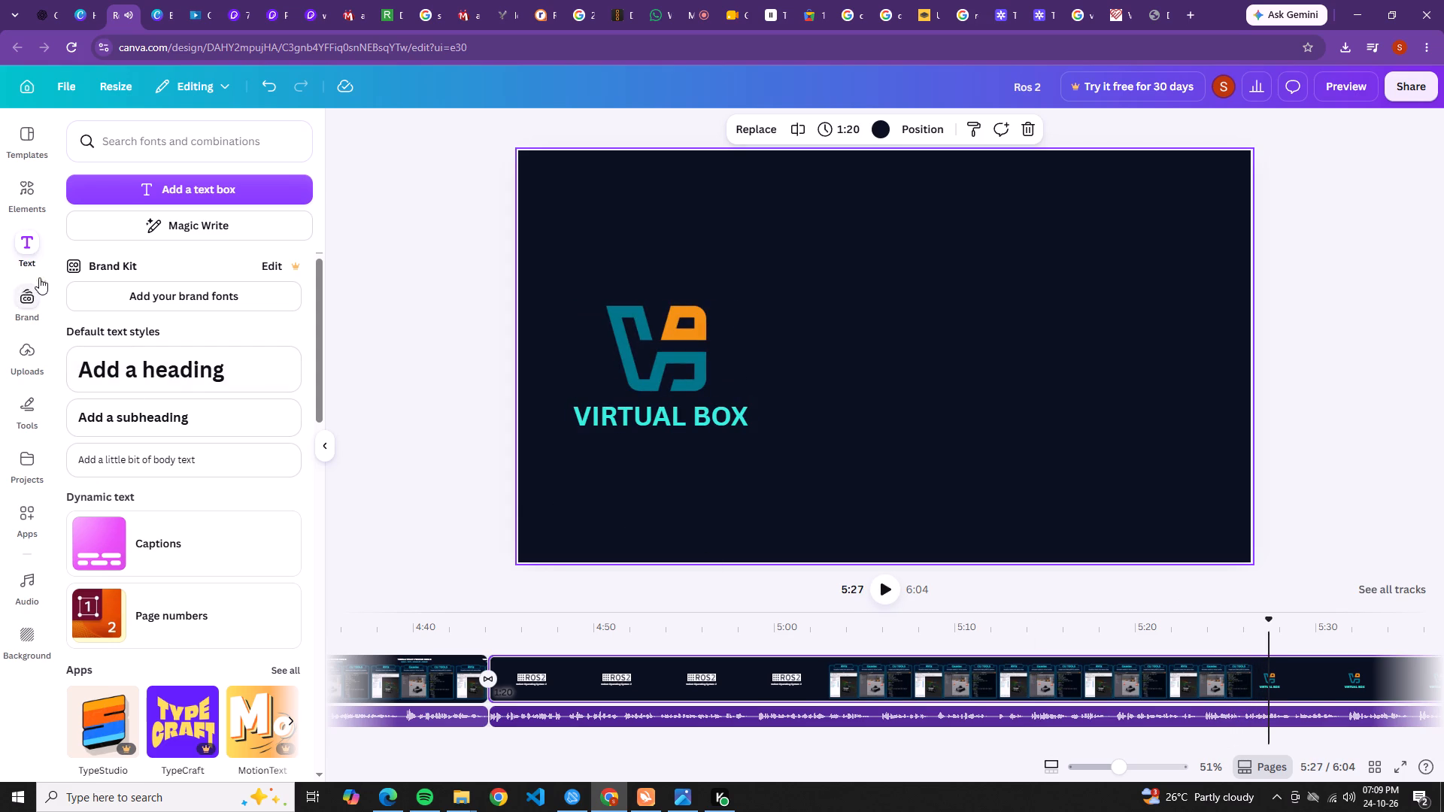
Search the elements for "ubuntu" and place the orange ubuntu wordmark beside the VirtualBox logo, scaled down to about three quarters of its size.
left_click(24, 190)
left_click(112, 146)
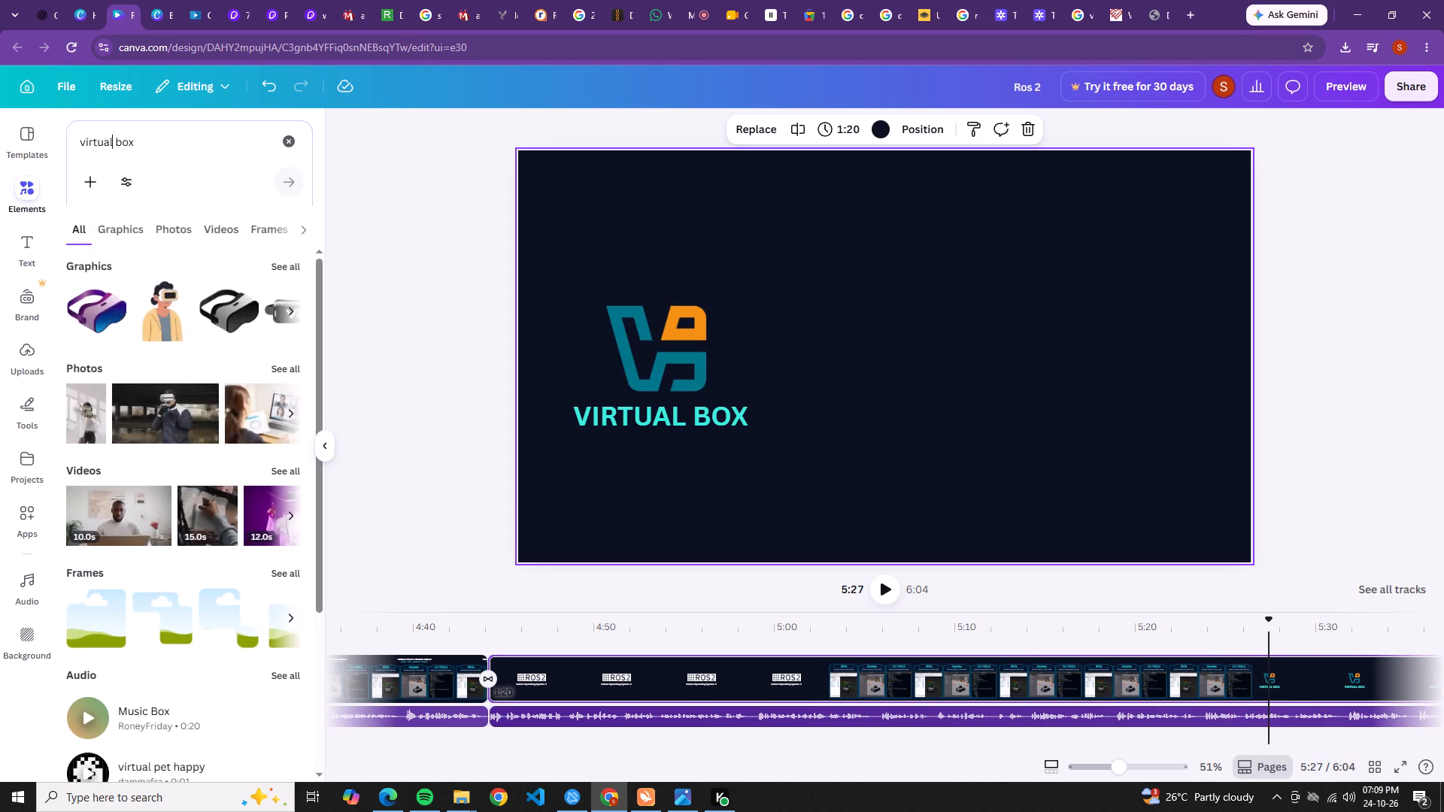
left_click_drag(172, 131, 86, 133)
left_click_drag(137, 144, 83, 146)
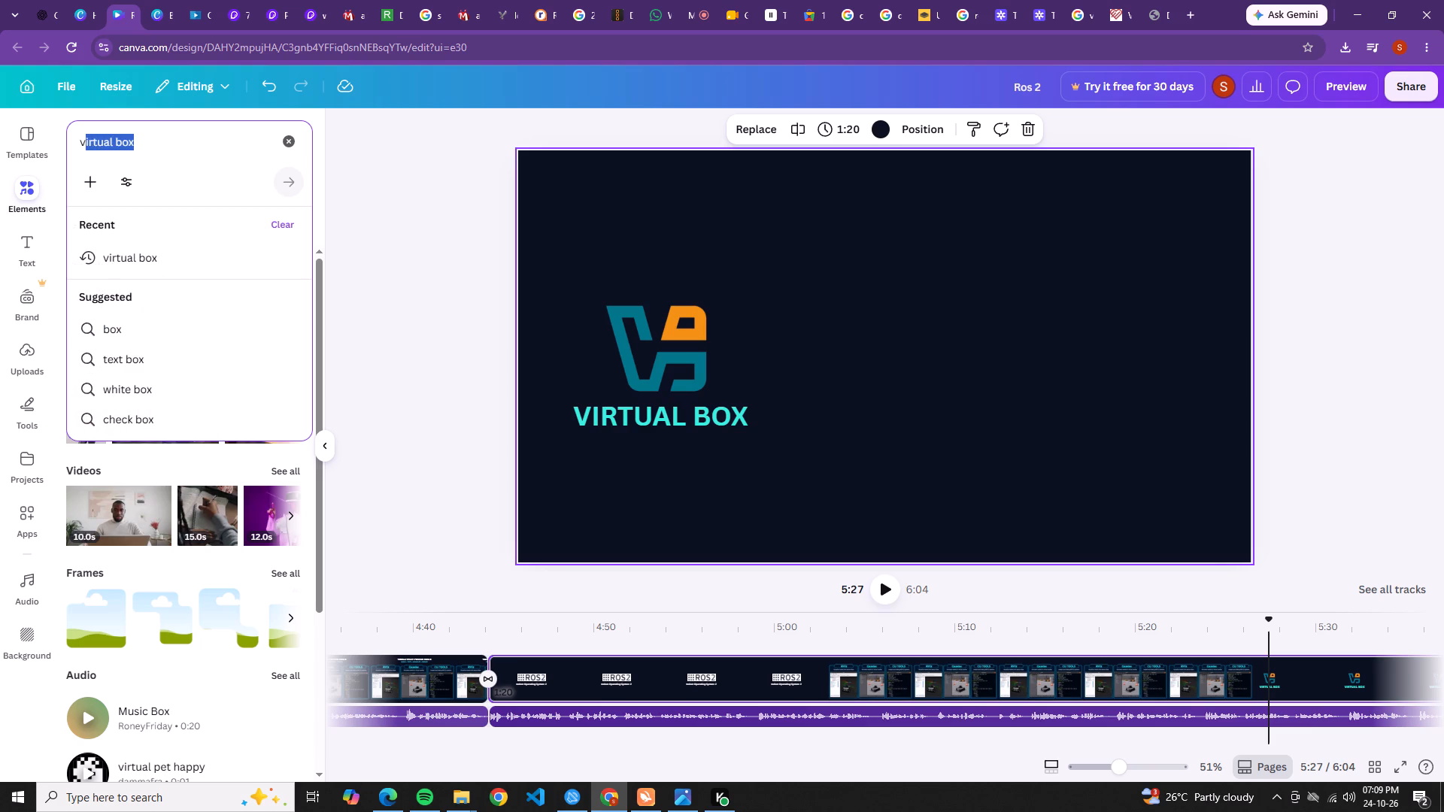
left_click_drag(83, 146, 80, 146)
type("ubuntu")
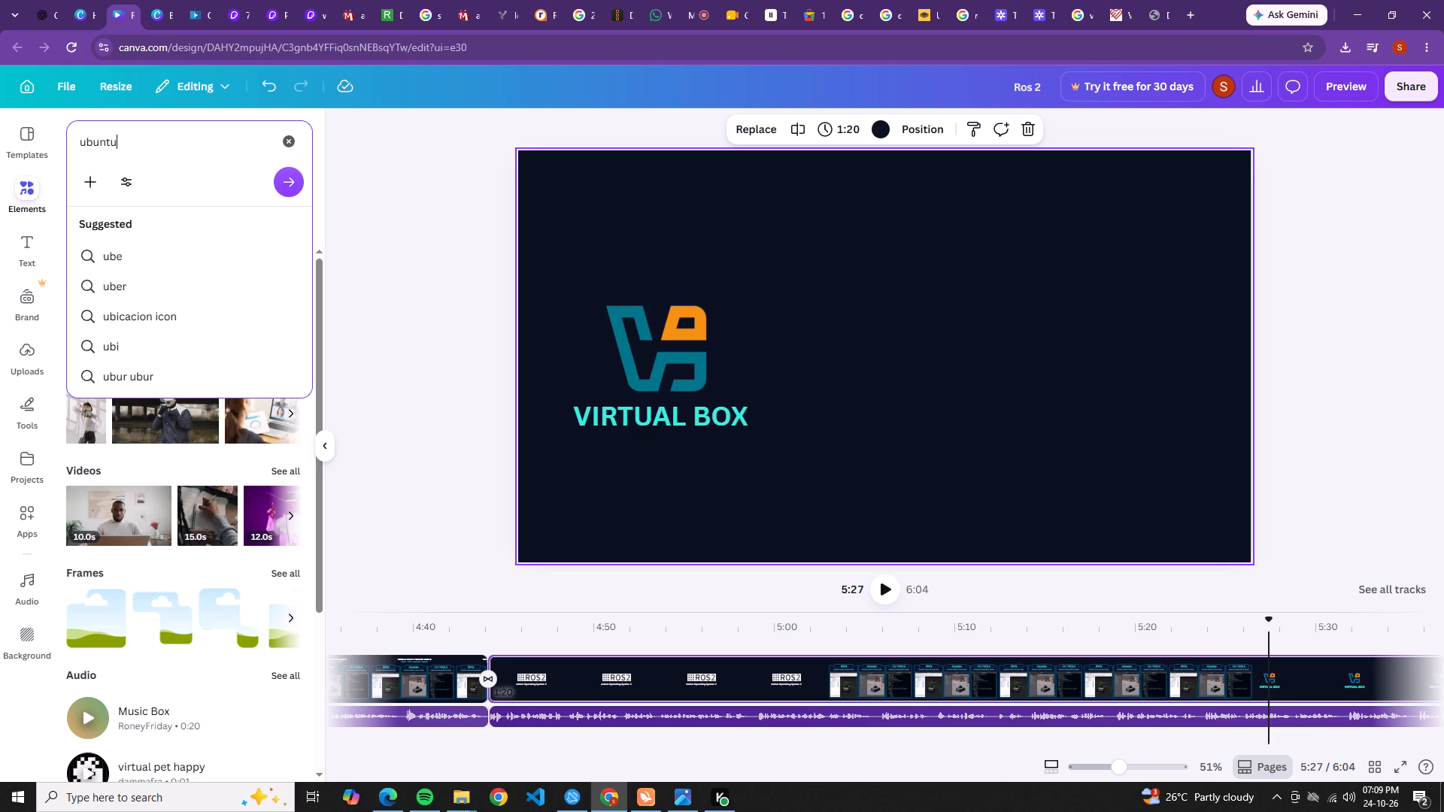
key("Return")
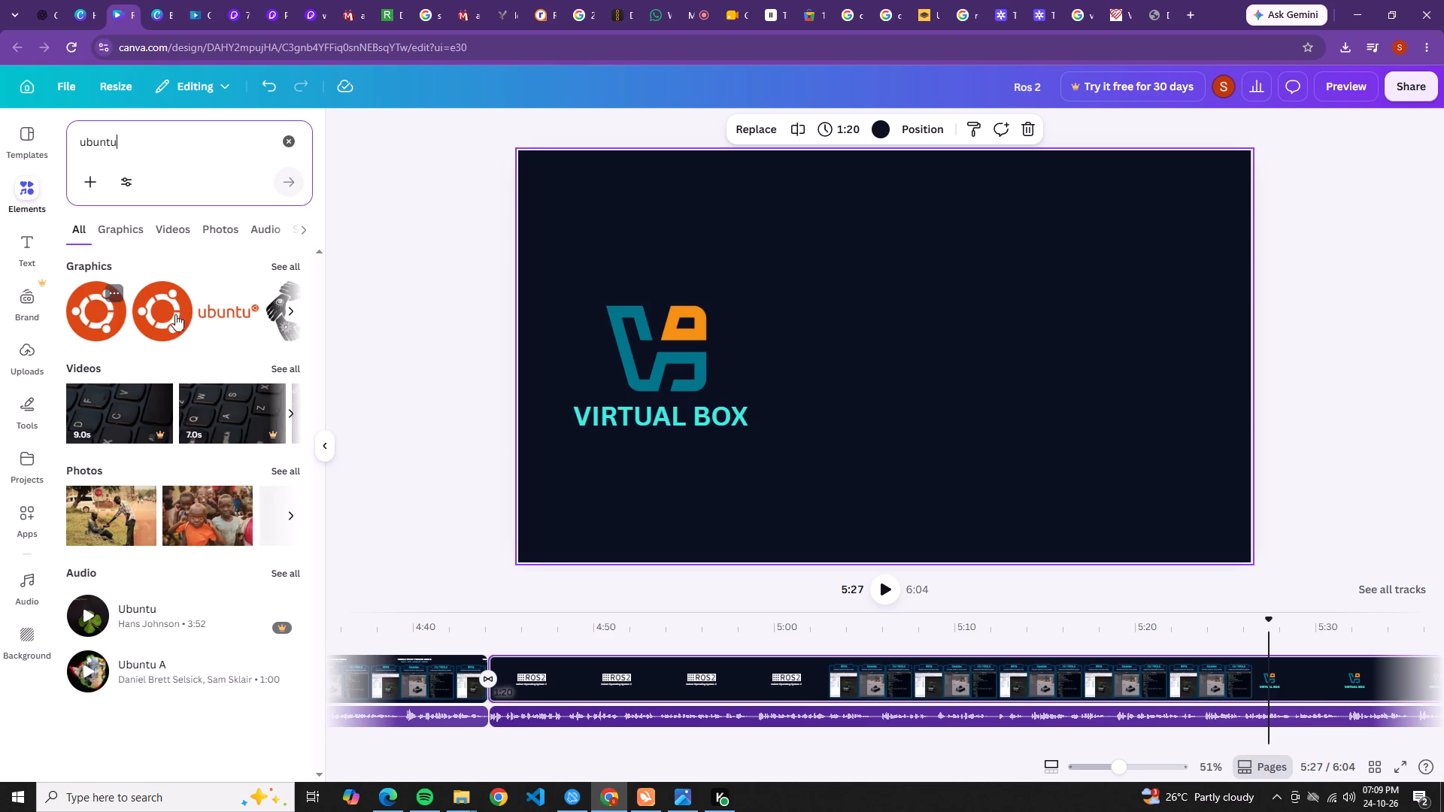
left_click_drag(202, 308, 807, 365)
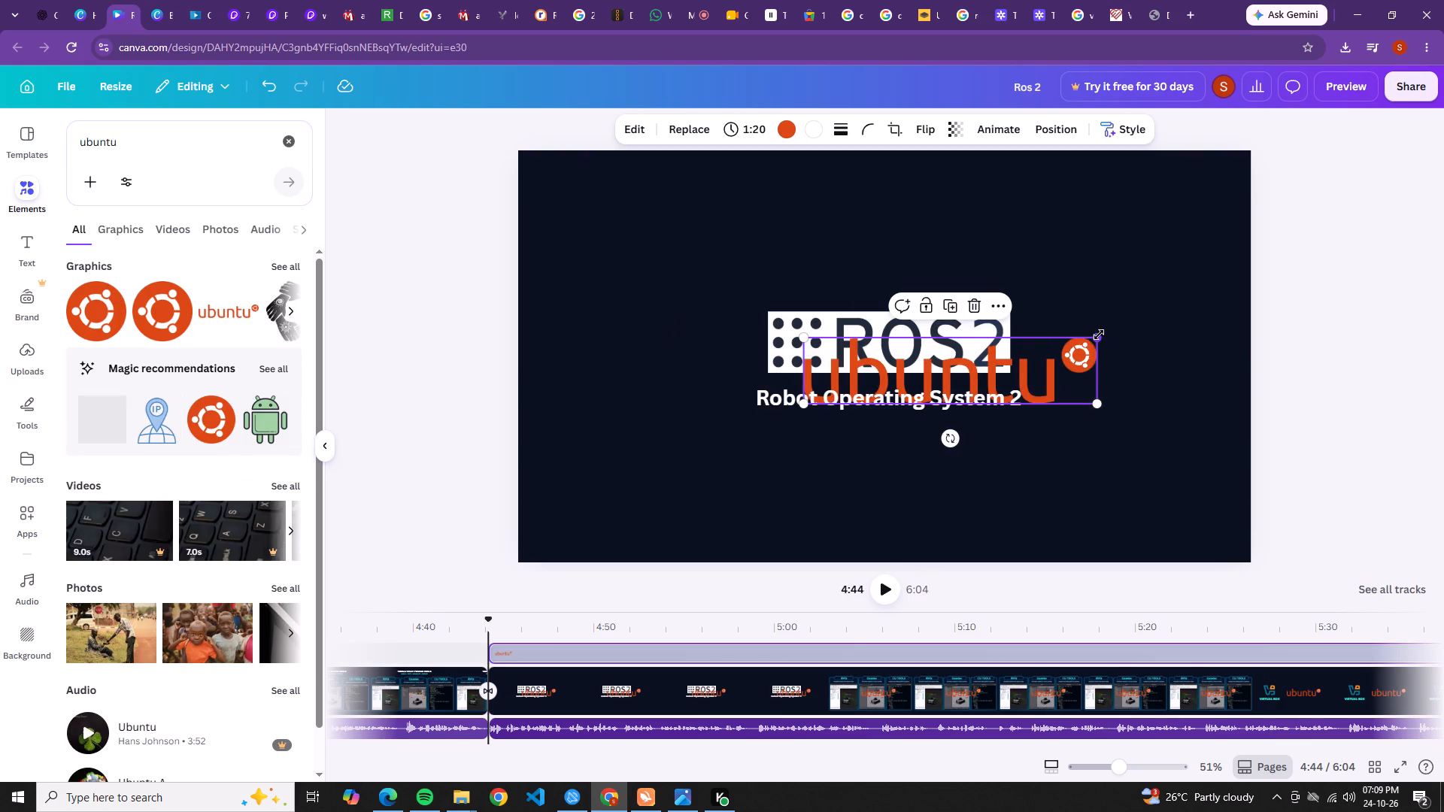
left_click_drag(1099, 335, 1019, 356)
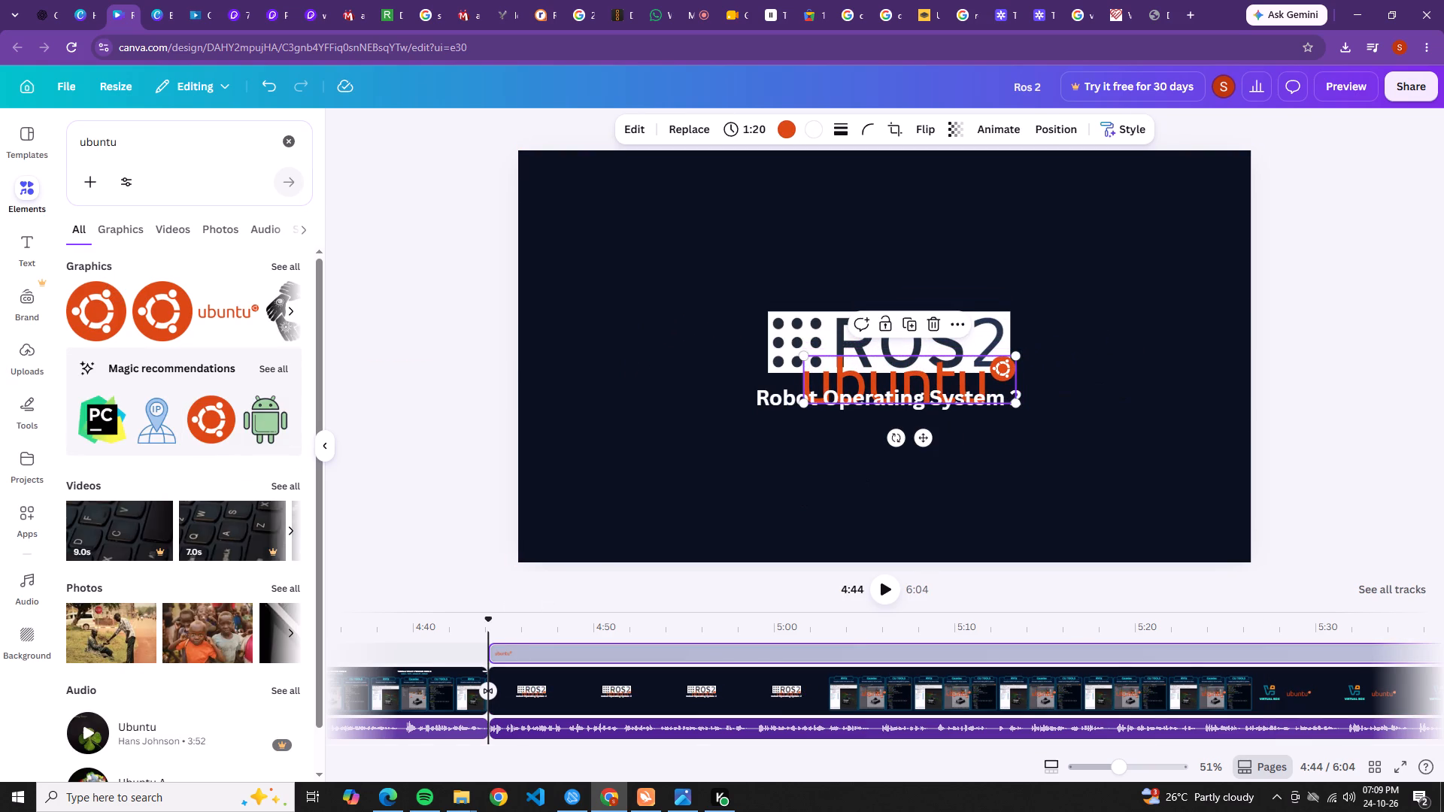
Trim the start of the ubuntu wordmark's clip to a 38.3 s duration, just after the VirtualBox logo appears.
left_click_drag(489, 655, 1241, 659)
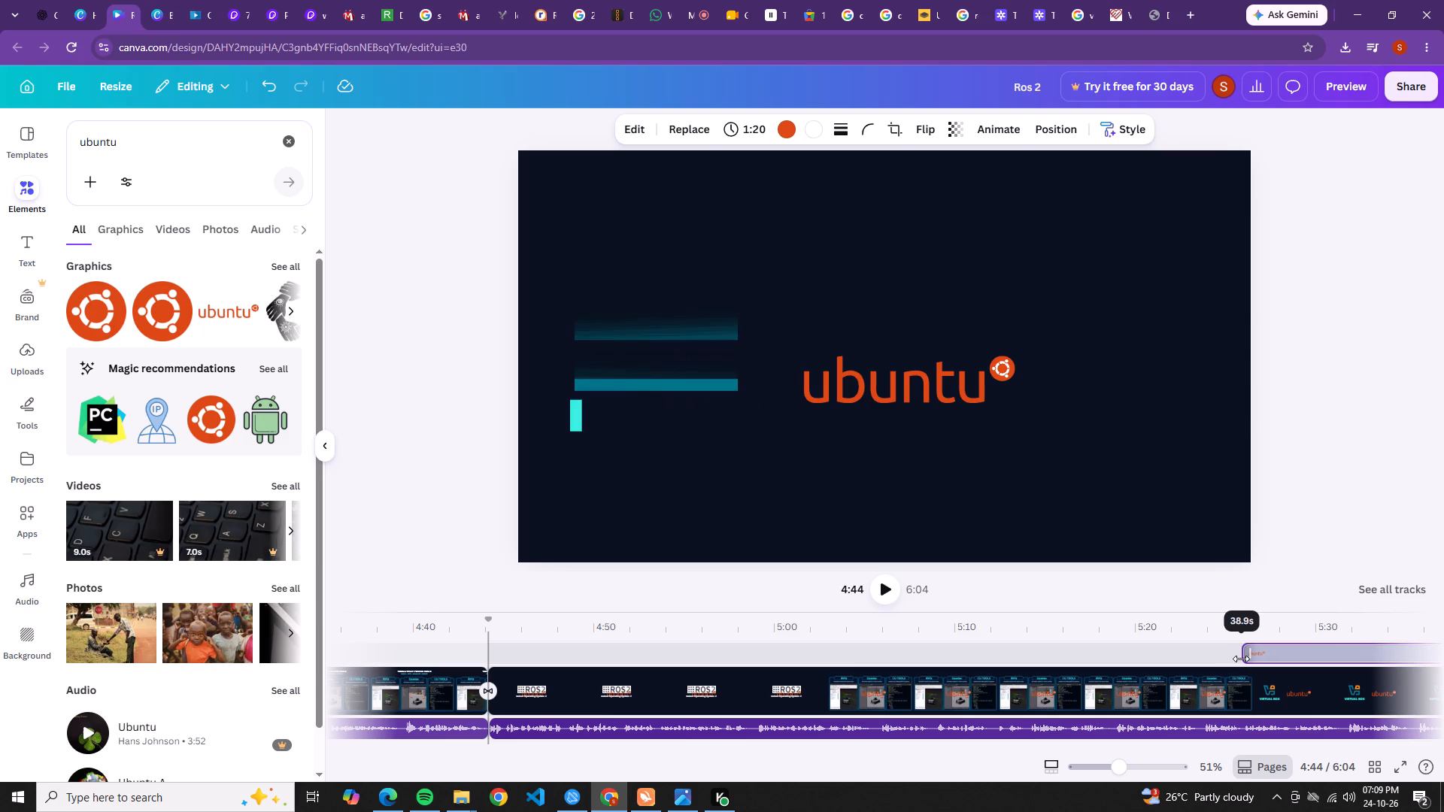
left_click_drag(1241, 659, 1252, 658)
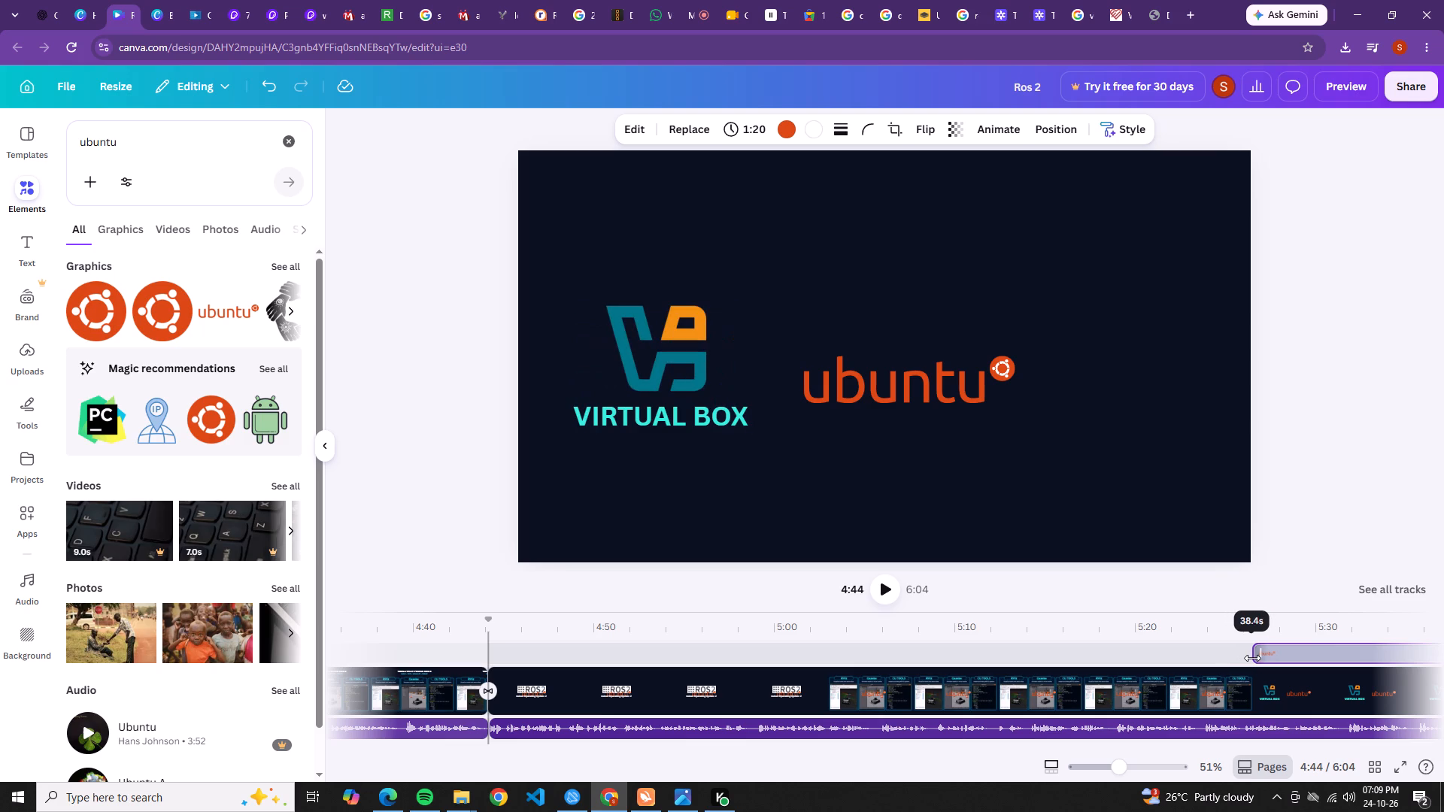
left_click_drag(1252, 658, 1254, 658)
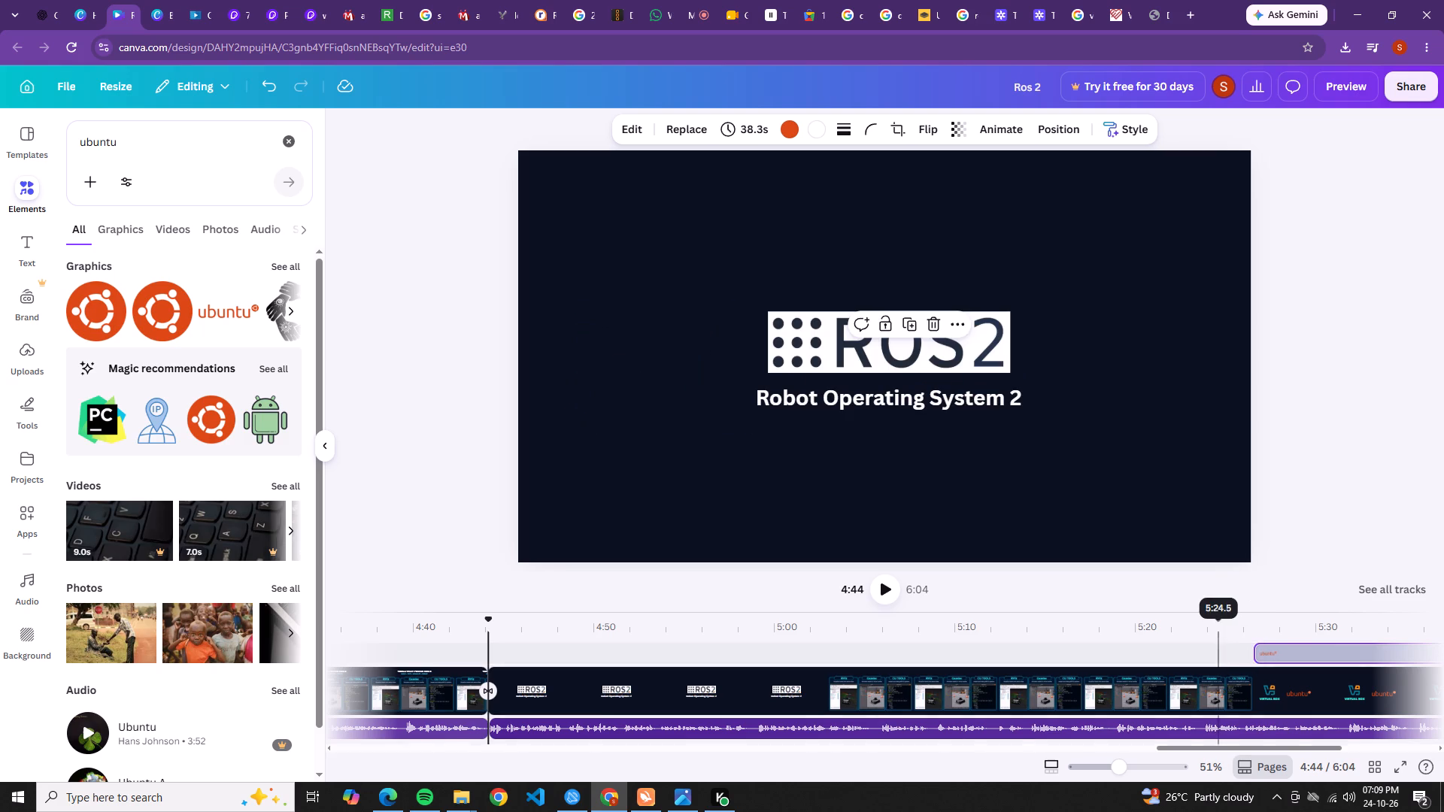
Play the video from 5:26 to 5:28 to check when the ubuntu wordmark appears.
left_click(1222, 638)
left_click(1250, 640)
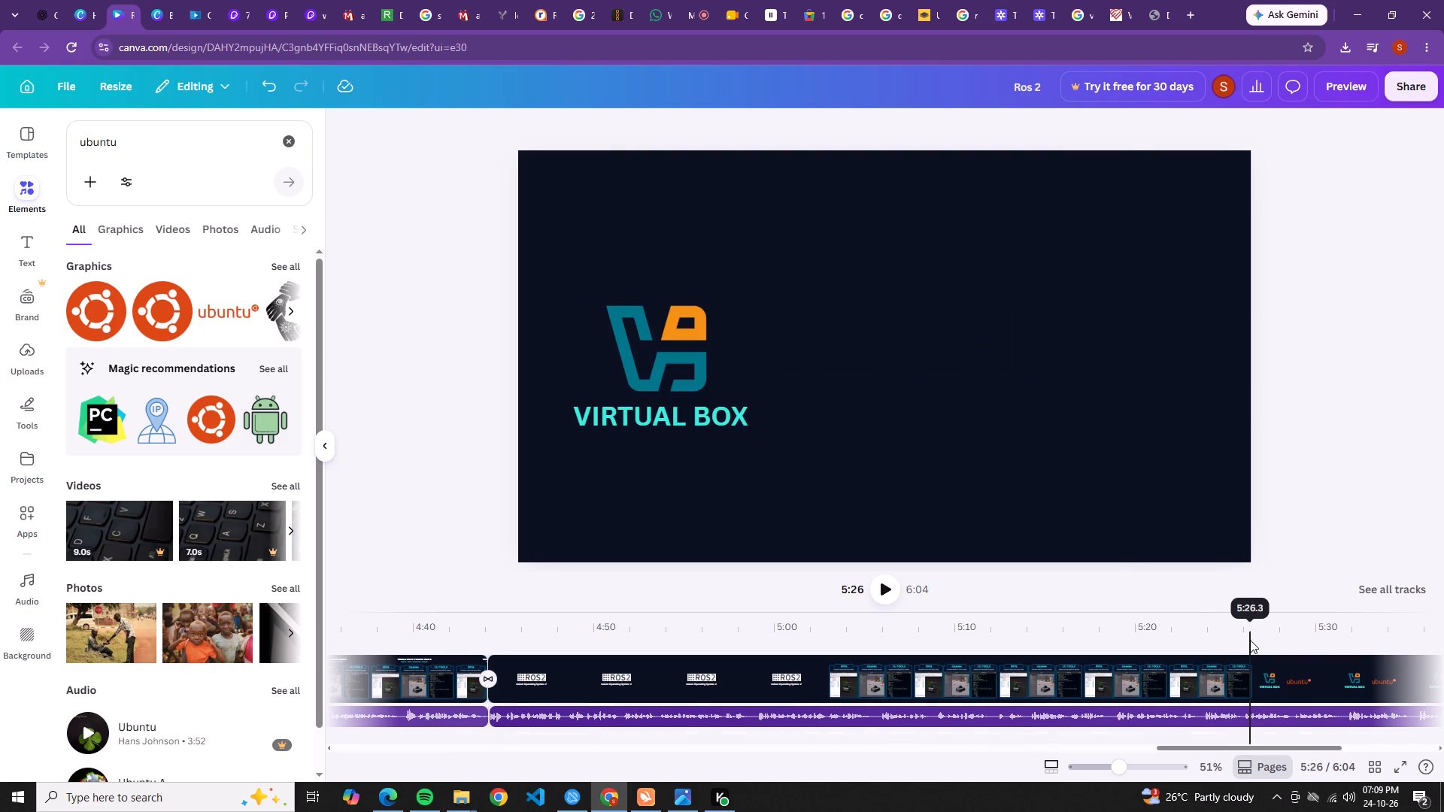
left_click(872, 580)
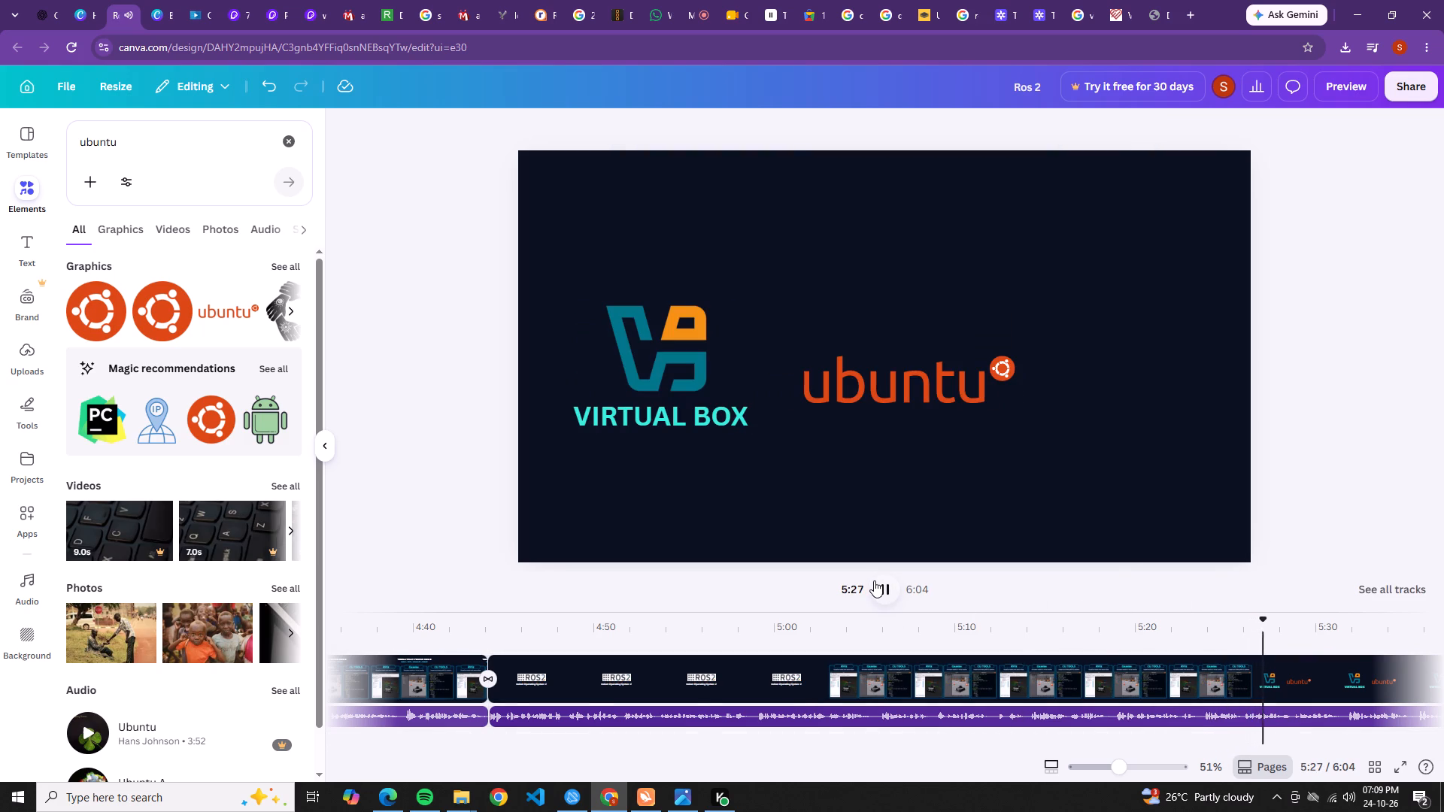
left_click(874, 581)
Move the ubuntu wordmark slightly up and to the right so it sits level with the VirtualBox logo and label.
left_click(883, 396)
left_click_drag(883, 395, 889, 377)
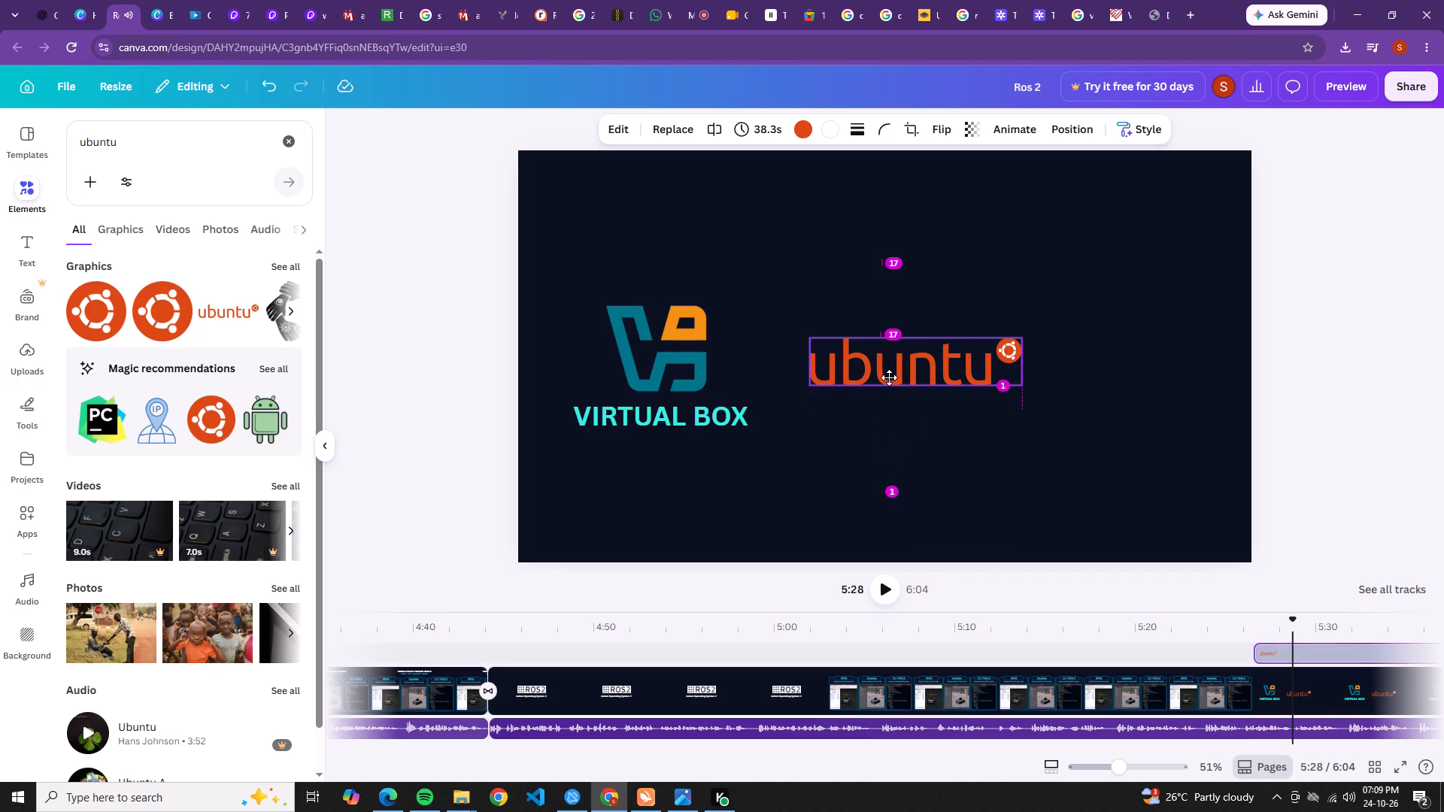
left_click_drag(889, 377, 893, 380)
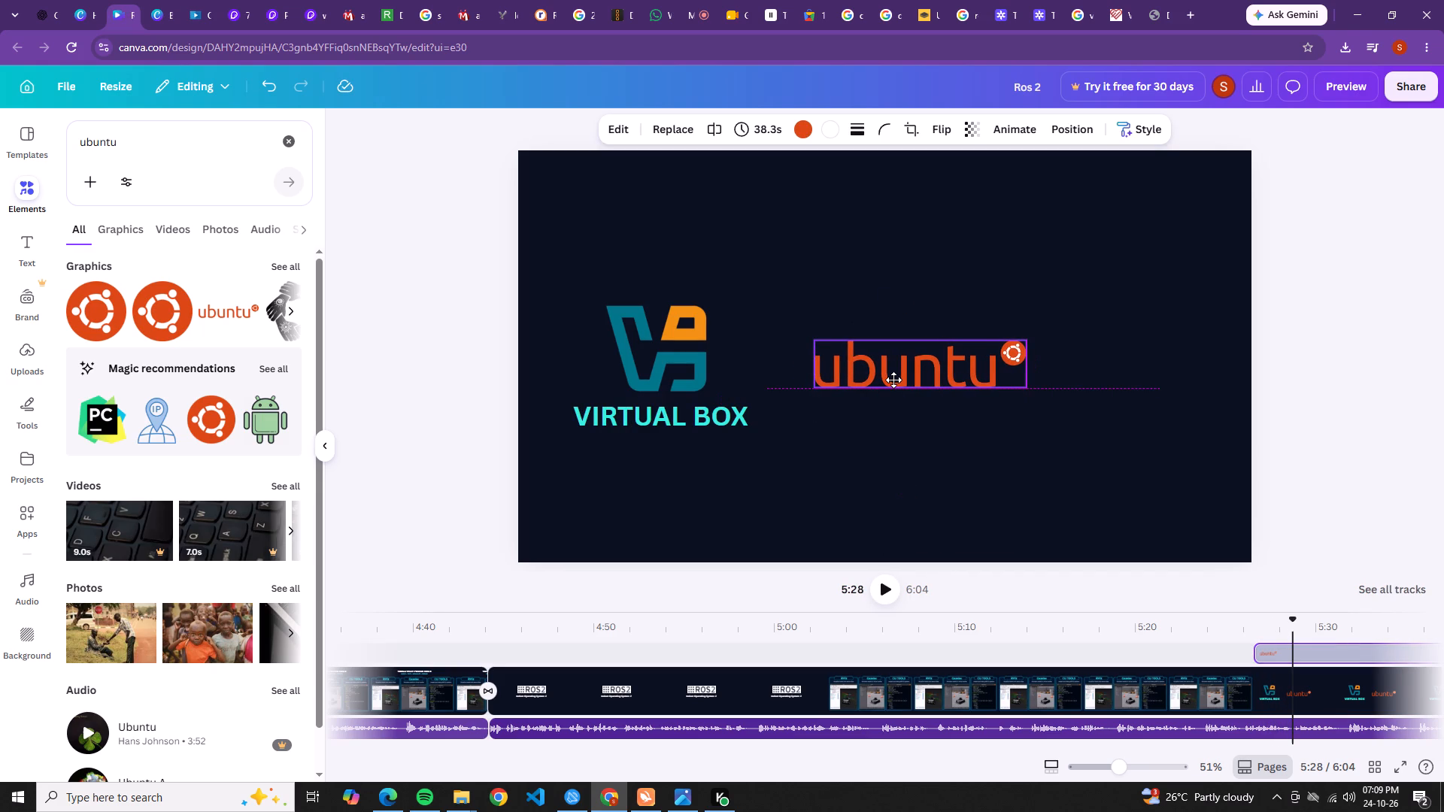
left_click_drag(893, 380, 888, 379)
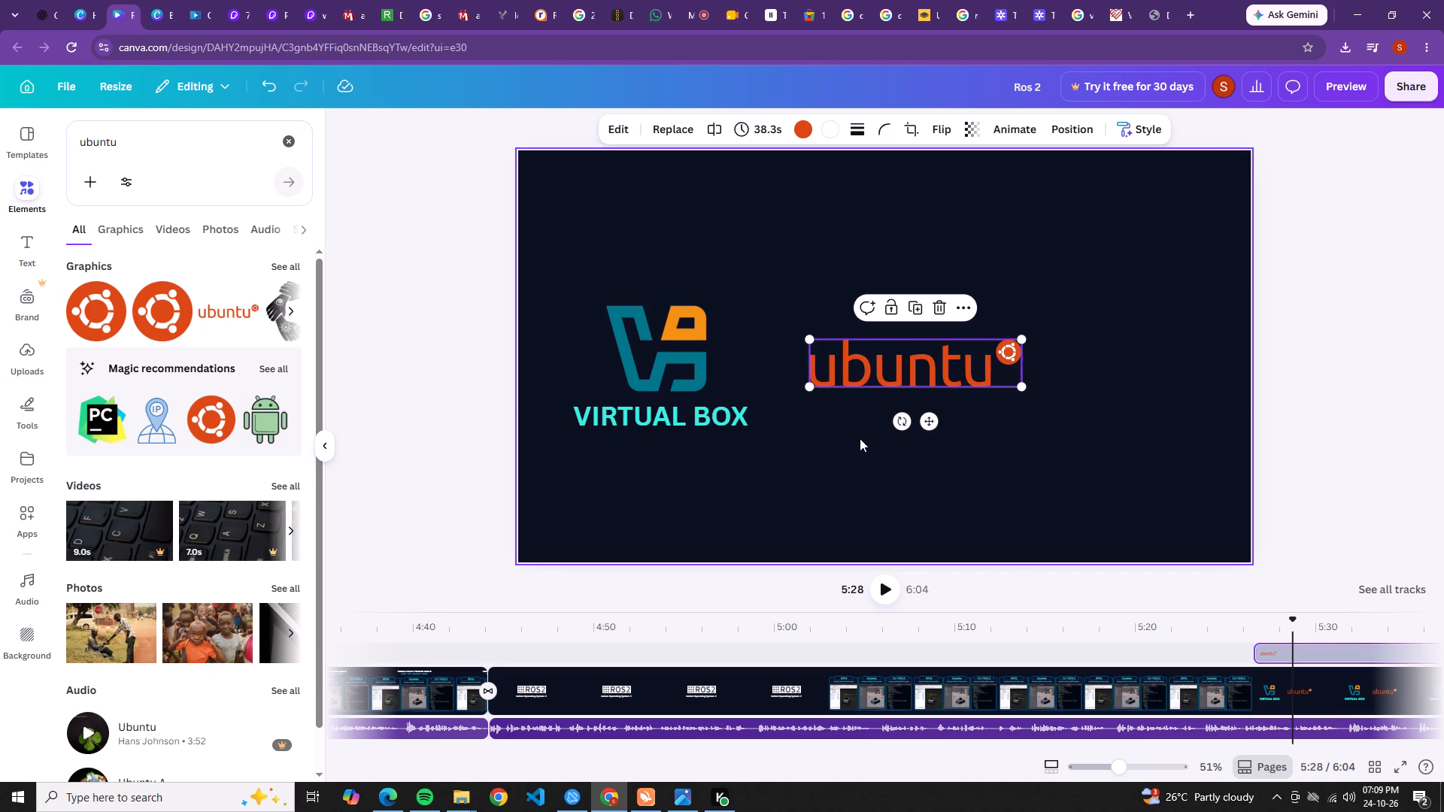
left_click(860, 438)
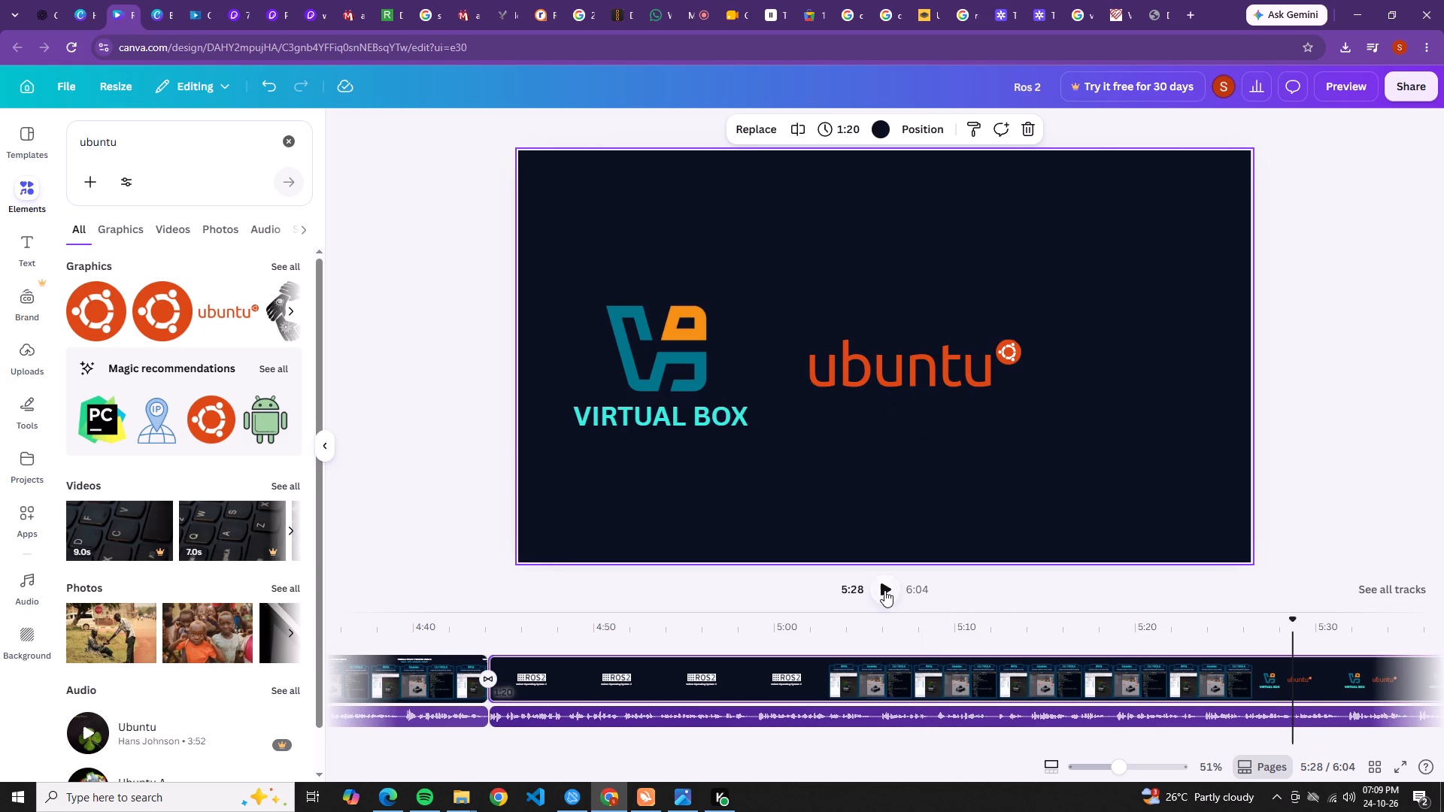
Play the video from 5:28 to 5:31 to listen for the next item in the narration.
left_click(884, 590)
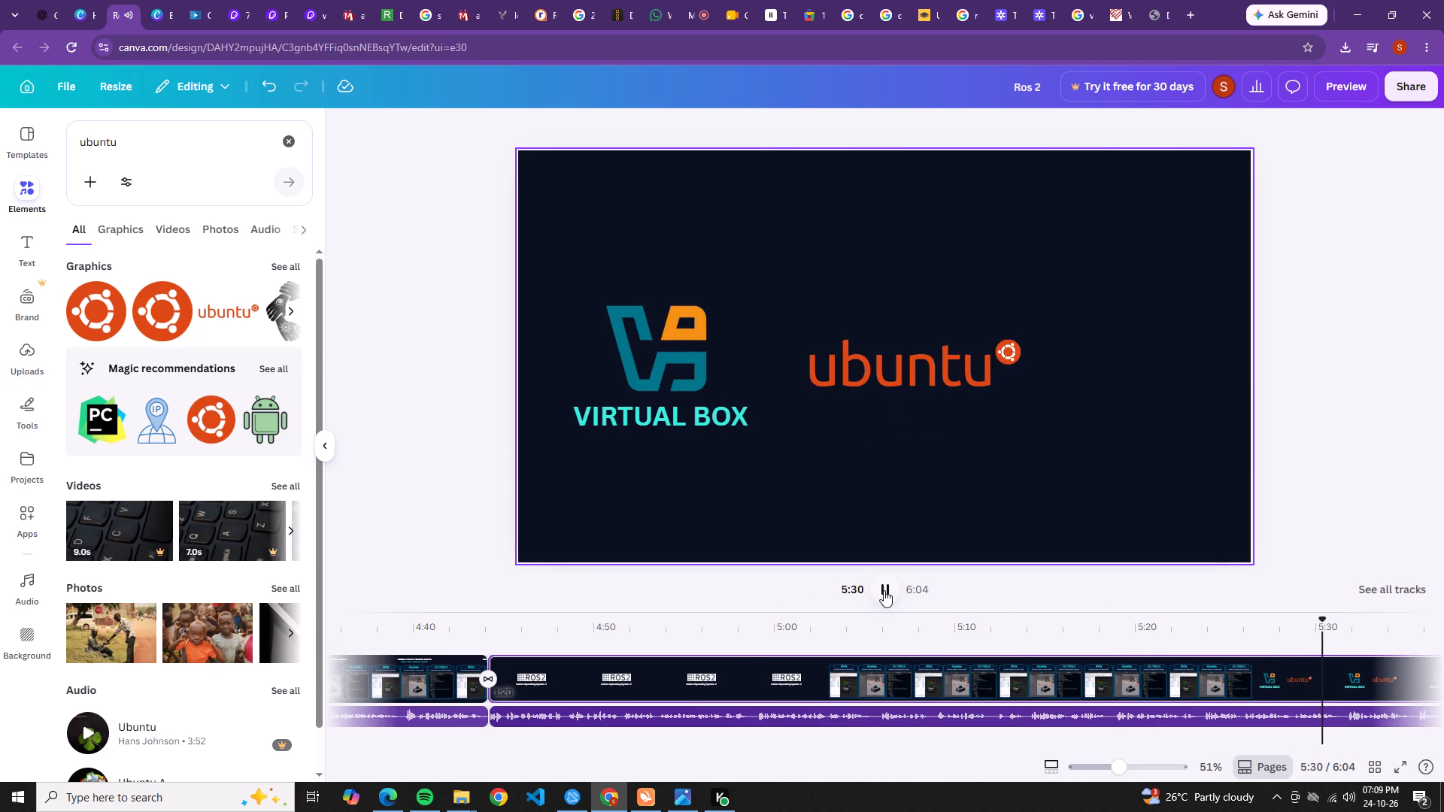
left_click(884, 589)
Select the VirtualBox logo and its label together and move them slightly left to make room in the row.
left_click_drag(800, 475, 690, 386)
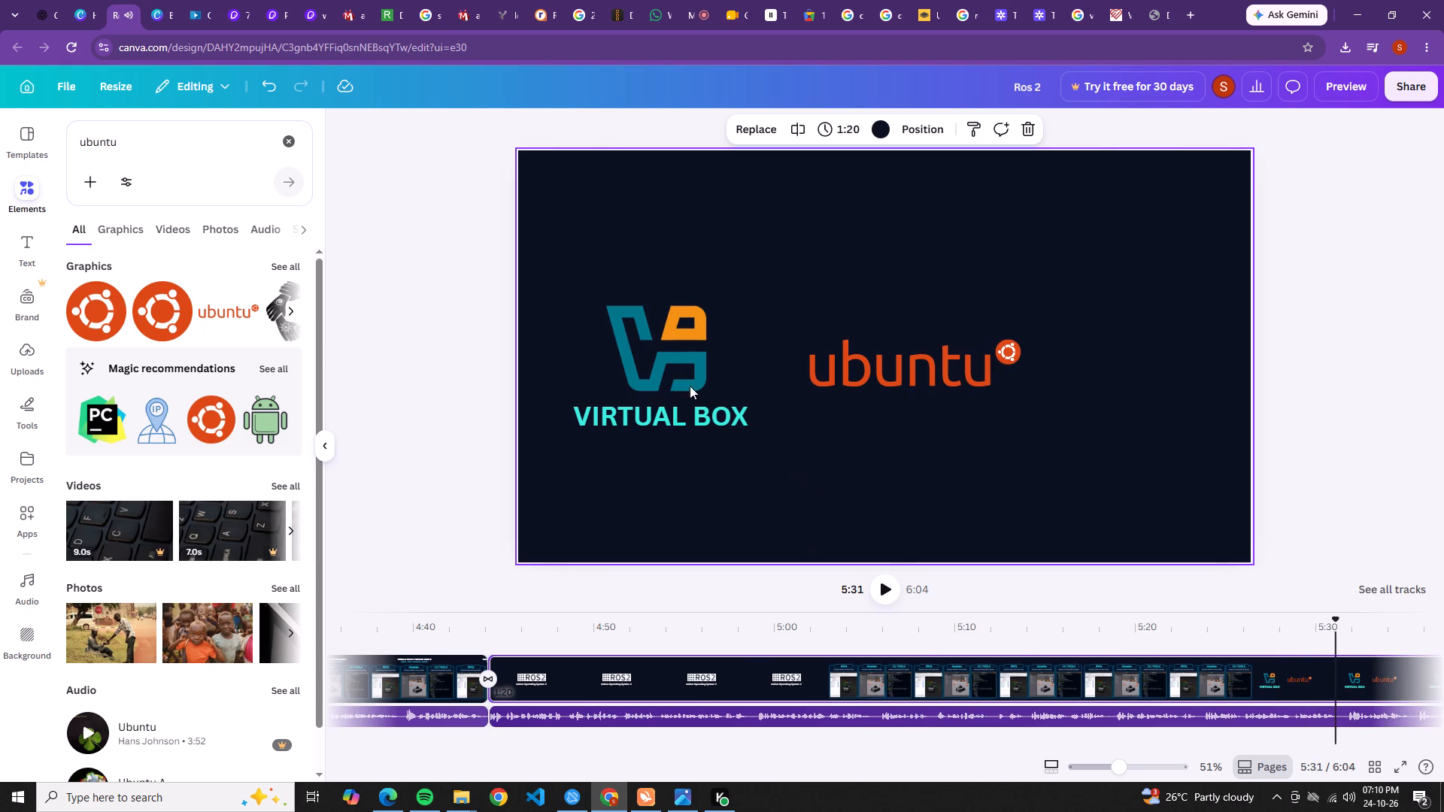
left_click_drag(690, 386, 663, 366)
left_click_drag(797, 470, 622, 334)
left_click_drag(672, 364, 661, 363)
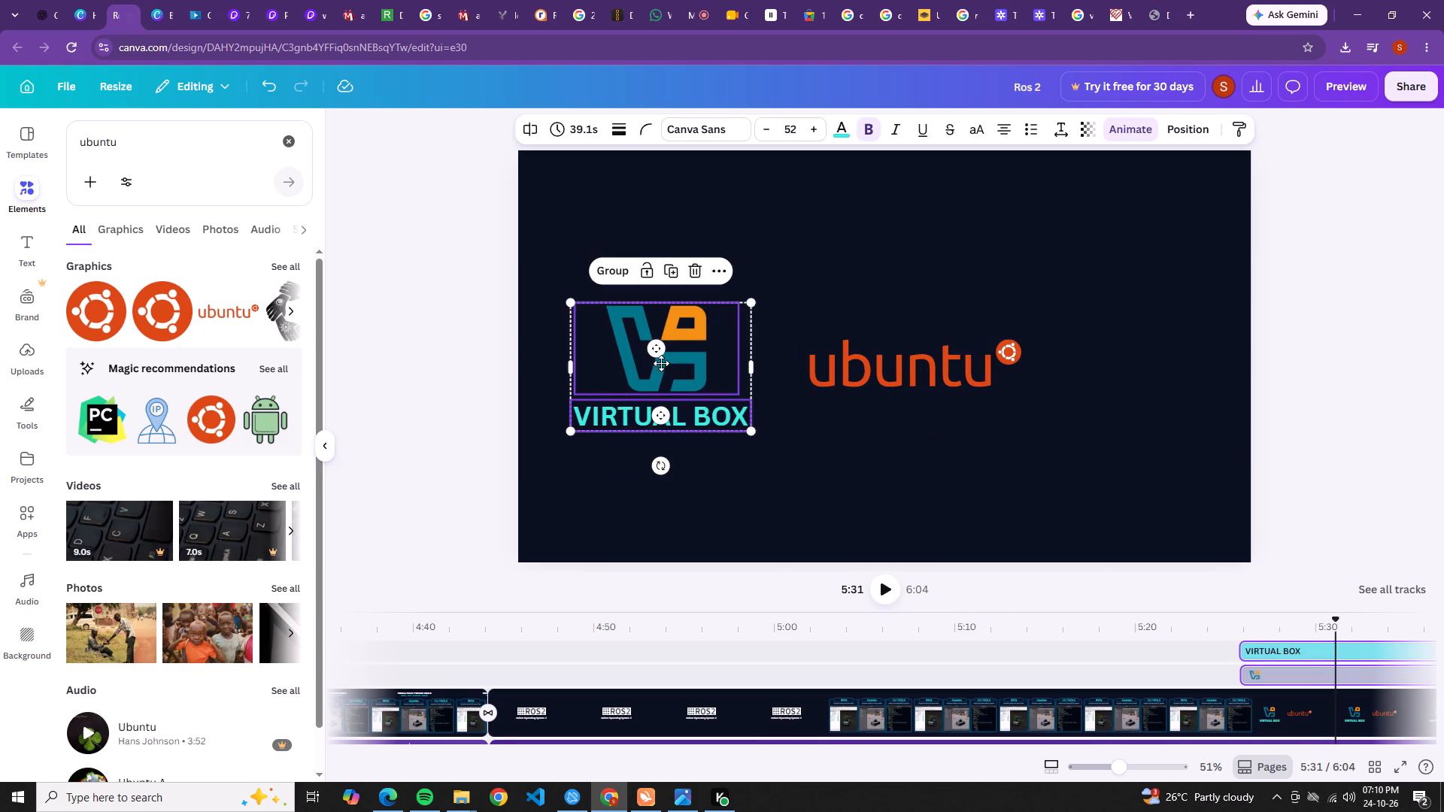
left_click_drag(661, 363, 662, 363)
left_click(875, 408)
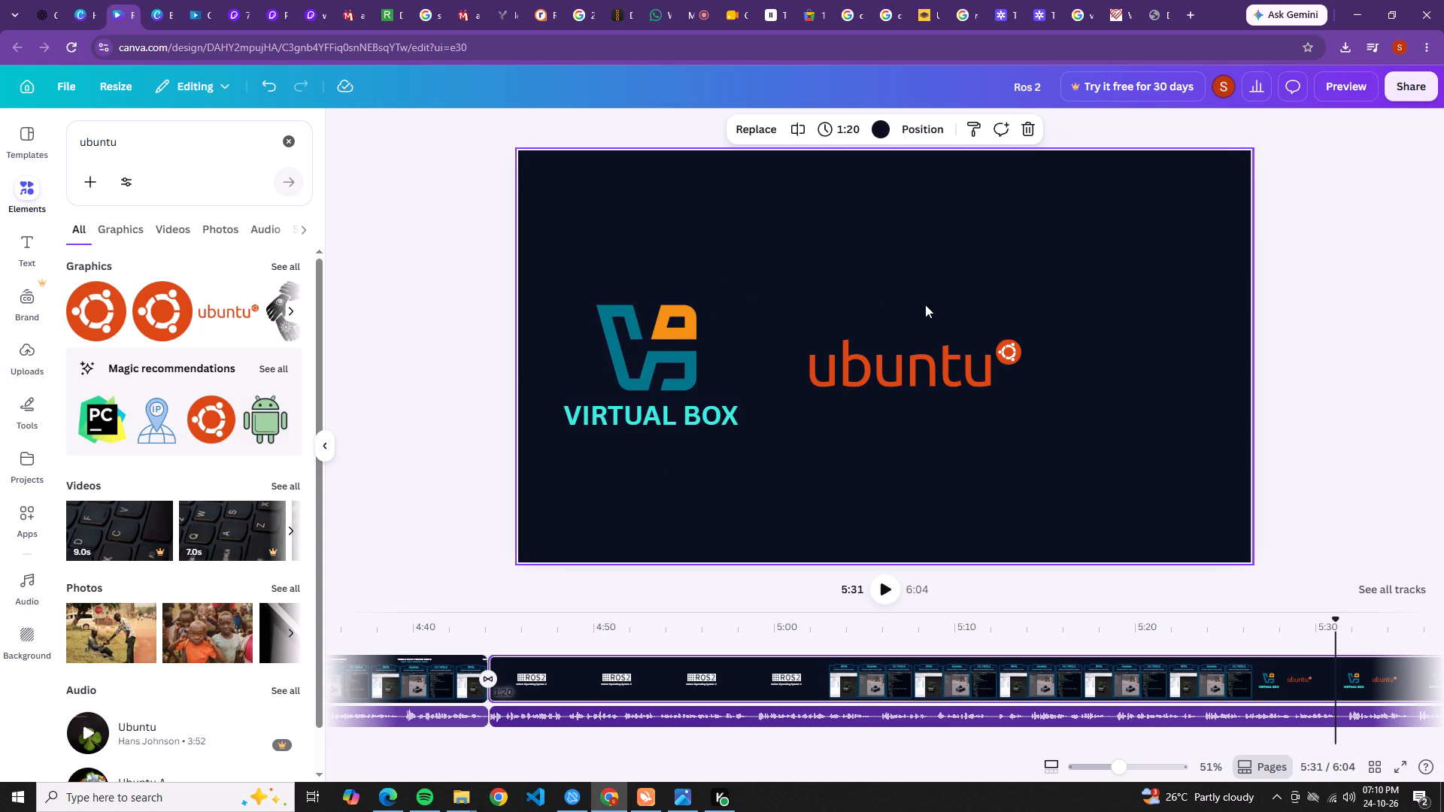
Move the ubuntu wordmark slightly left and enlarge it a little.
left_click_drag(927, 304, 898, 377)
left_click_drag(896, 374, 885, 373)
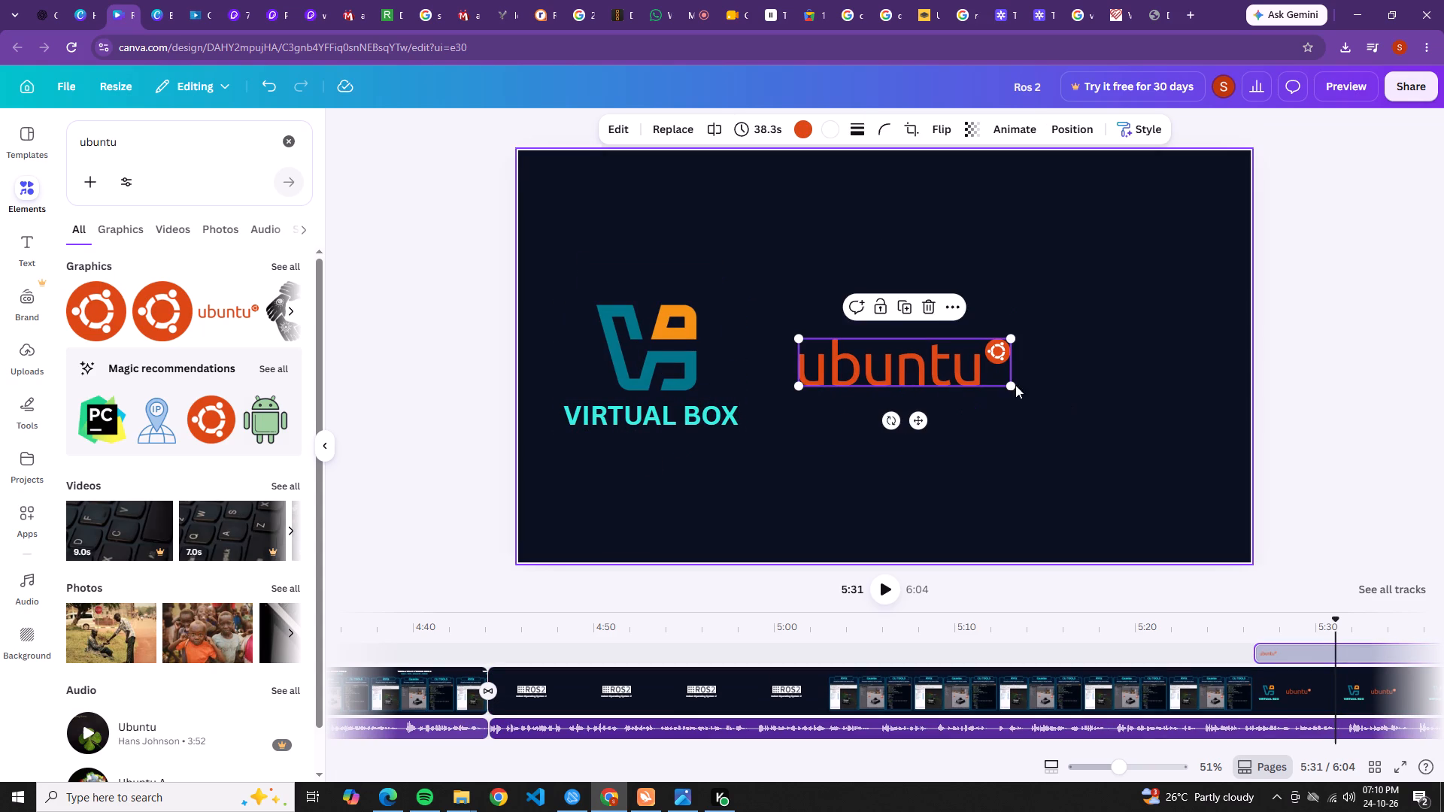
left_click_drag(1009, 385, 1021, 392)
left_click(973, 453)
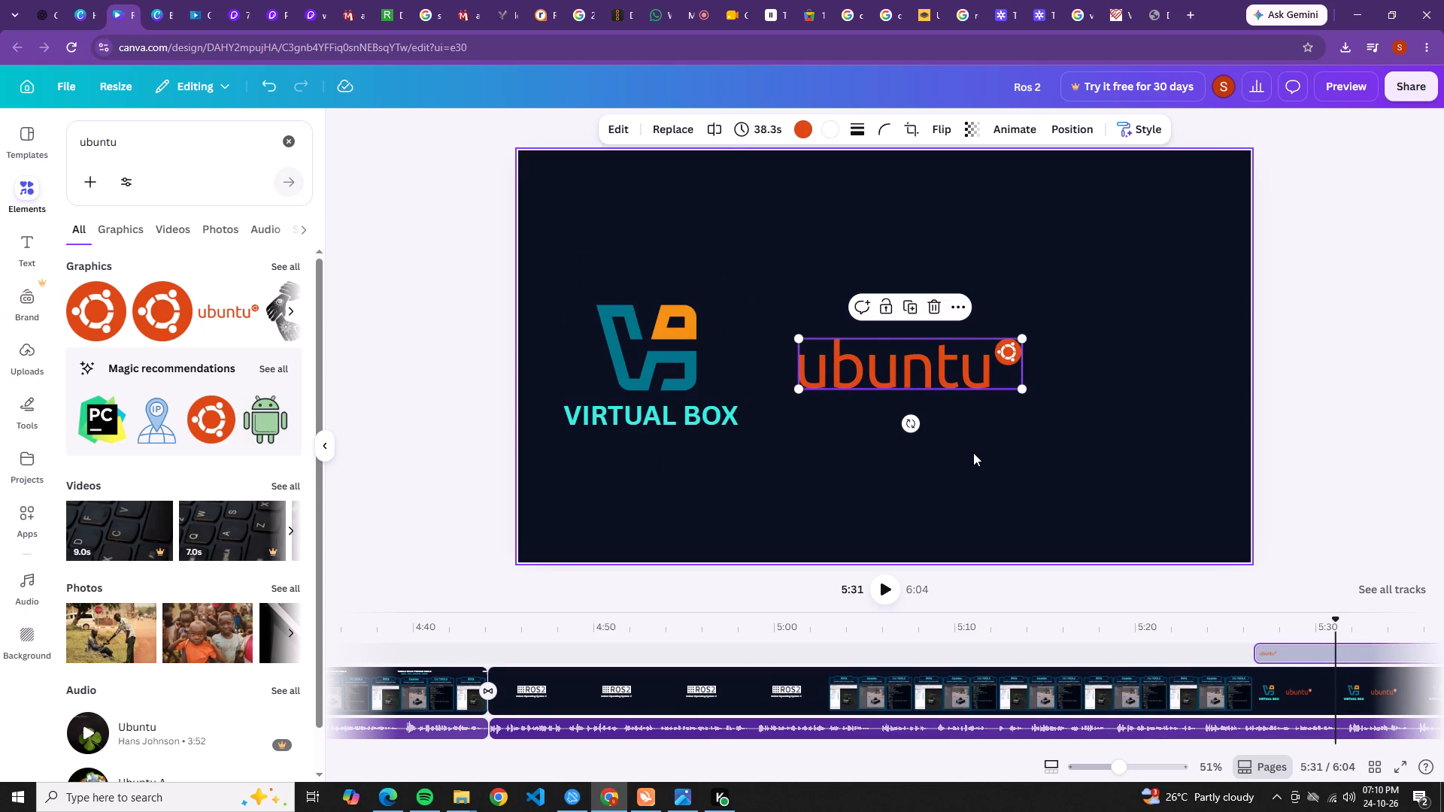
Search the elements for "ros2" to look for a ROS2 logo graphic.
left_click_drag(157, 139, 116, 144)
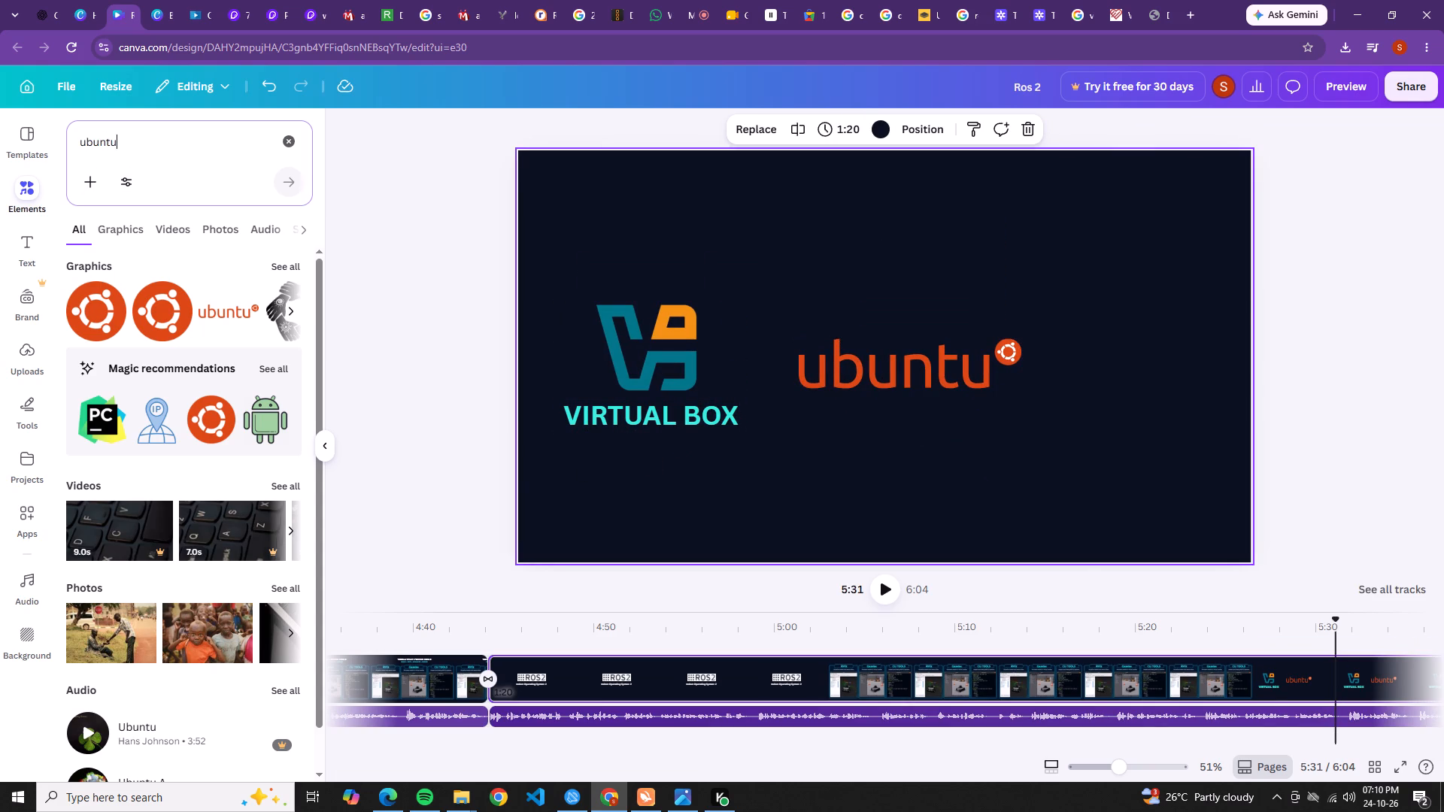
left_click_drag(116, 144, 63, 143)
type("ros")
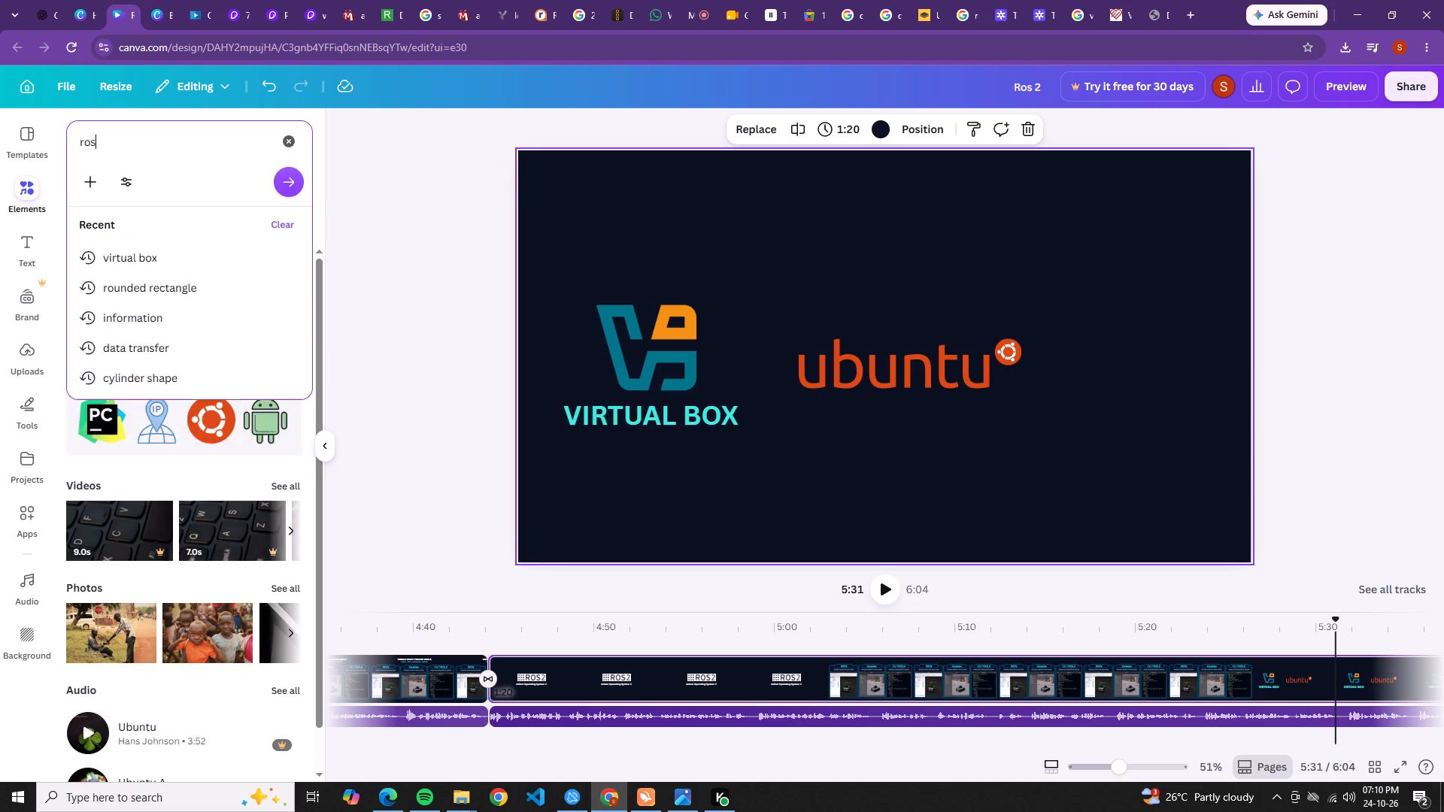
key("2")
key("Return")
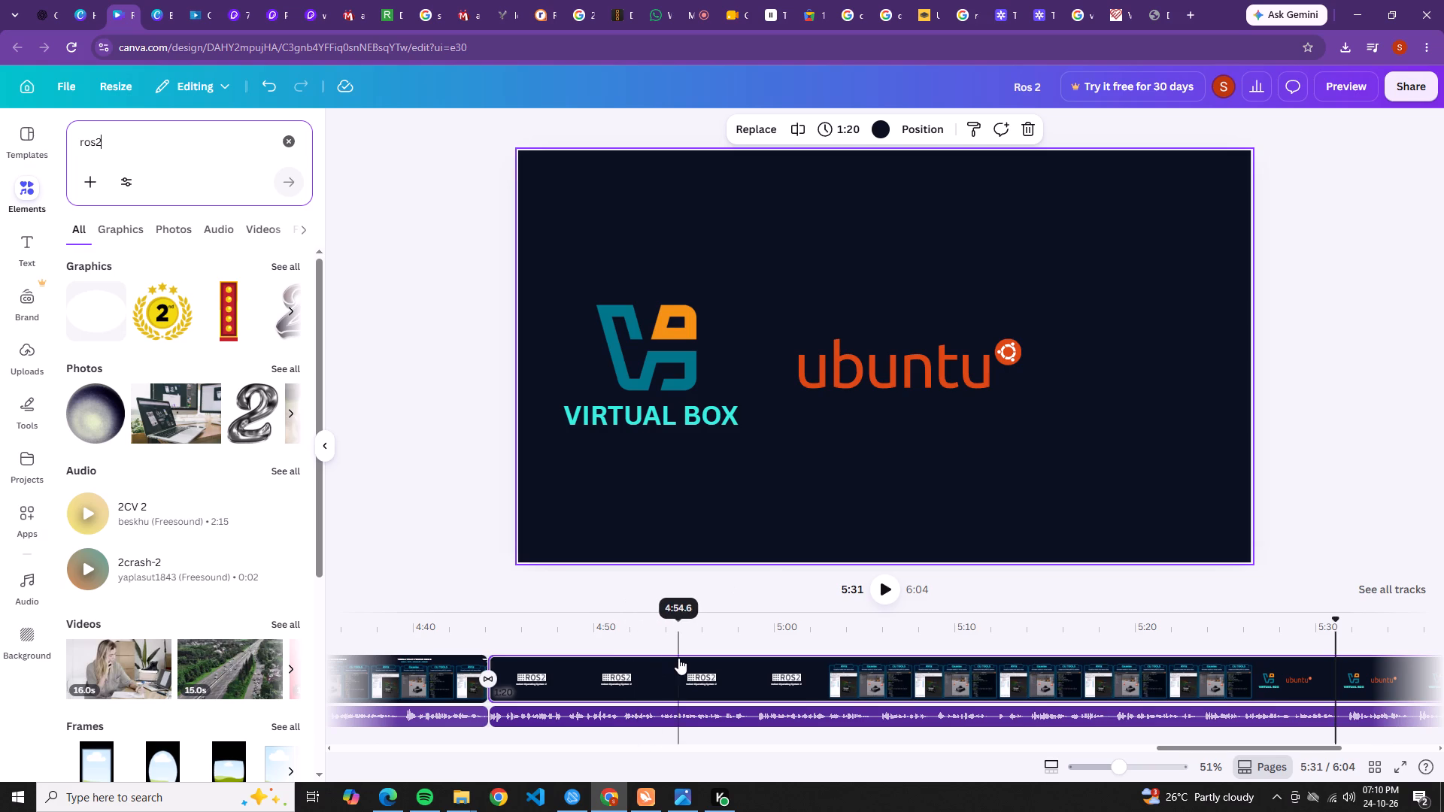
Place the uploaded ROS2 logo to the right of the ubuntu wordmark and scale it down to fit within the scene.
left_click(12, 351)
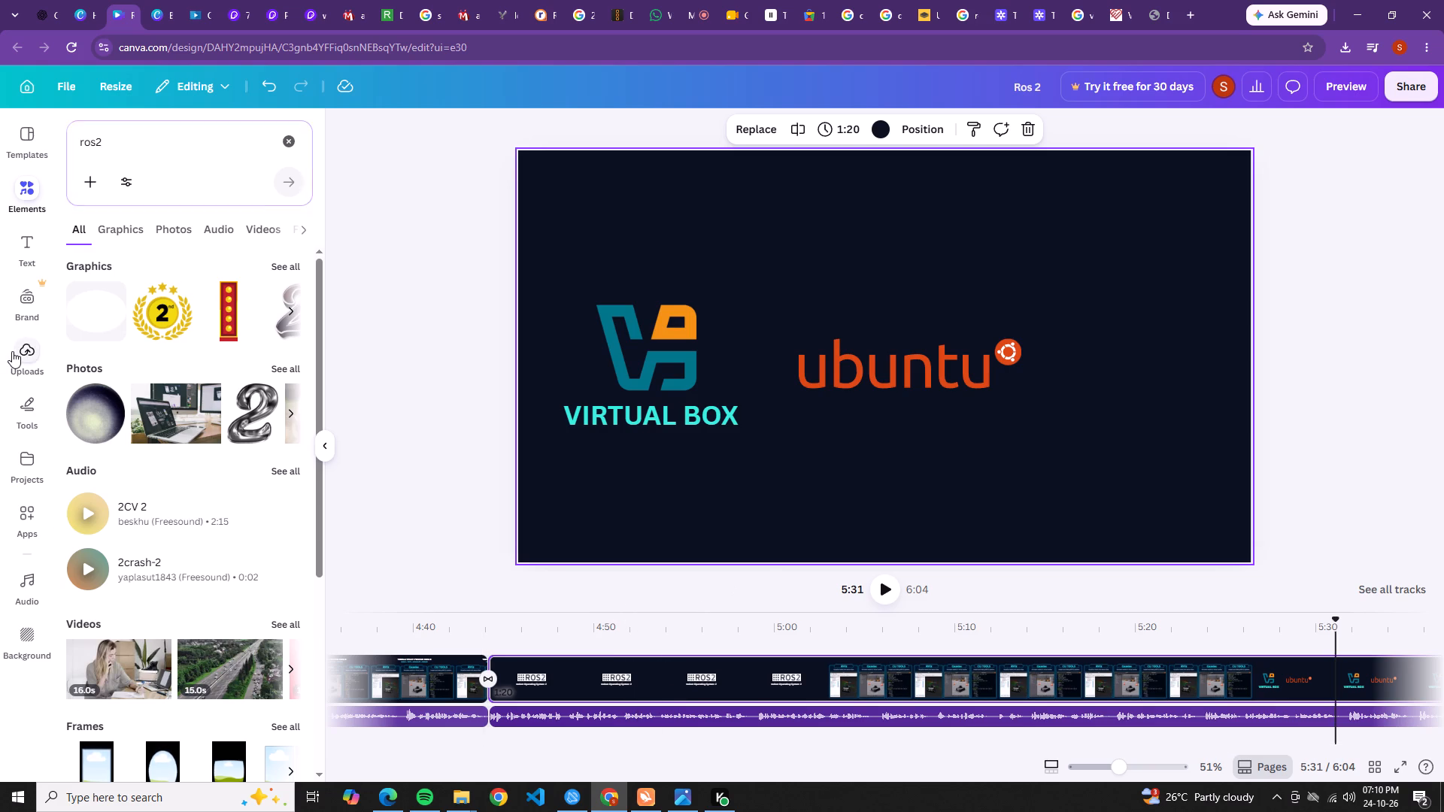
left_click_drag(137, 570, 887, 480)
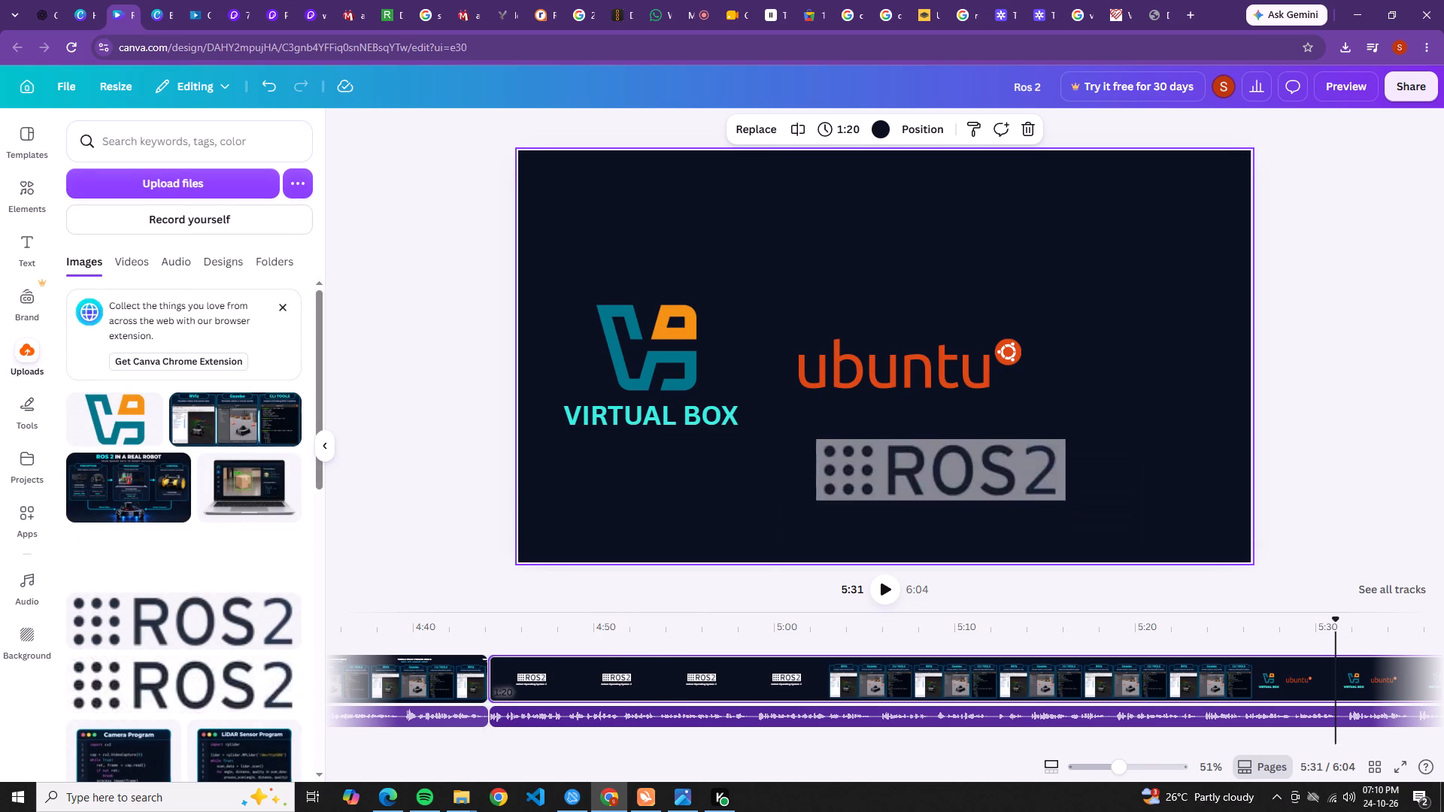
left_click_drag(887, 480, 1078, 387)
left_click_drag(1012, 408, 1016, 405)
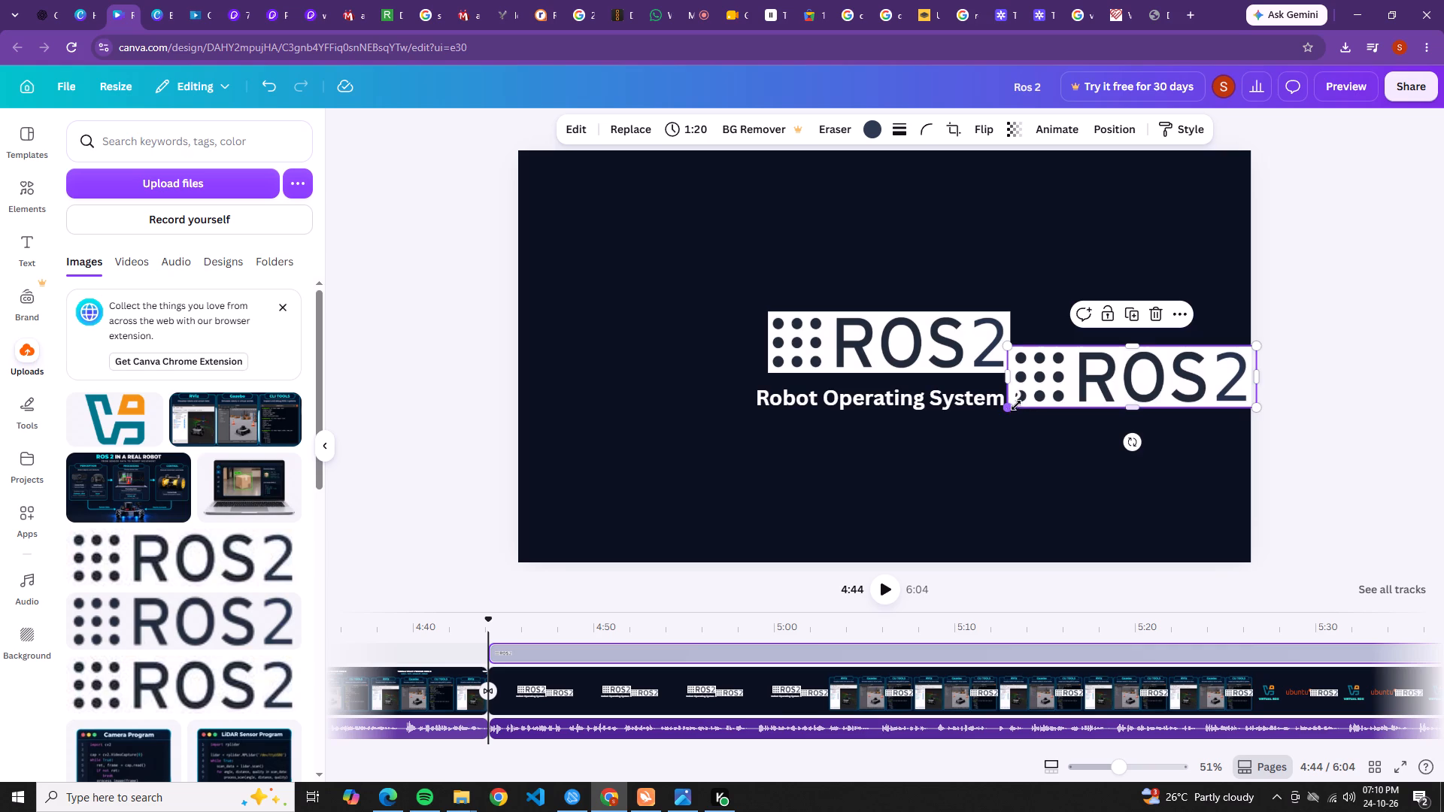
left_click_drag(1016, 405, 1062, 385)
left_click_drag(1088, 374, 1075, 363)
Trim the start of the ROS2 logo's timing so it enters at about 5:29 and lasts 35.4 s.
left_click_drag(497, 650, 1042, 654)
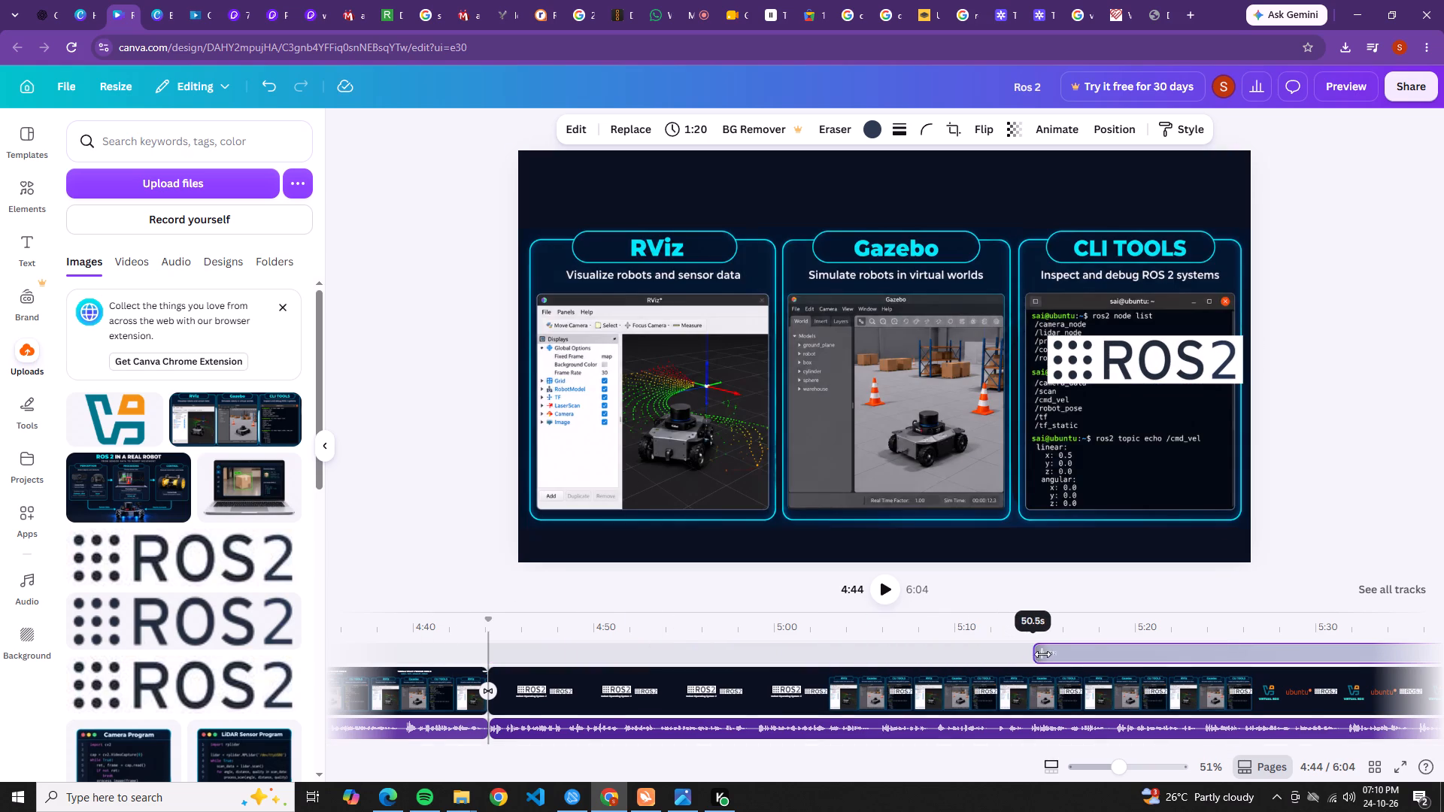
left_click_drag(1042, 654, 1253, 698)
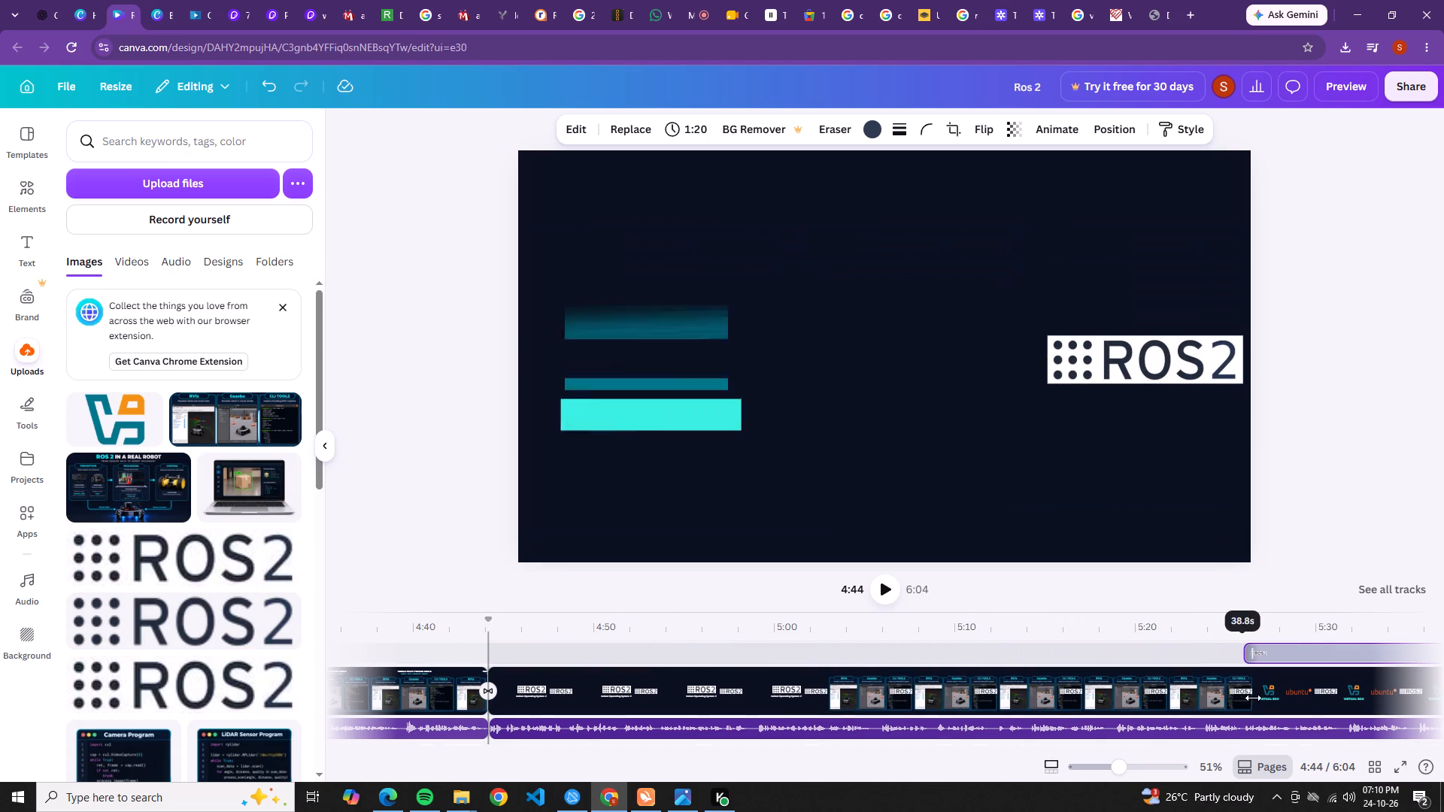
left_click_drag(1253, 698, 1303, 698)
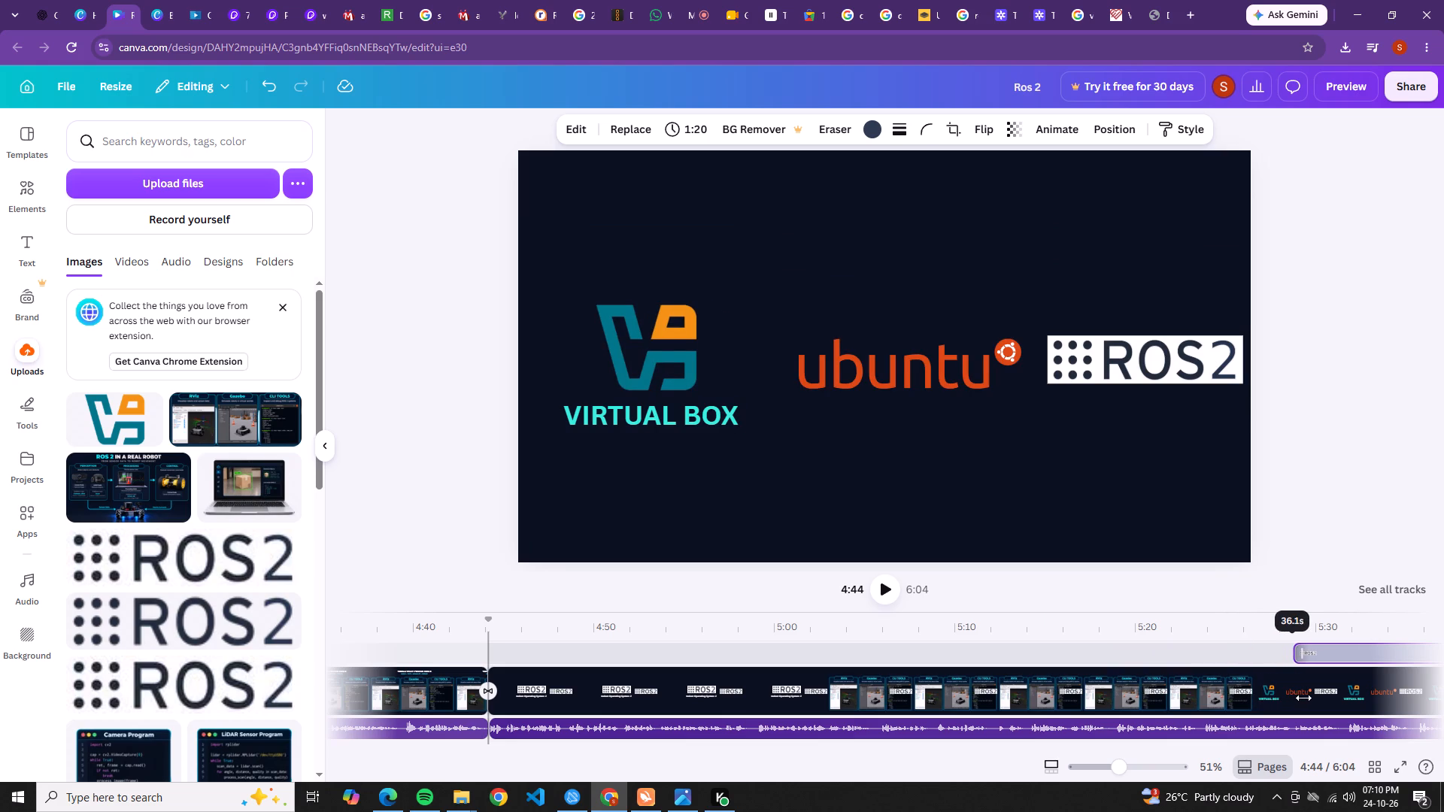
left_click_drag(1303, 698, 1306, 698)
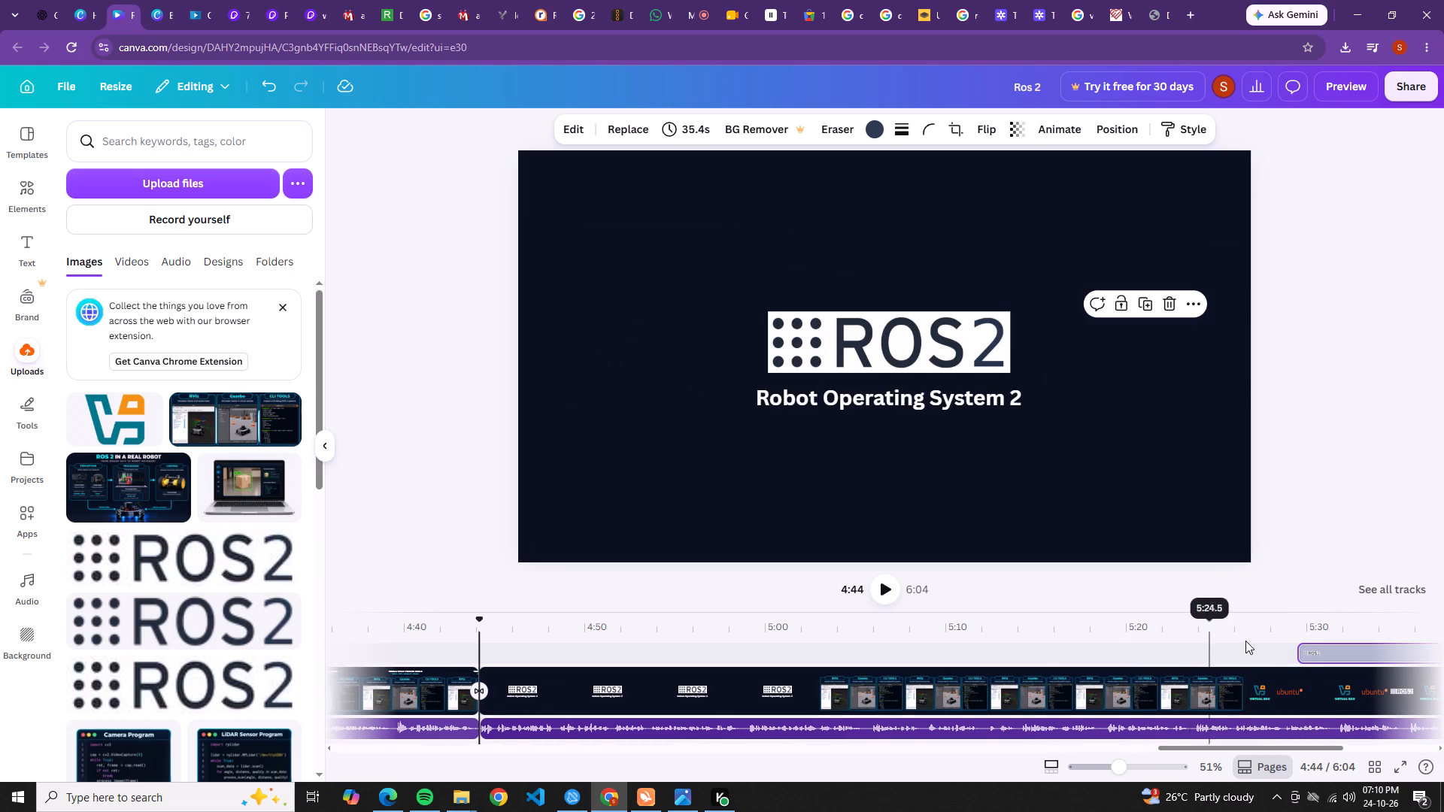
Play back the logo entrances from about 5:26 and move the ROS2 logo slightly down in line with the ubuntu wordmark.
left_click(1257, 641)
left_click(884, 582)
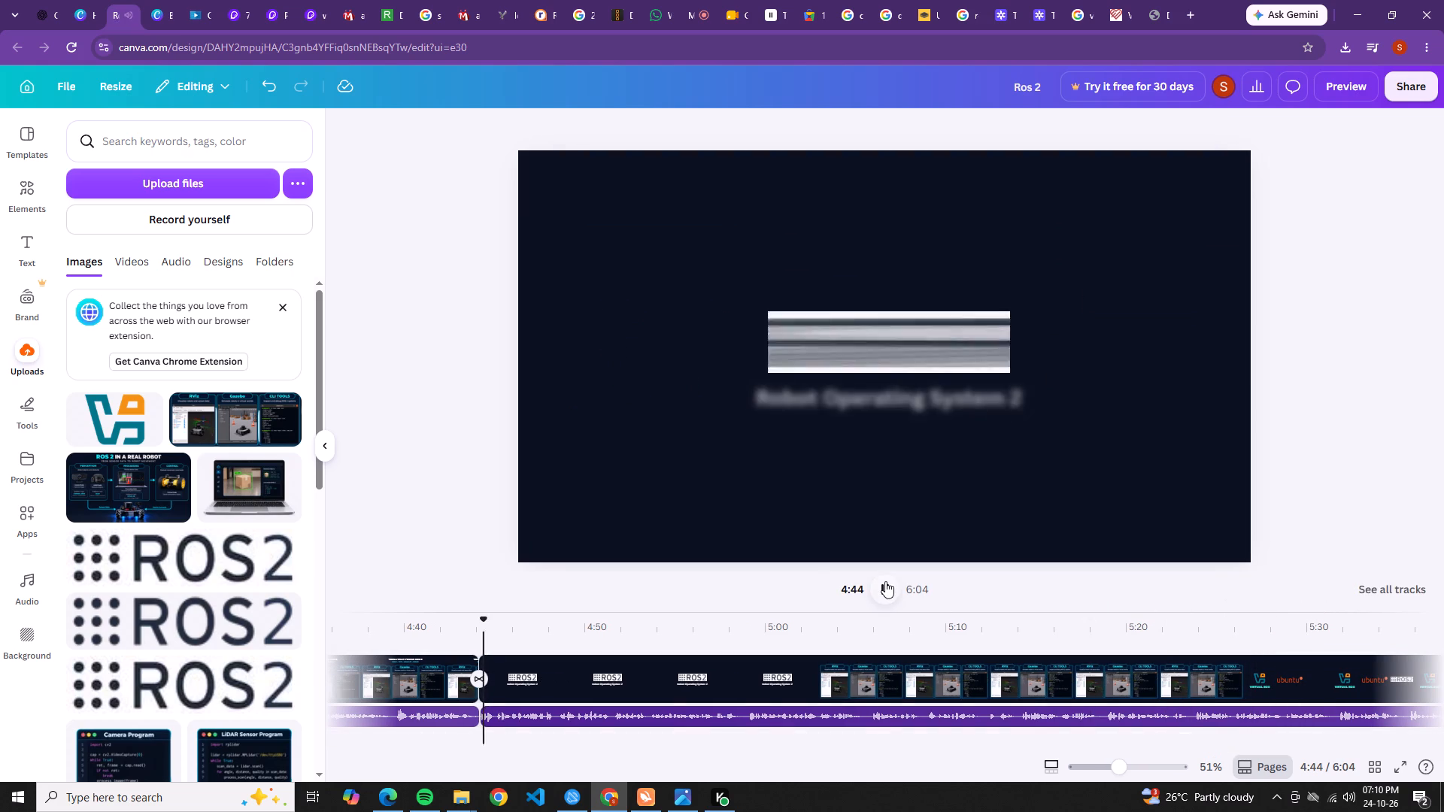
left_click(1244, 633)
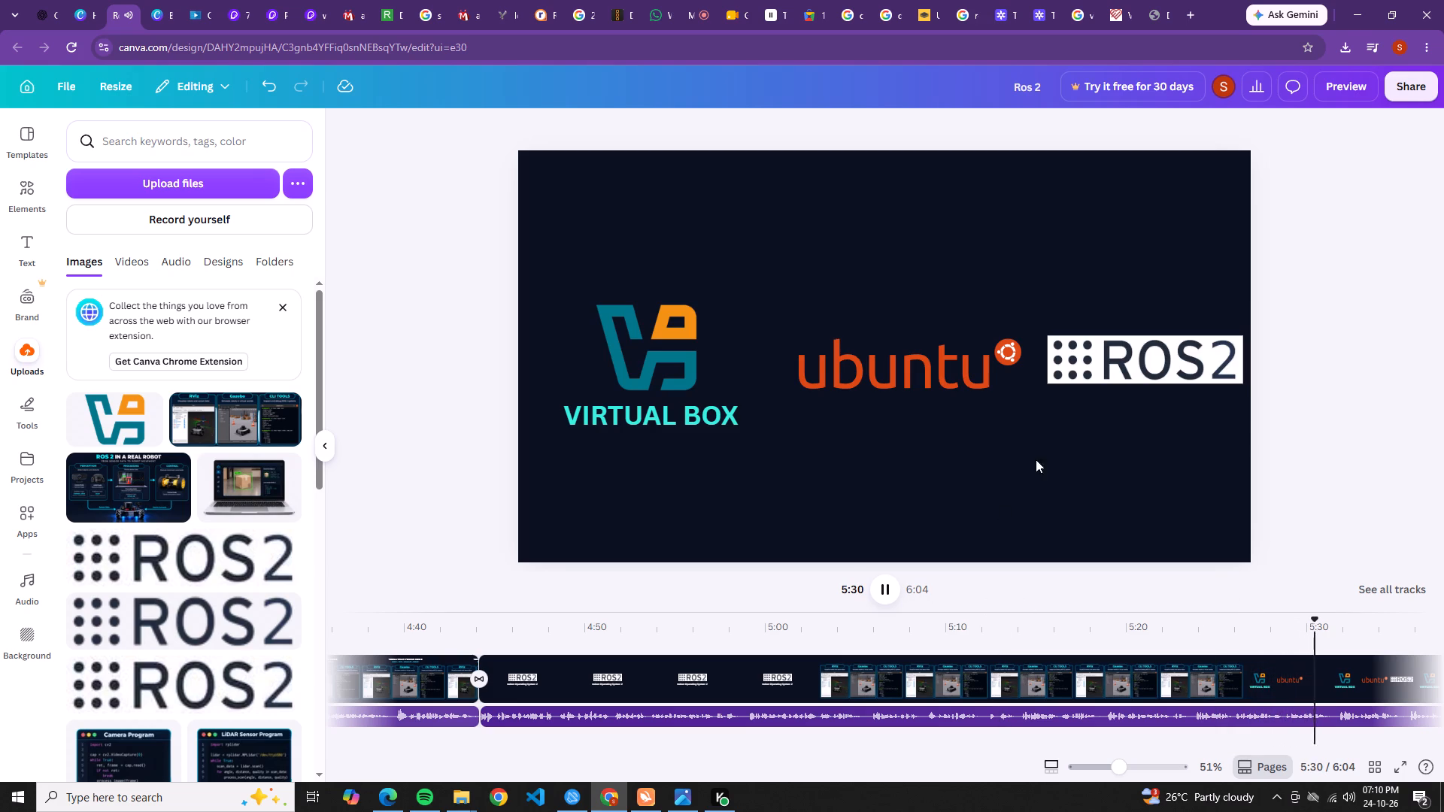
left_click_drag(1094, 356, 1093, 365)
left_click_drag(1093, 365, 1091, 371)
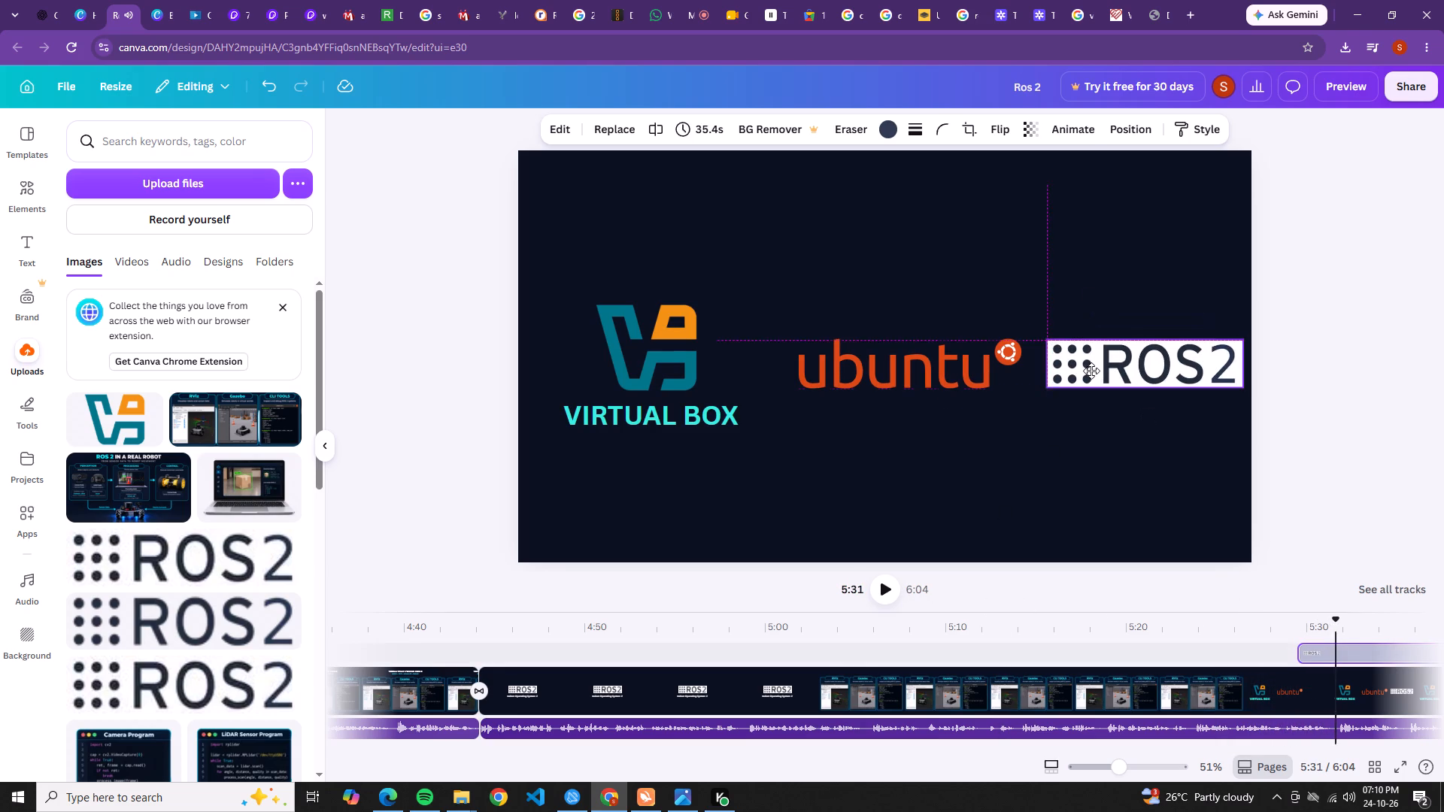
left_click_drag(1091, 371, 1095, 372)
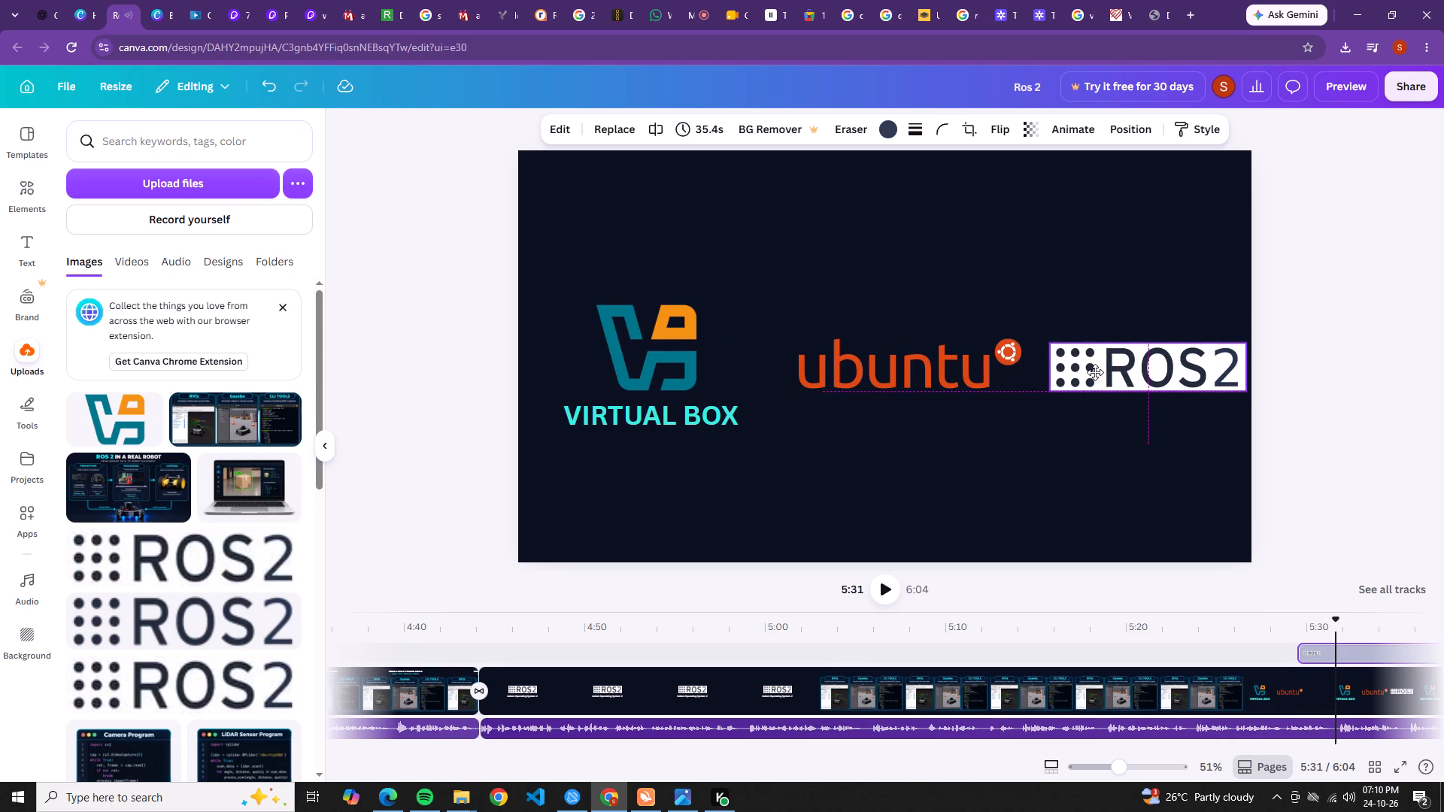
left_click_drag(1095, 372, 1093, 374)
Continue the playback and move the ubuntu wordmark slightly left and down between the VirtualBox and ROS2 logos.
left_click(893, 586)
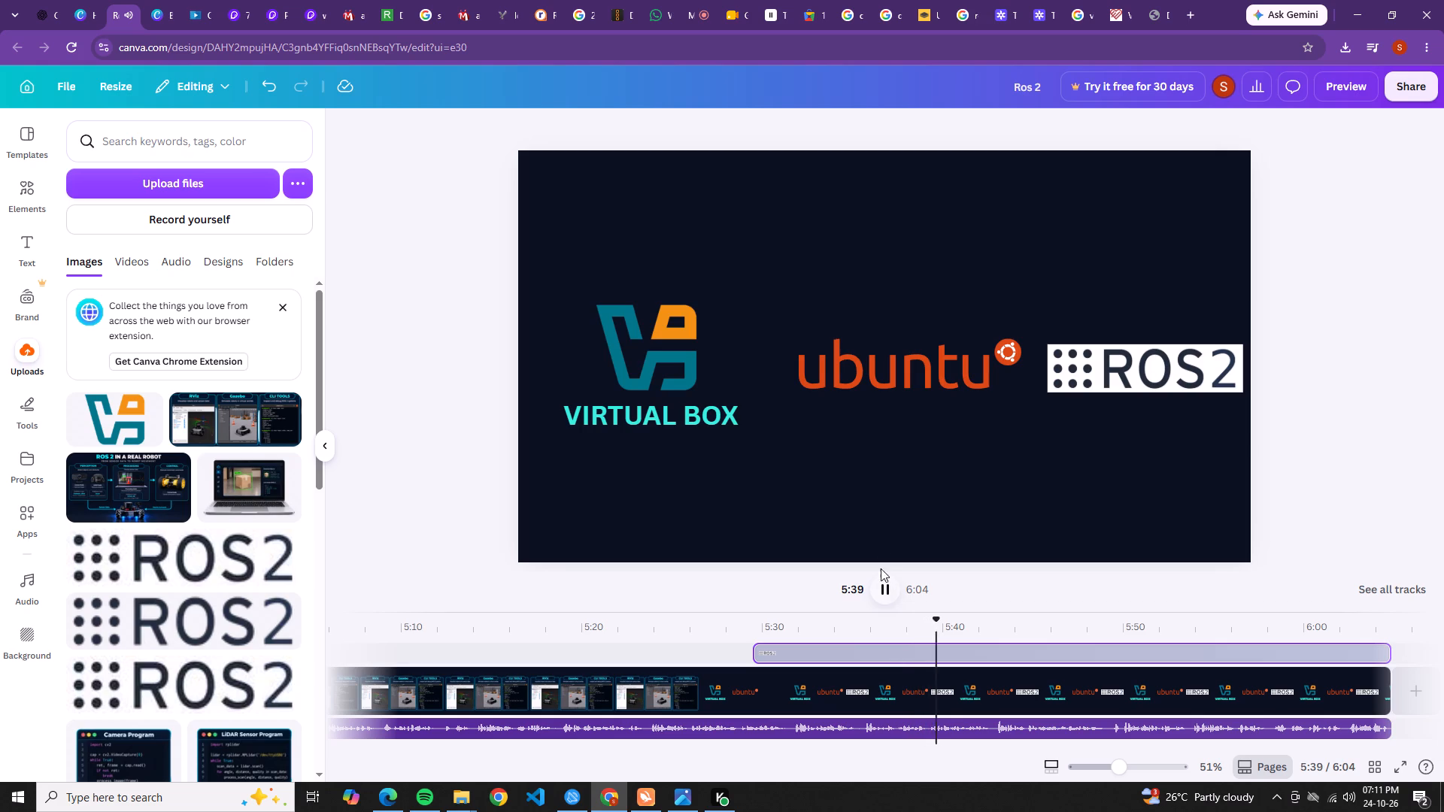
left_click(900, 380)
left_click_drag(900, 380, 890, 380)
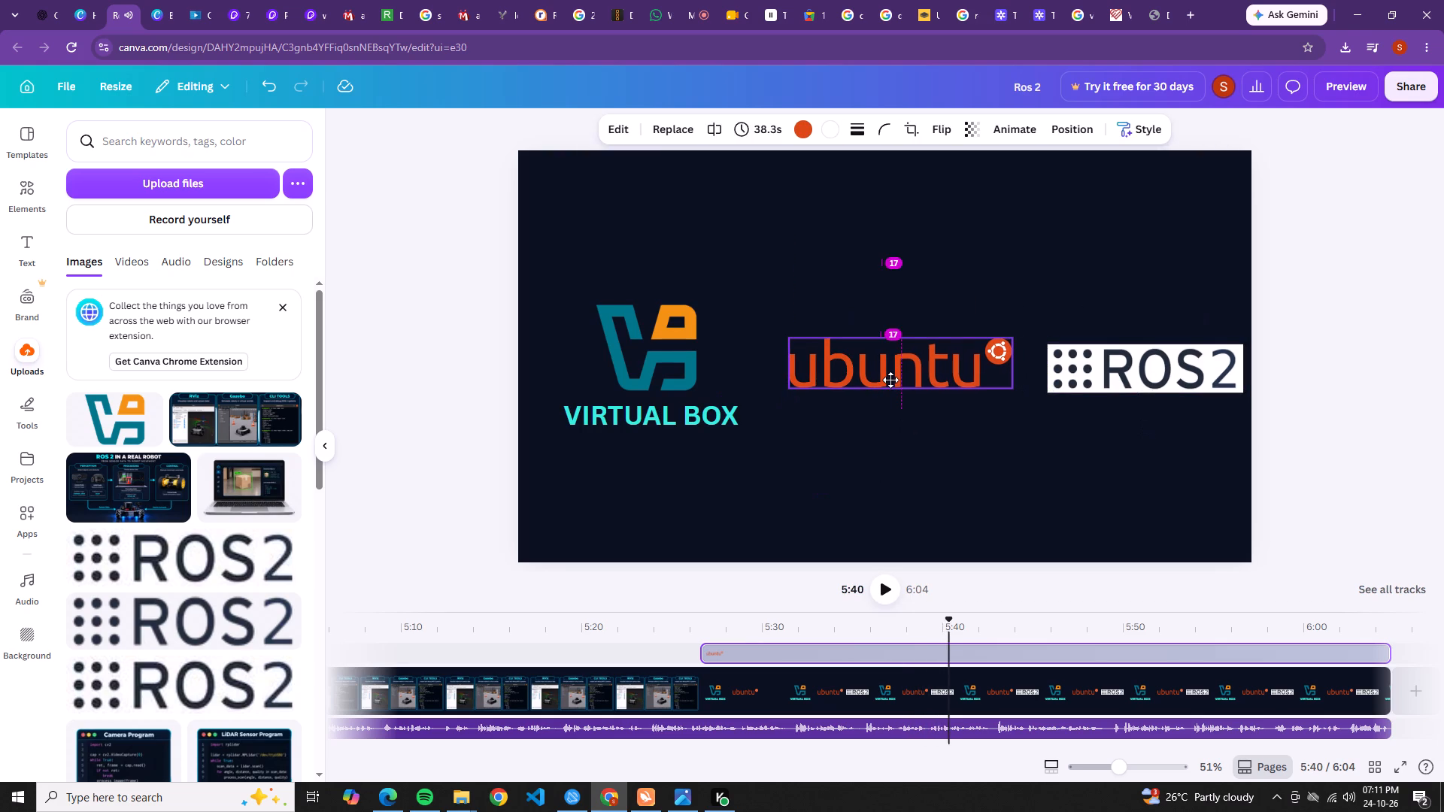
left_click_drag(890, 380, 891, 384)
Play the scene to its end and set the VirtualBox logo's Whip Slide animation to On enter only.
left_click(892, 600)
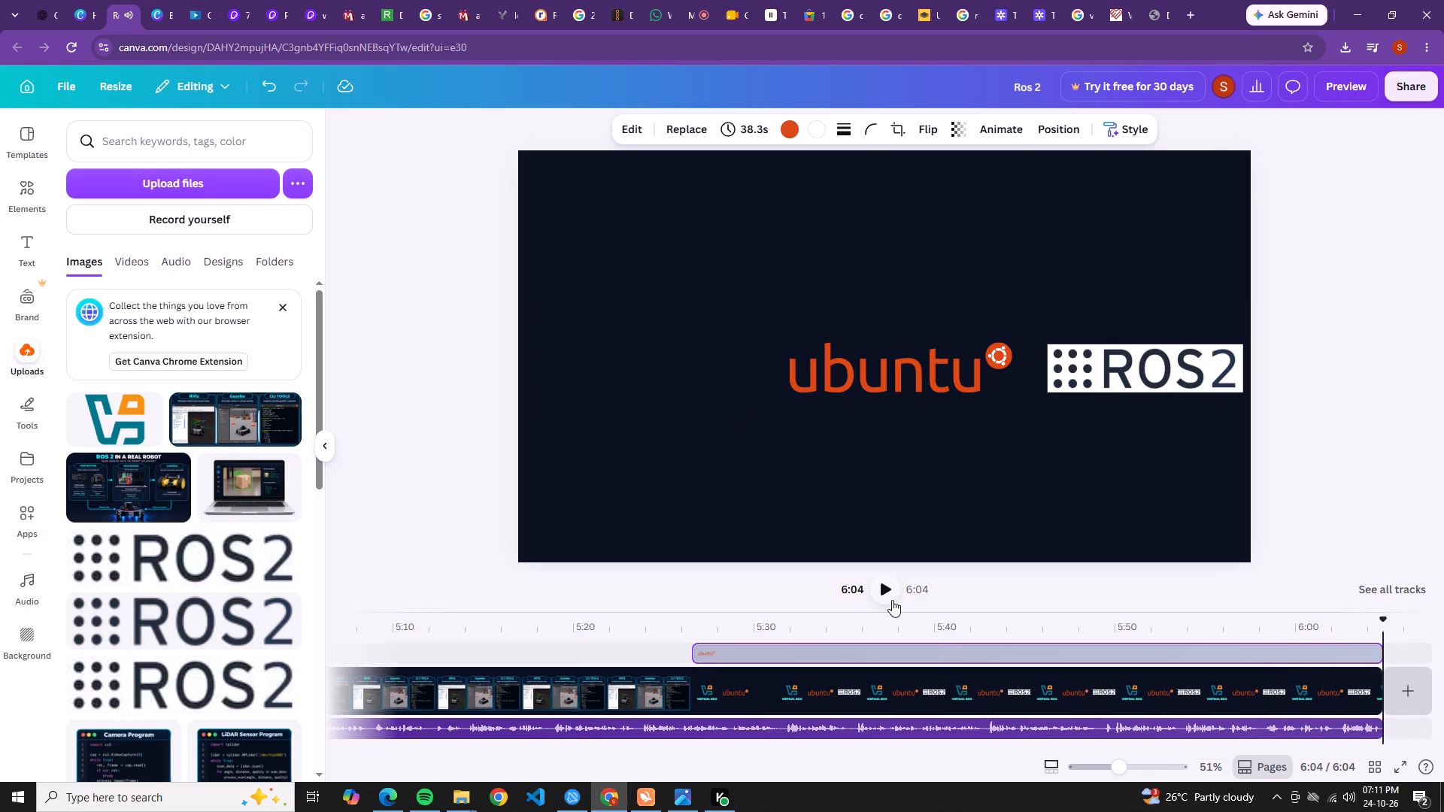
left_click(663, 348)
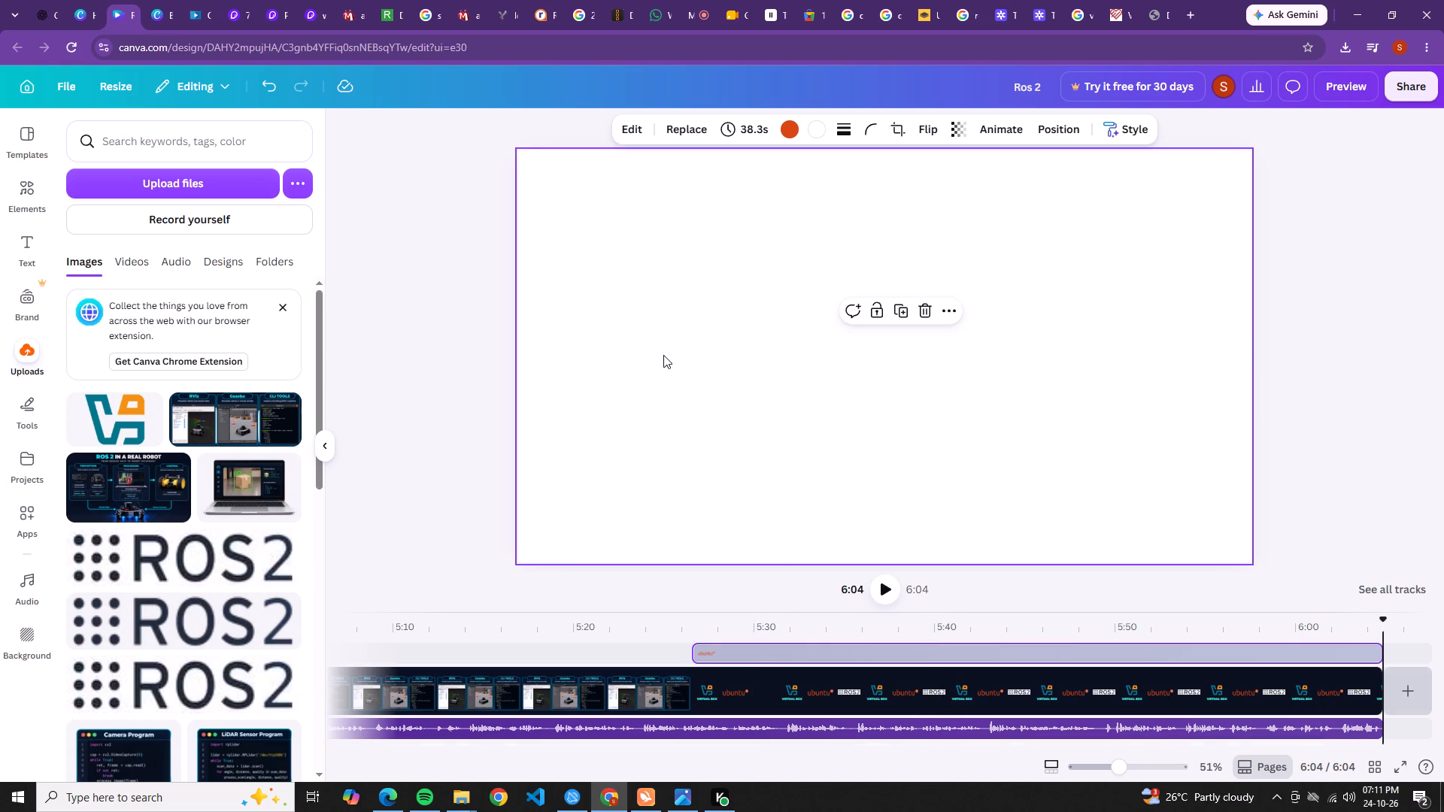
left_click(663, 355)
left_click(1270, 656)
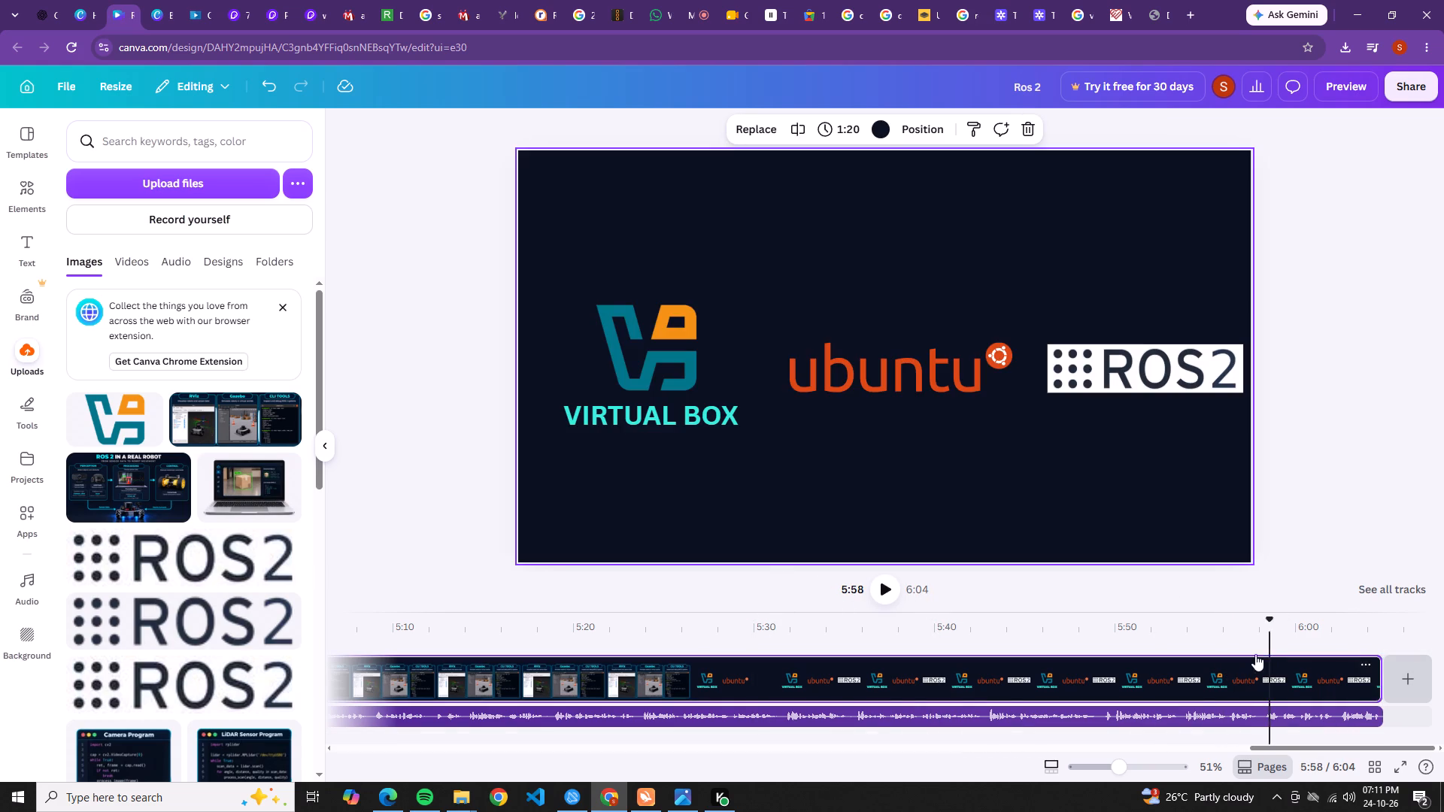
left_click(587, 346)
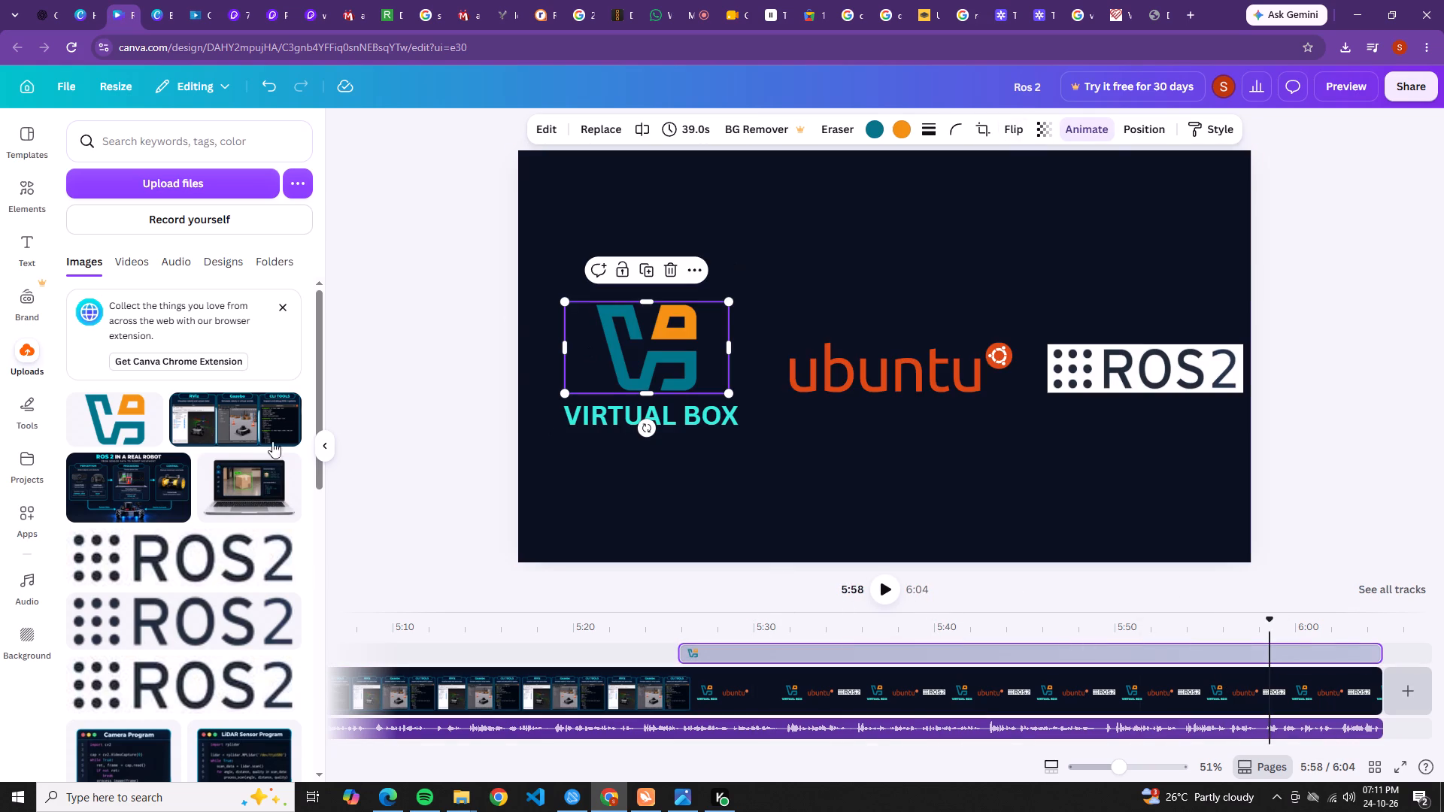
left_click(1074, 122)
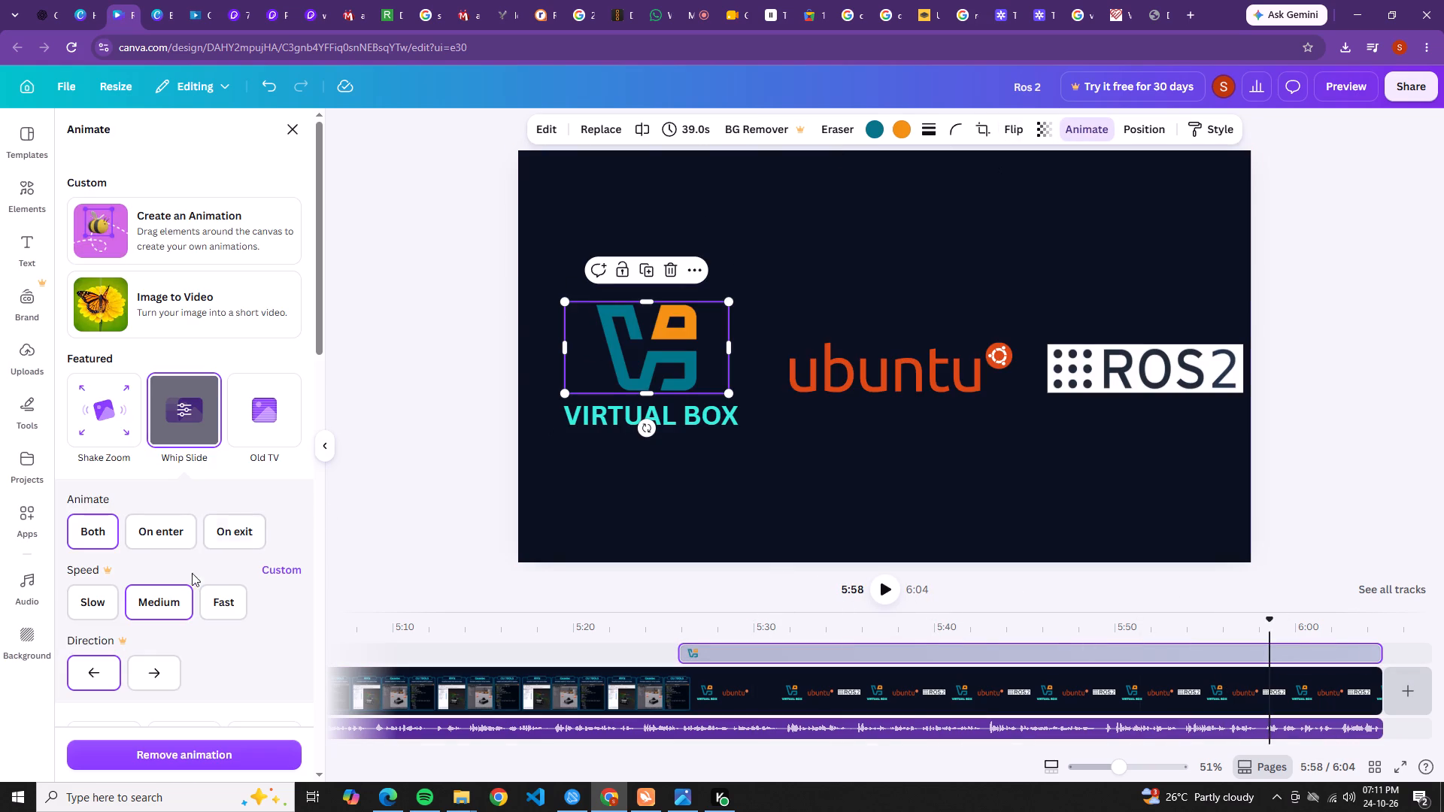
left_click(166, 547)
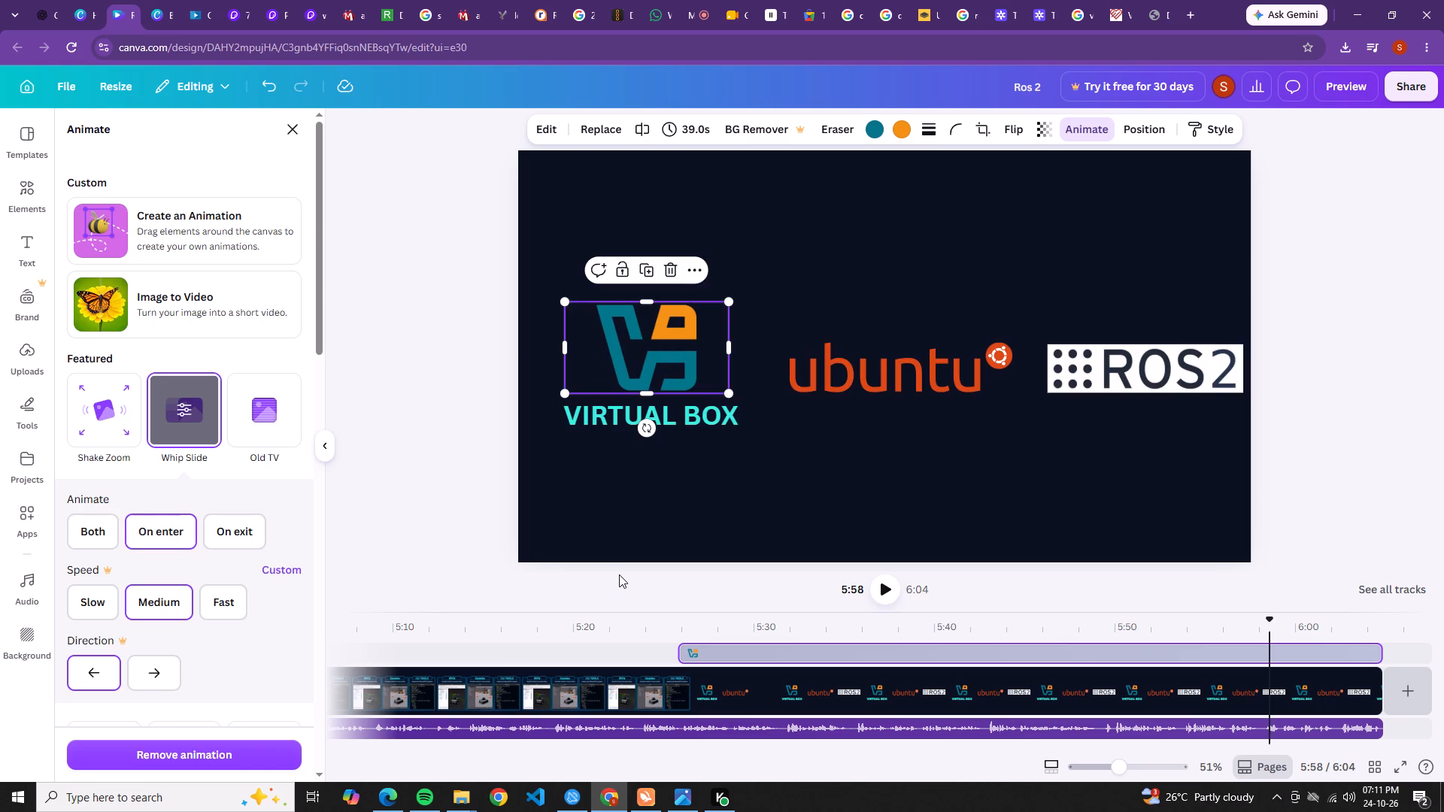
left_click(619, 574)
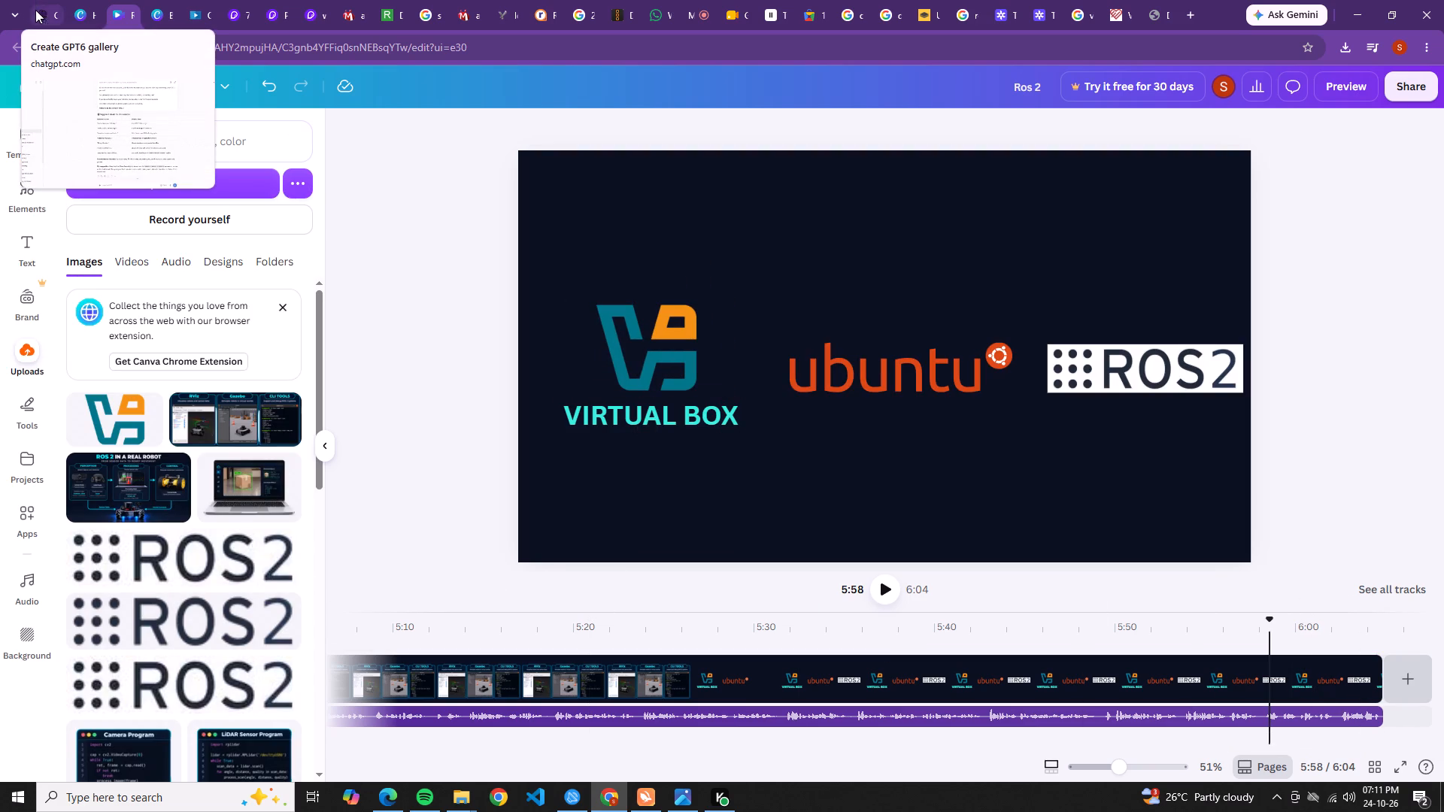
Search the elements for "subscribe like share" and add the red SUBSCRIBE graphic with the hand pointer to the scene.
left_click(22, 181)
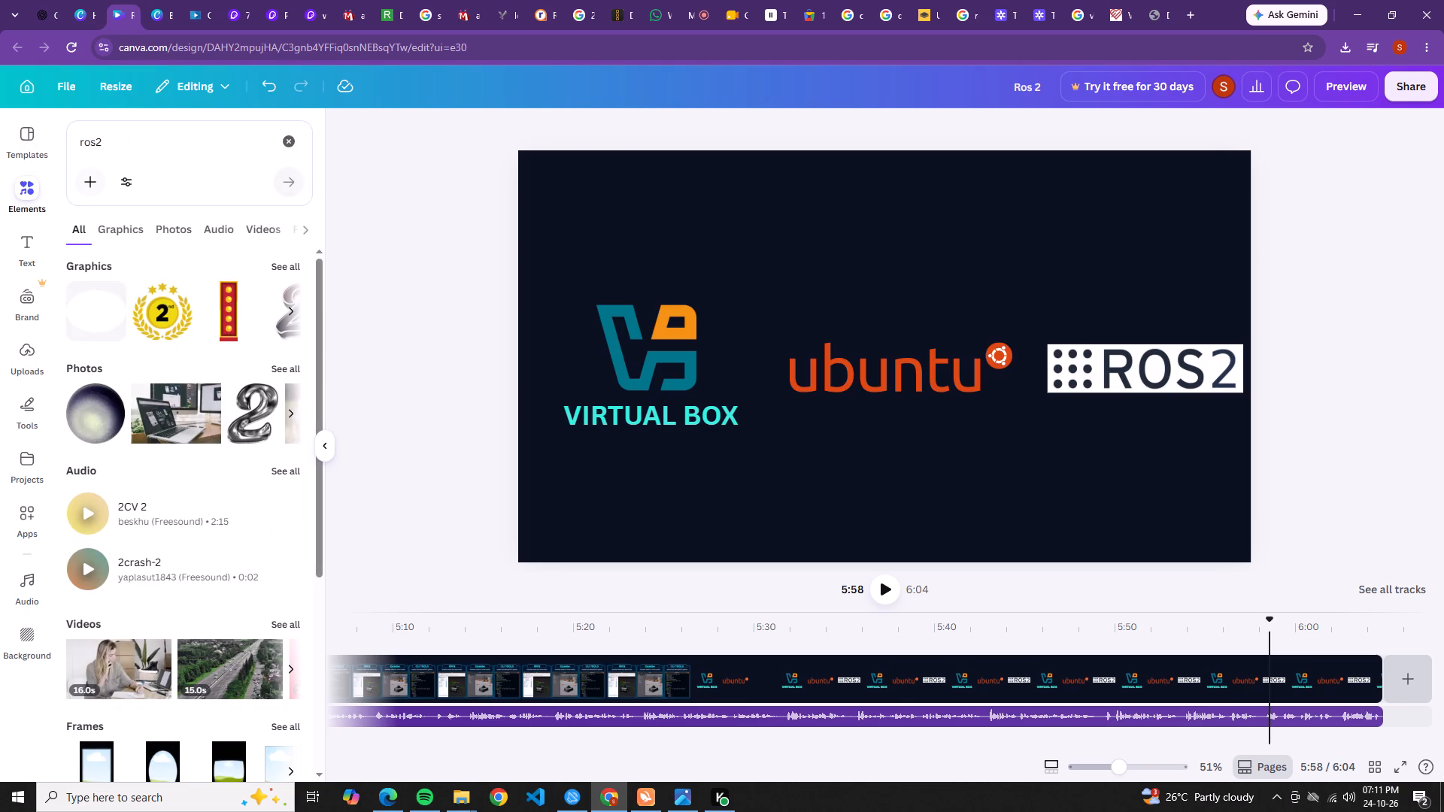
left_click_drag(123, 154, 39, 142)
left_click_drag(105, 144, 74, 142)
type("subscribe")
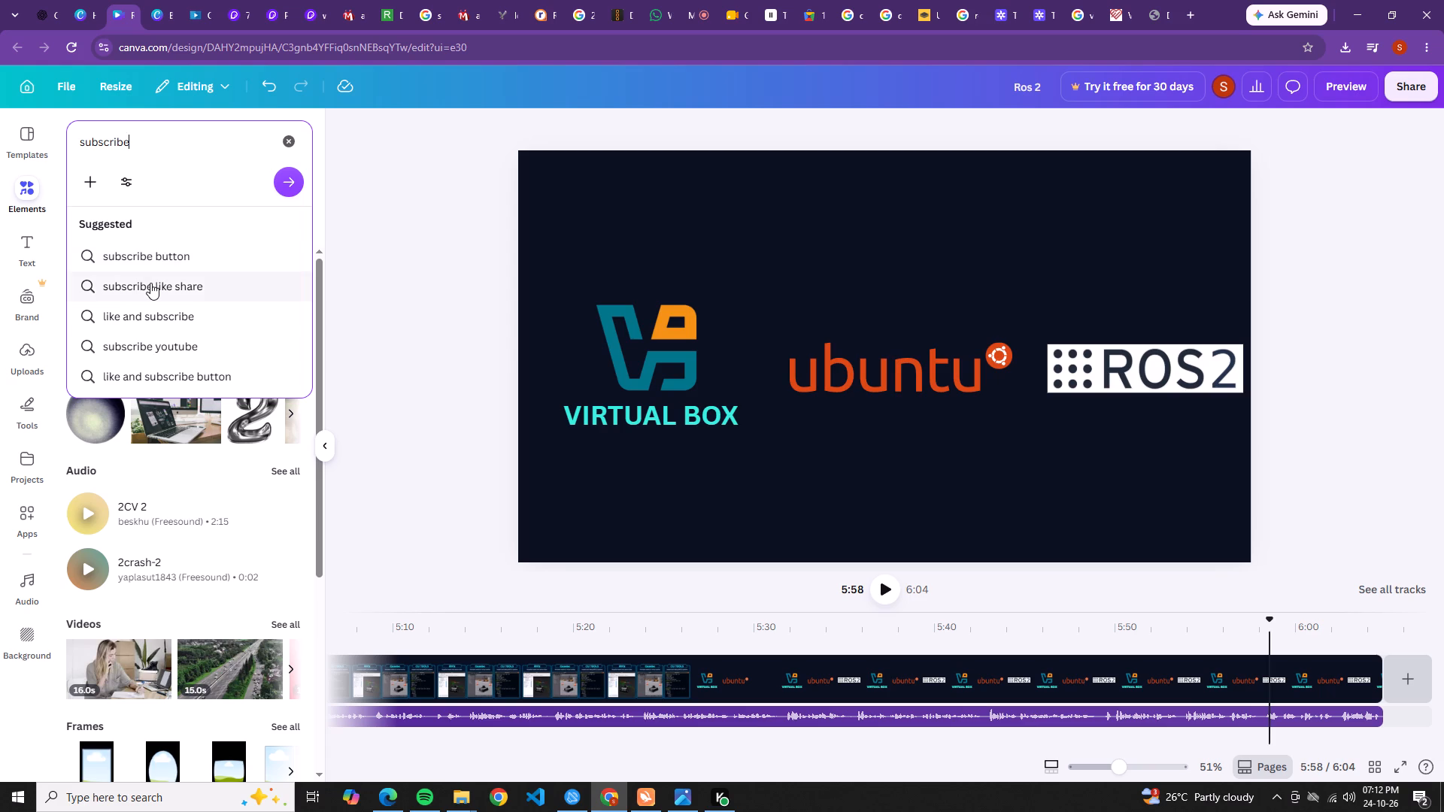
left_click(150, 283)
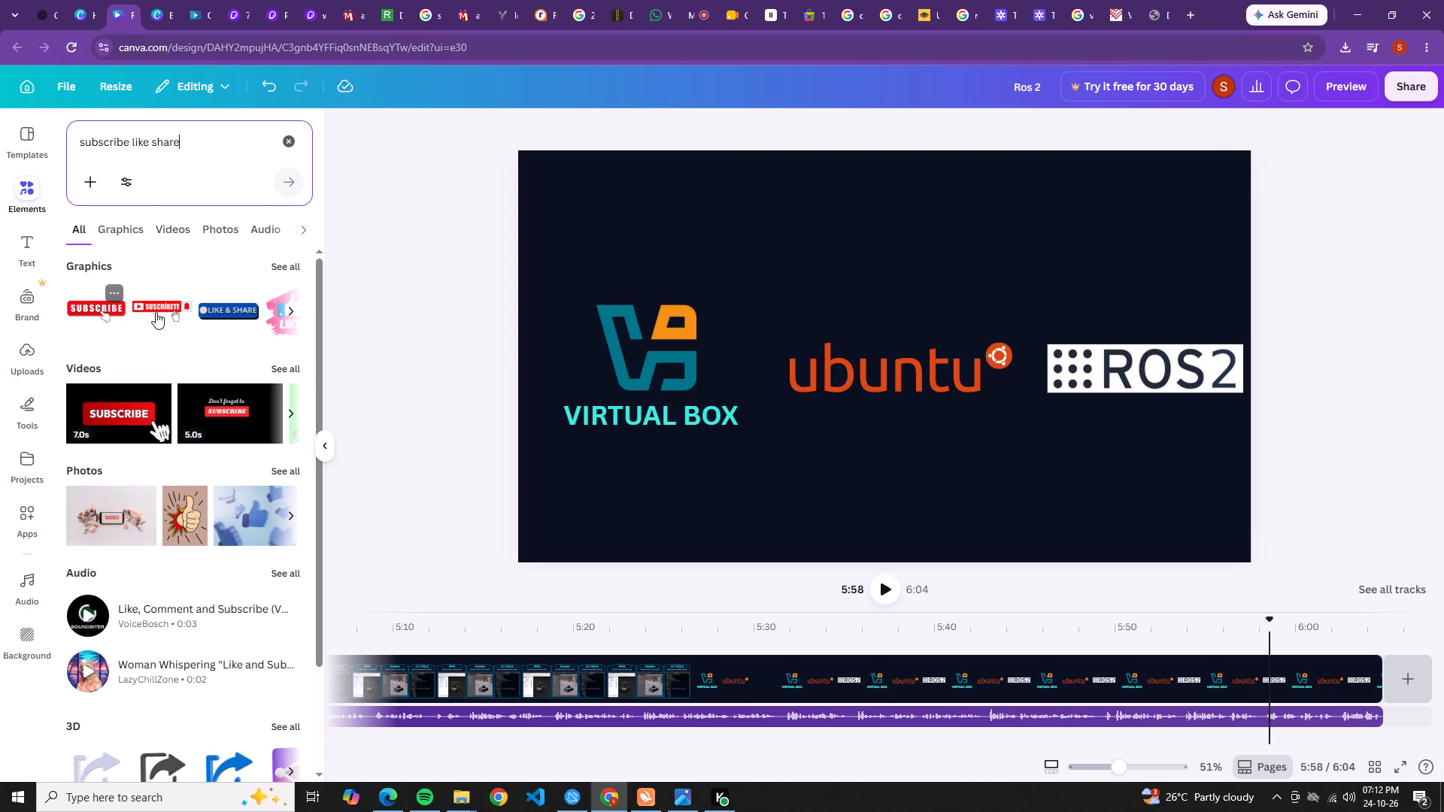
left_click_drag(94, 311, 566, 535)
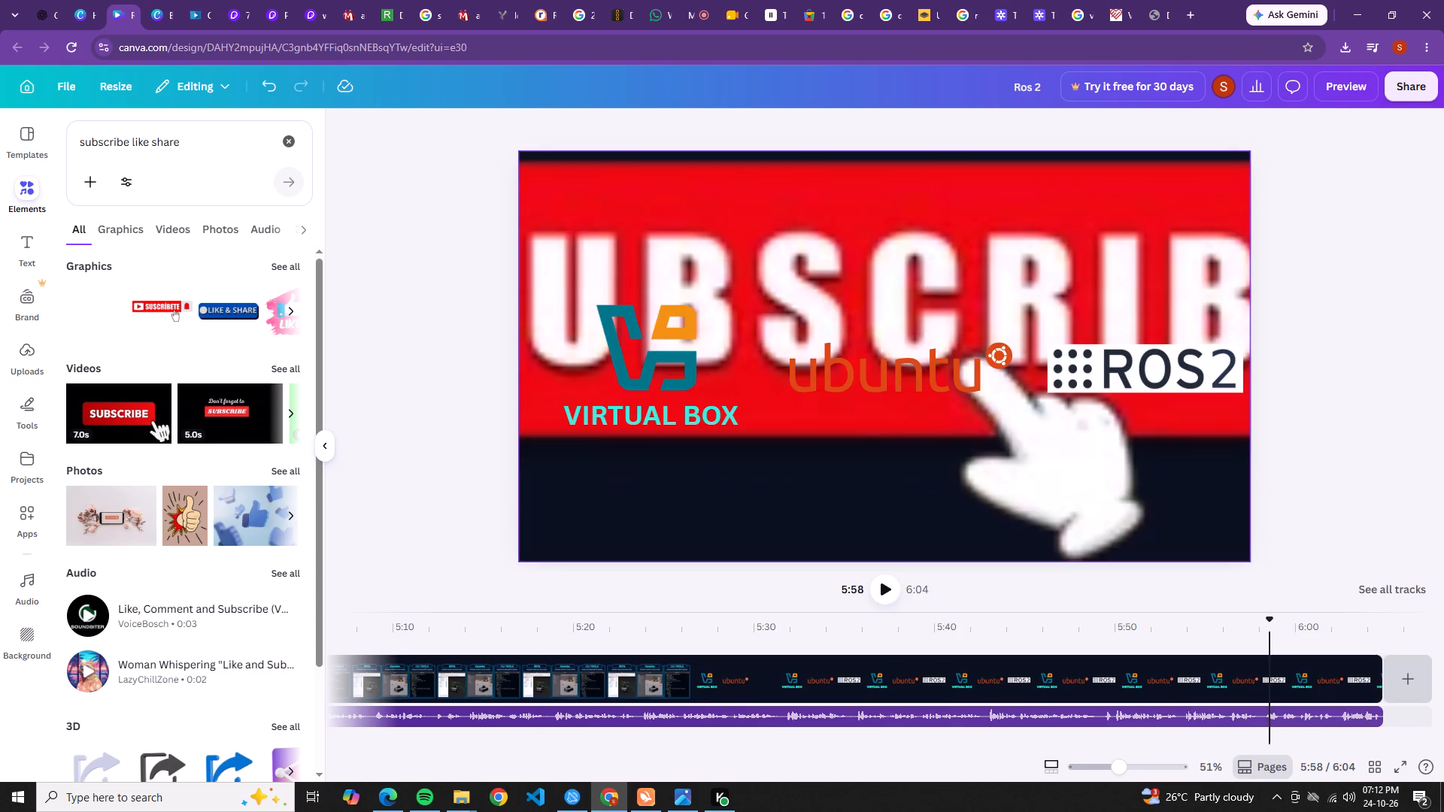
left_click_drag(566, 535, 584, 532)
left_click_drag(584, 532, 594, 500)
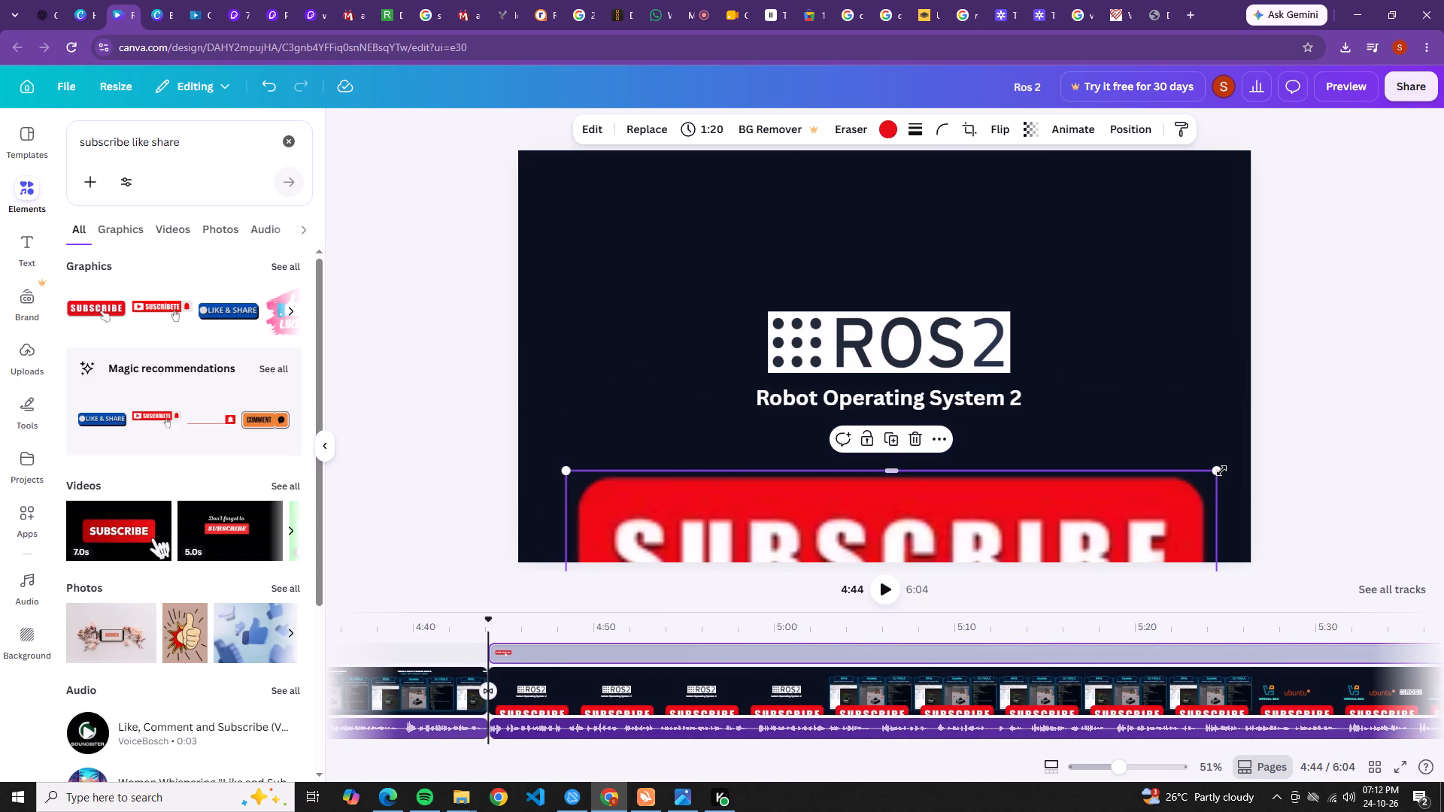
Scale the SUBSCRIBE graphic down to about 312 wide and crop it to a small banner near the scene's bottom-left corner.
left_click_drag(1221, 471, 990, 432)
left_click_drag(921, 549, 895, 432)
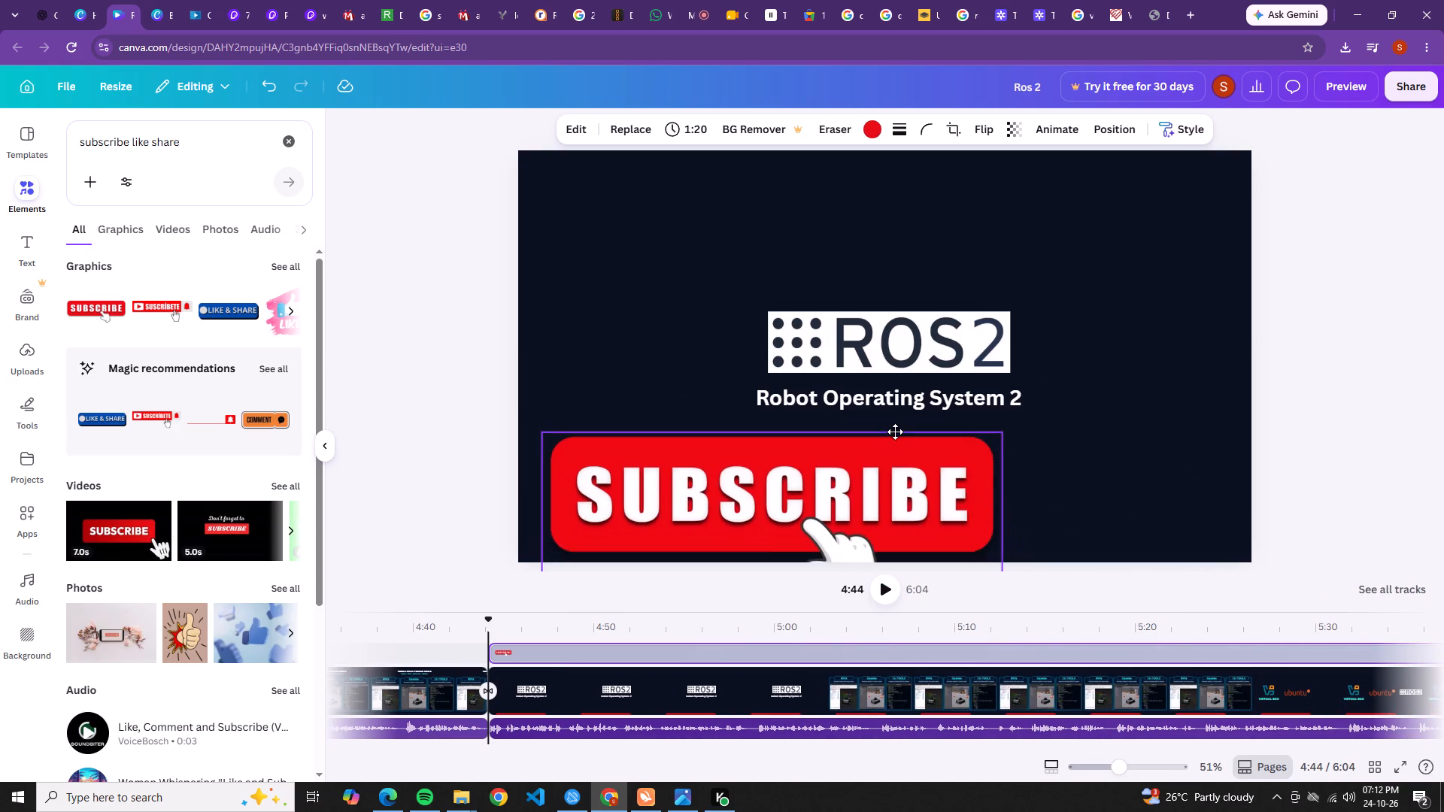
left_click_drag(895, 432, 894, 430)
left_click_drag(997, 421, 674, 506)
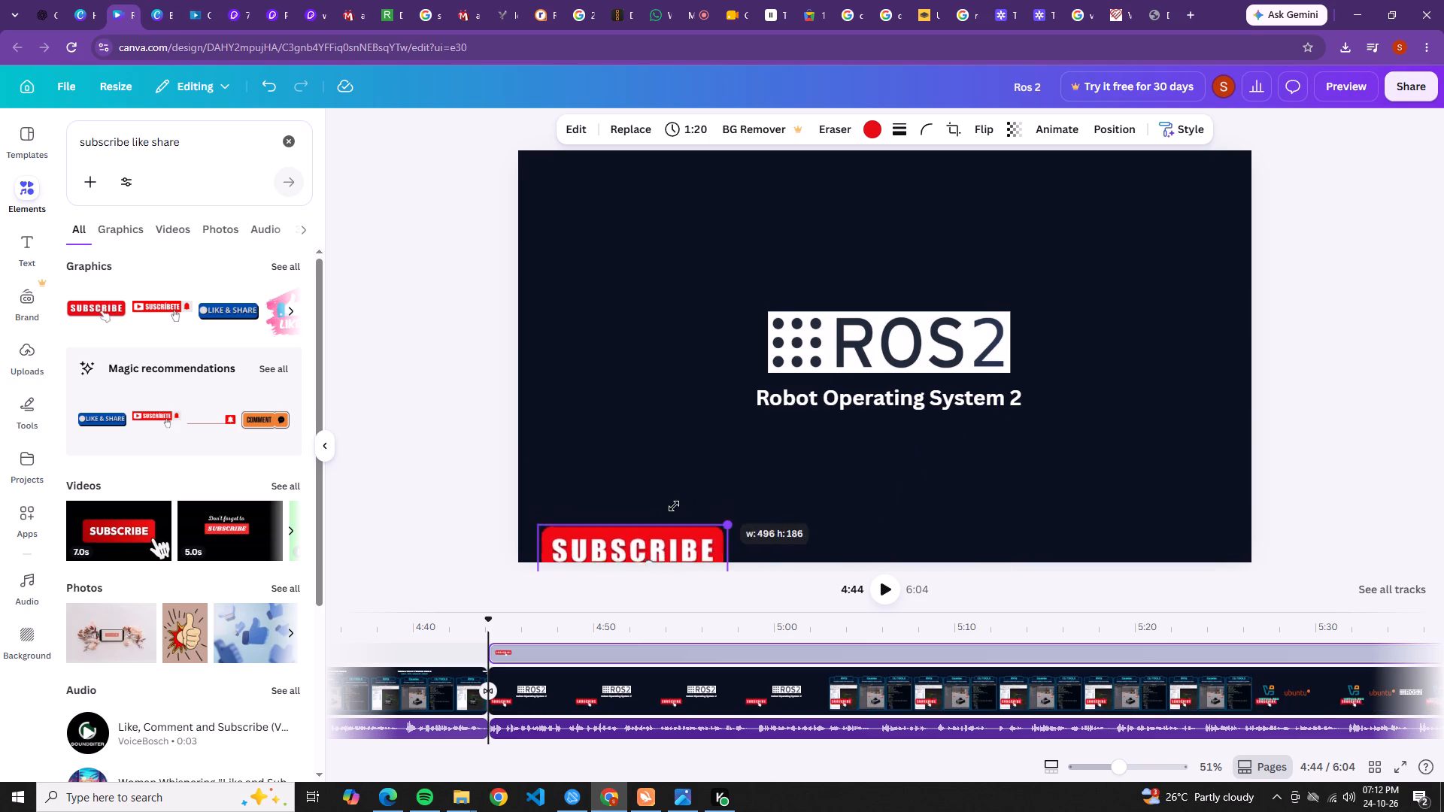
left_click_drag(674, 506, 642, 512)
left_click_drag(632, 556, 625, 524)
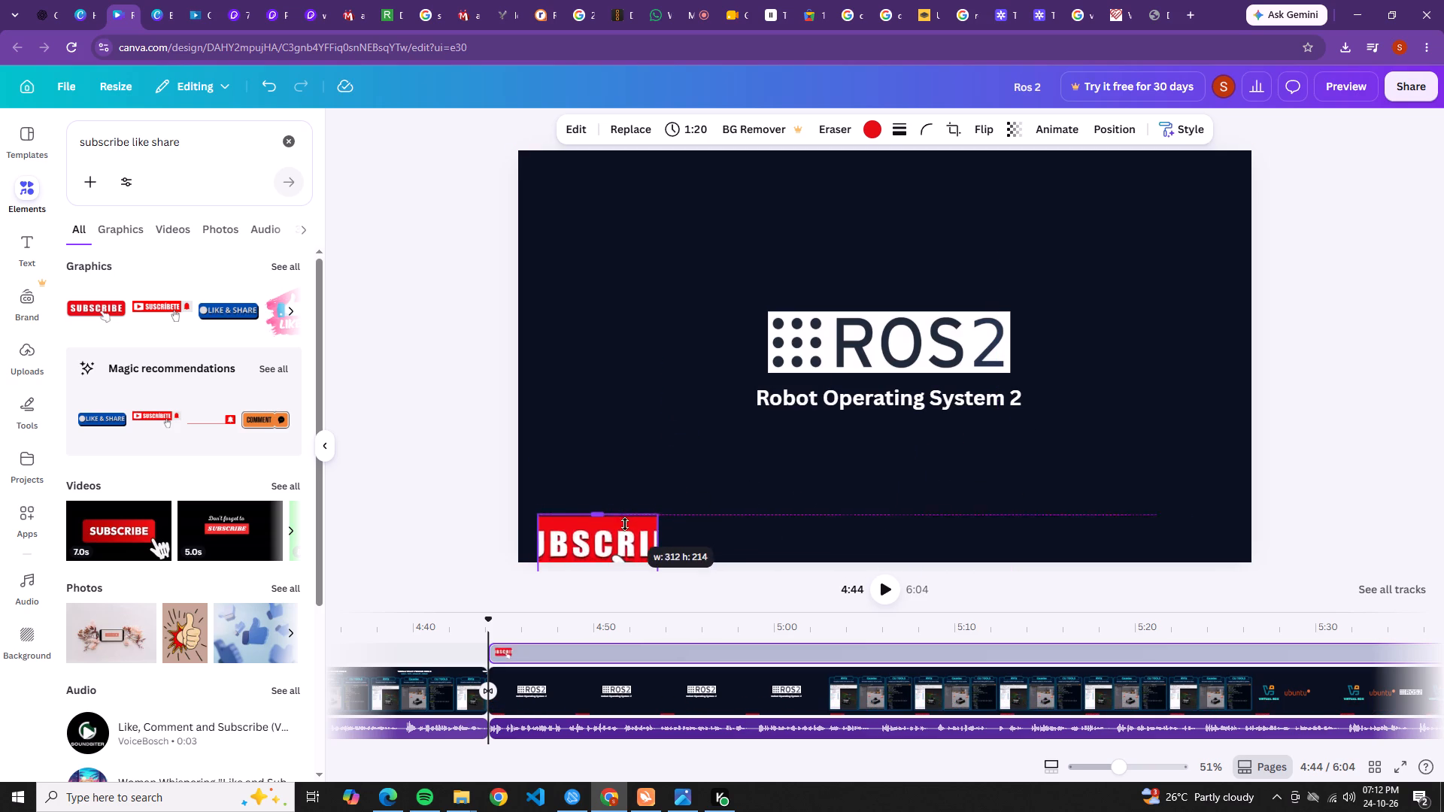
left_click_drag(625, 524, 637, 549)
left_click_drag(636, 554, 645, 514)
left_click_drag(629, 507, 631, 523)
left_click_drag(617, 520, 614, 495)
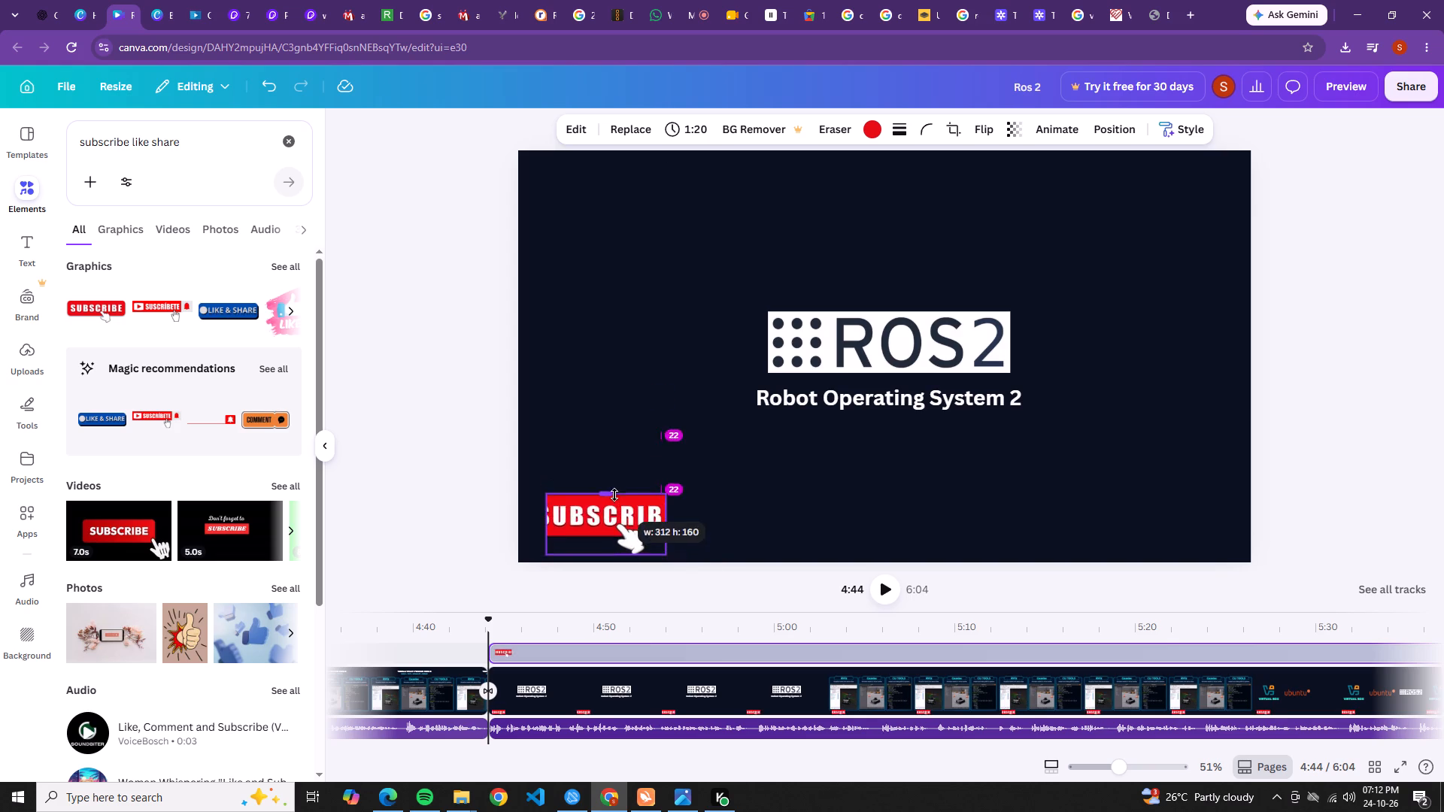
left_click_drag(614, 495, 622, 504)
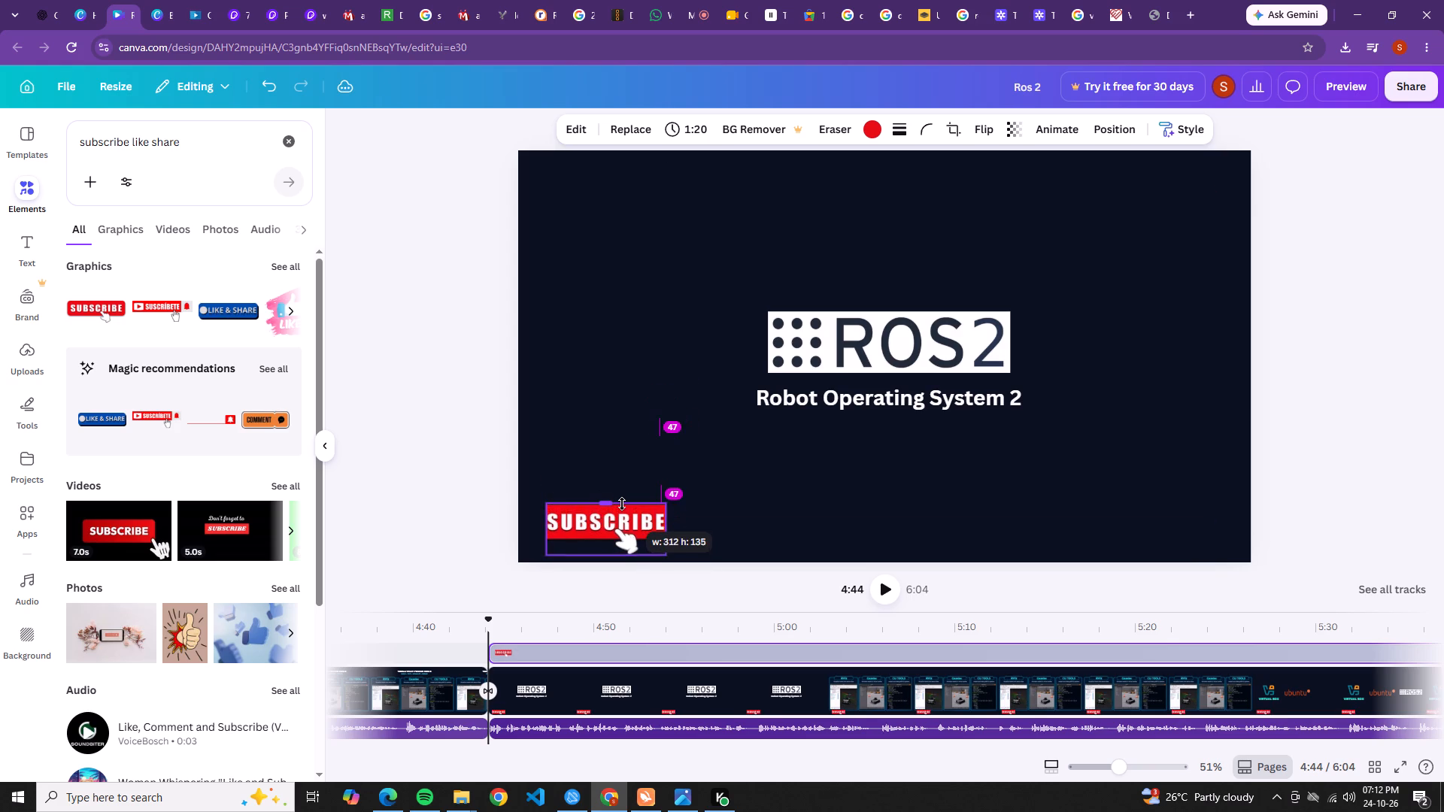
left_click_drag(622, 504, 622, 507)
left_click(724, 501)
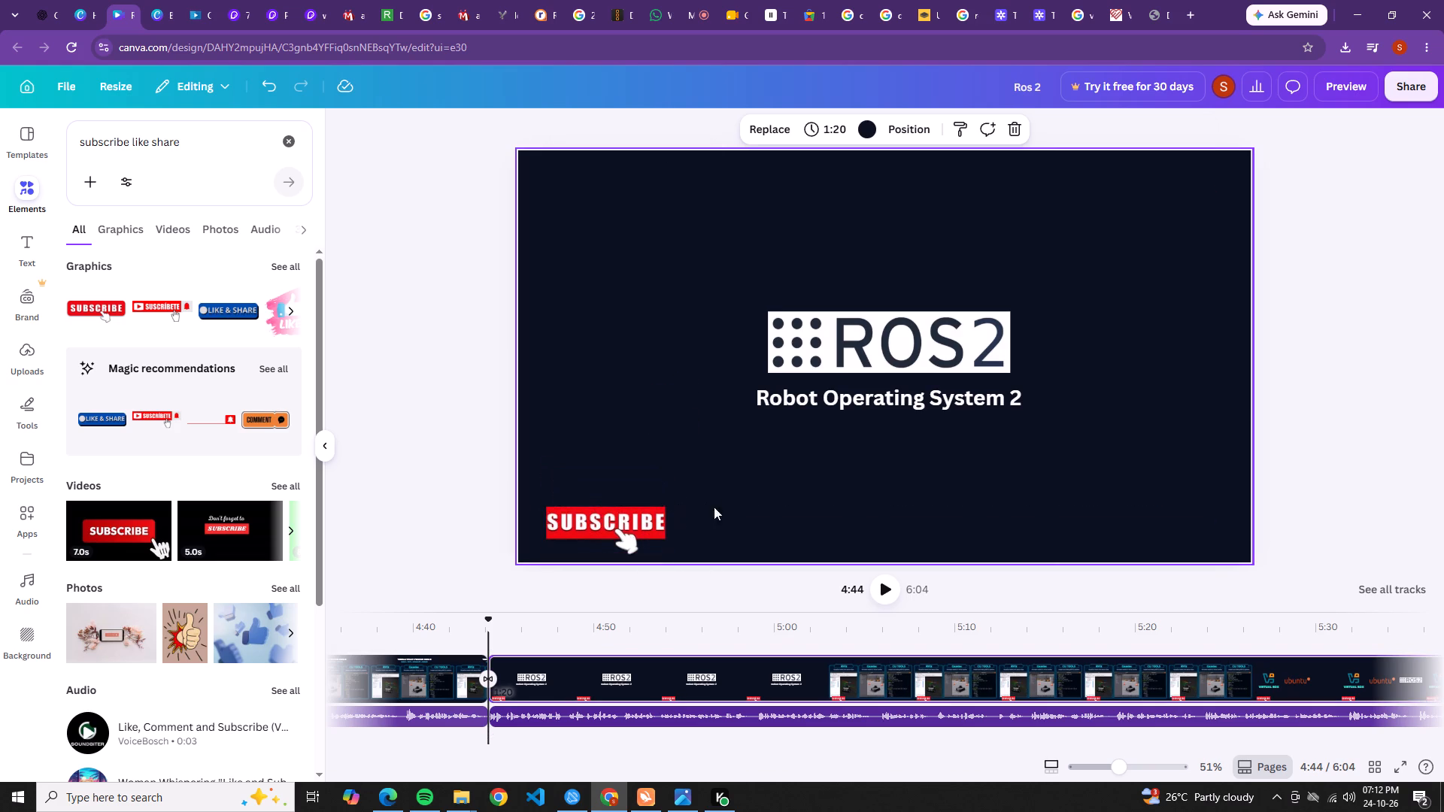
Move the SUBSCRIBE graphic to the bottom-right corner of the scene.
left_click_drag(608, 526, 1181, 528)
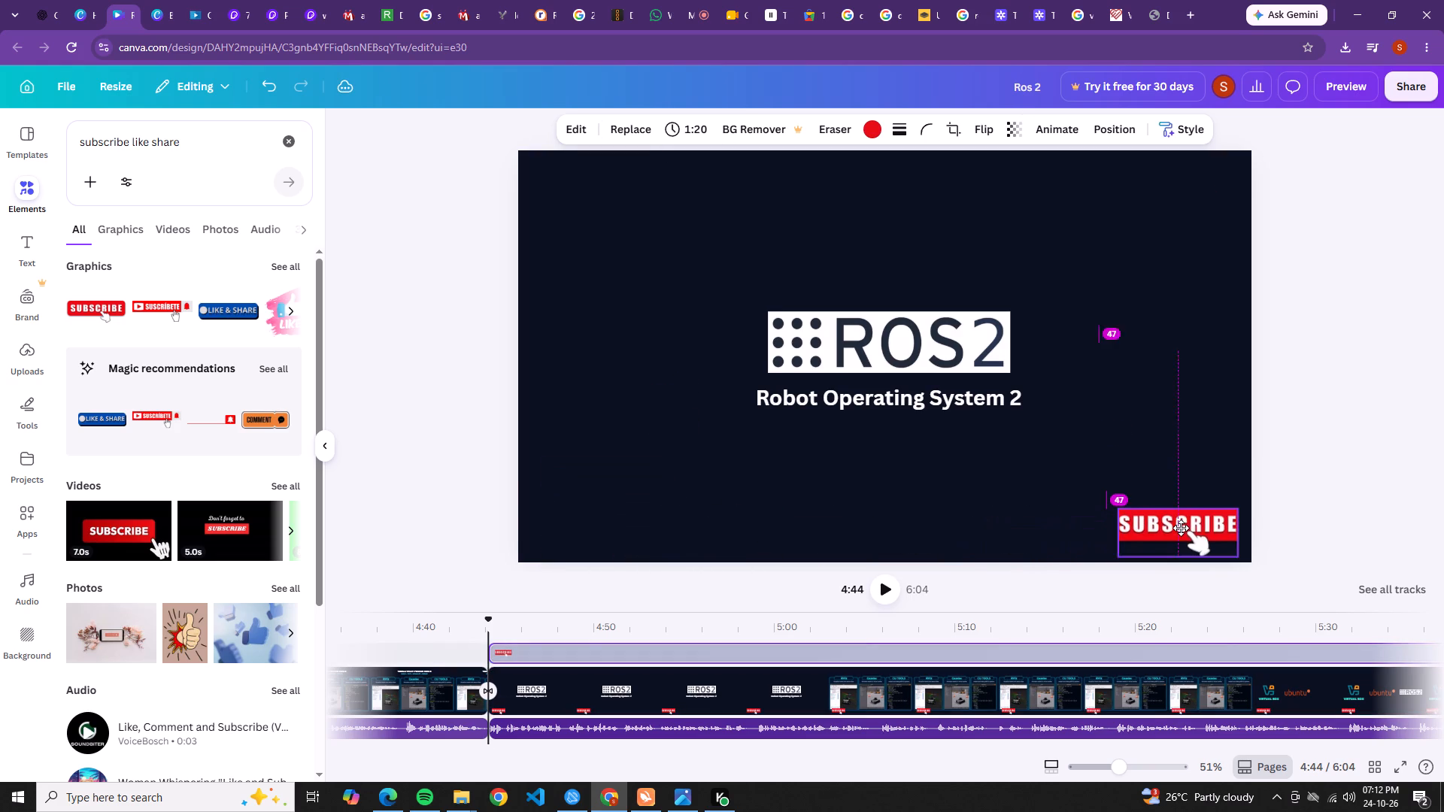
left_click_drag(1181, 528, 1185, 529)
left_click(1013, 518)
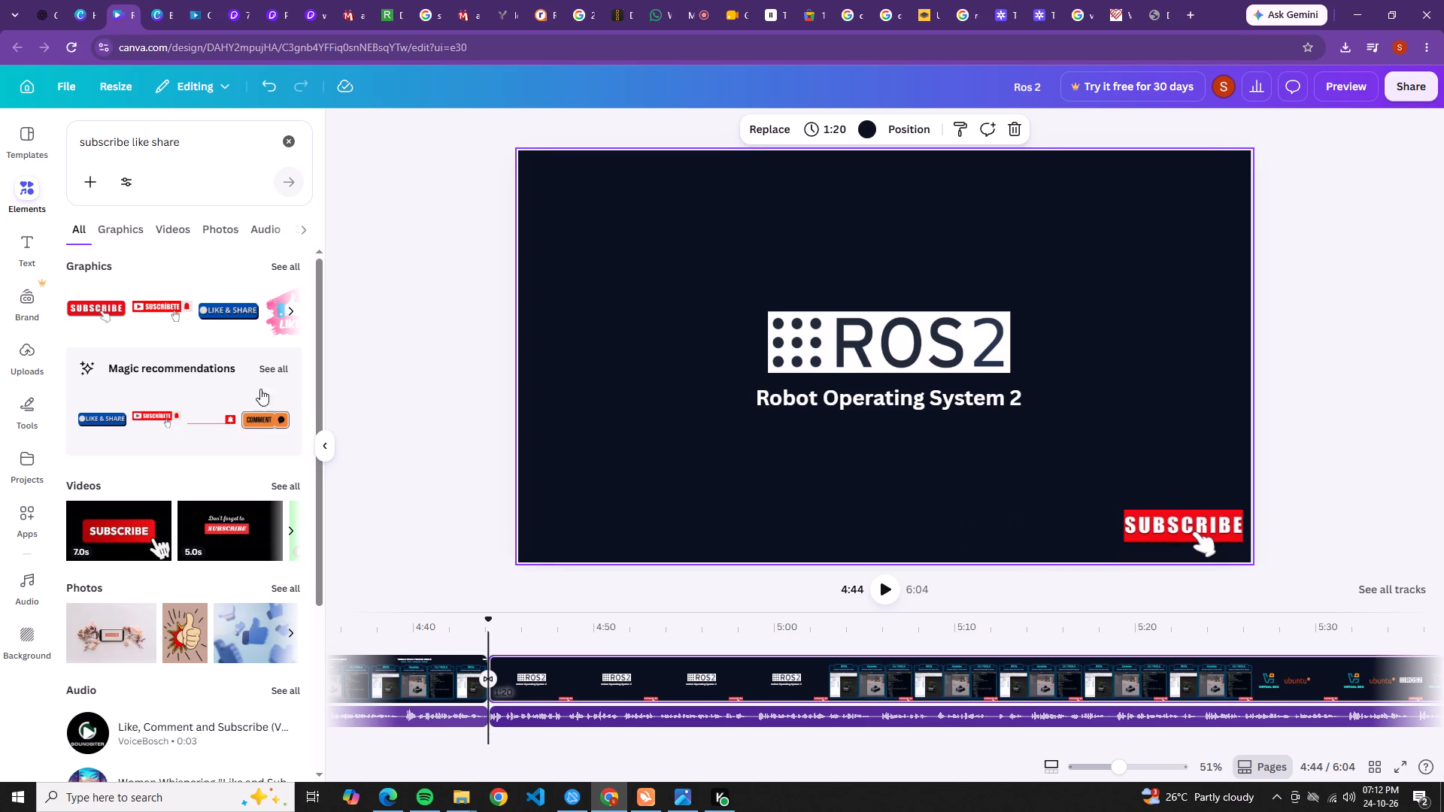
Add the blue LIKE & SHARE graphic to the scene's bottom-left corner and scale it down to about 288 by 79.
left_click_drag(114, 422, 456, 480)
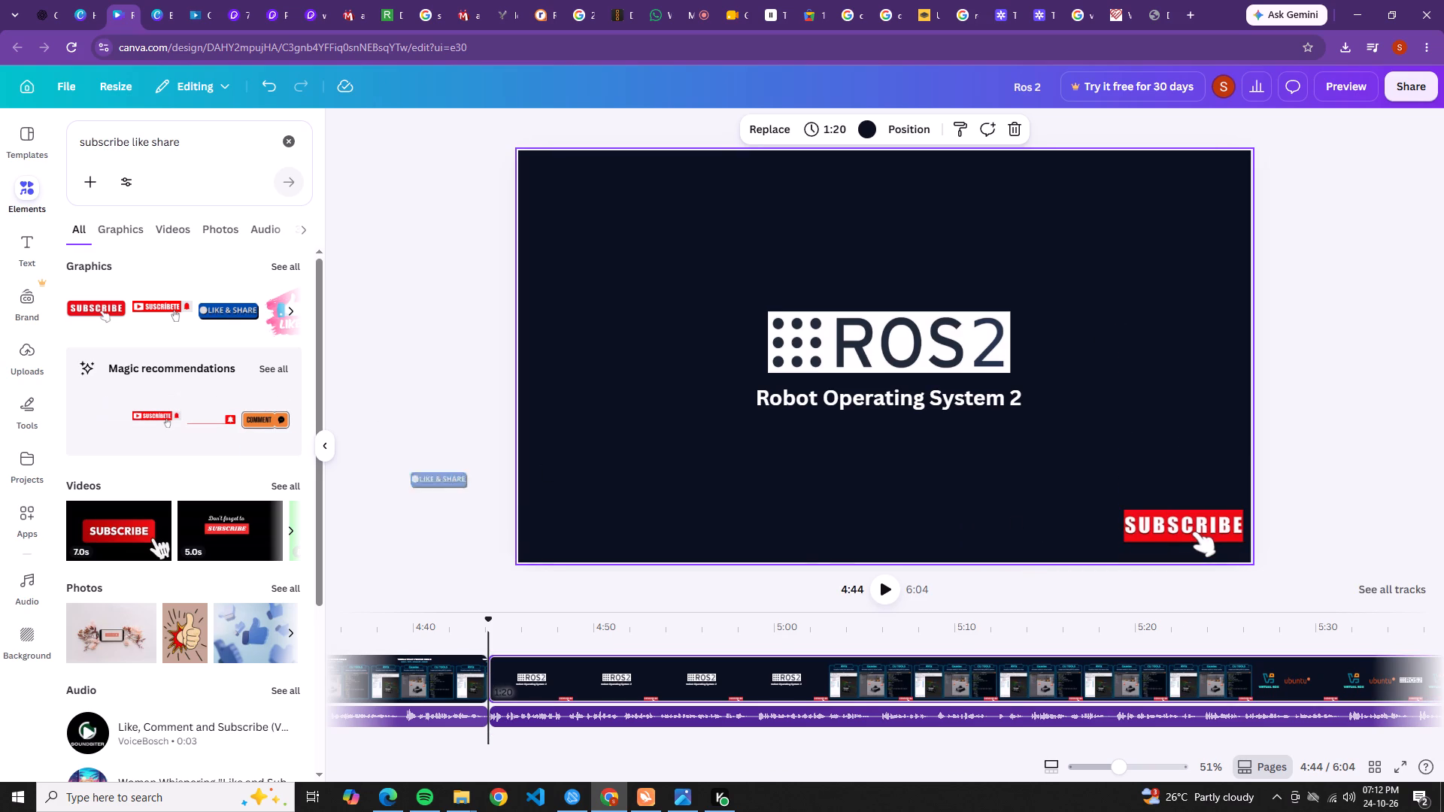
left_click_drag(456, 480, 577, 502)
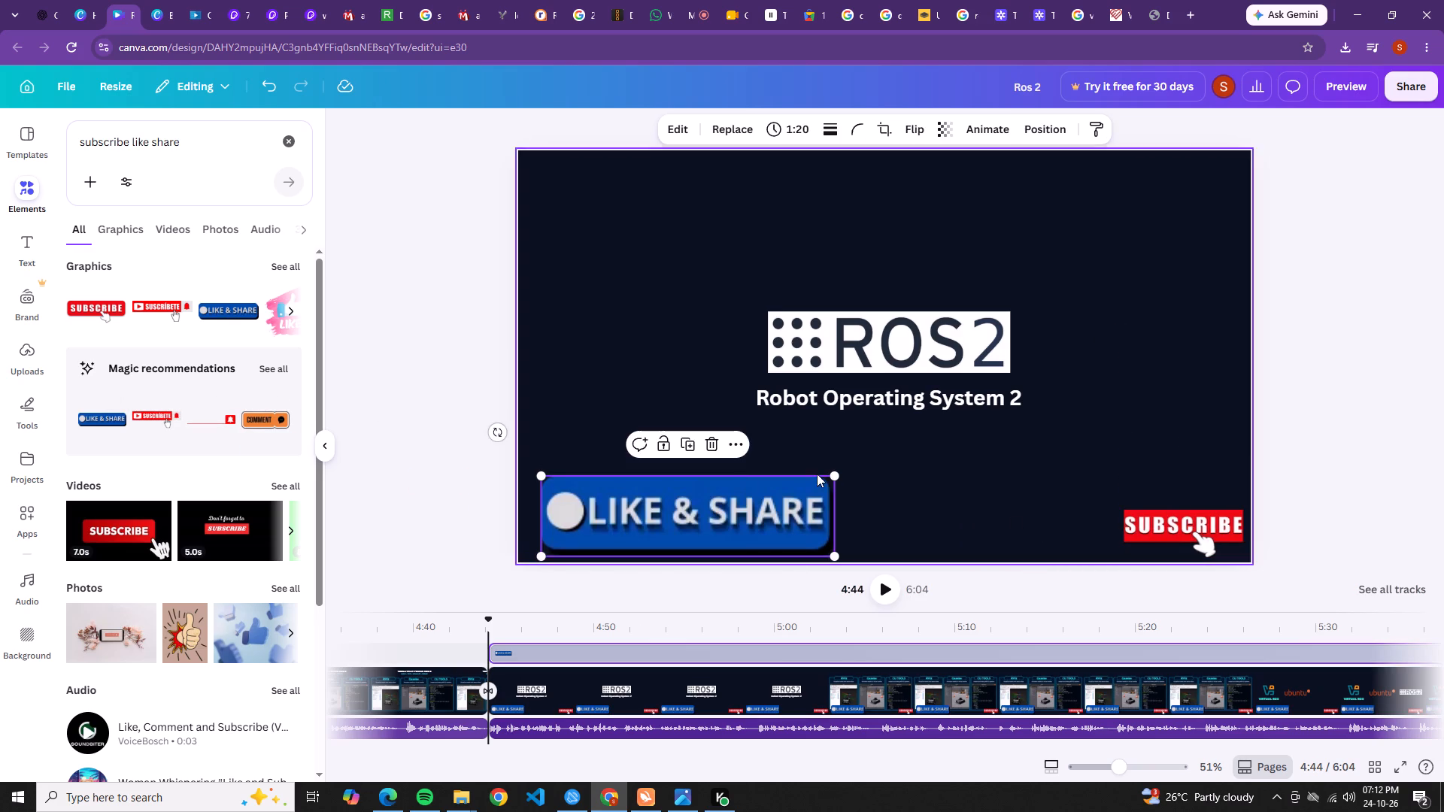
left_click_drag(832, 474, 646, 514)
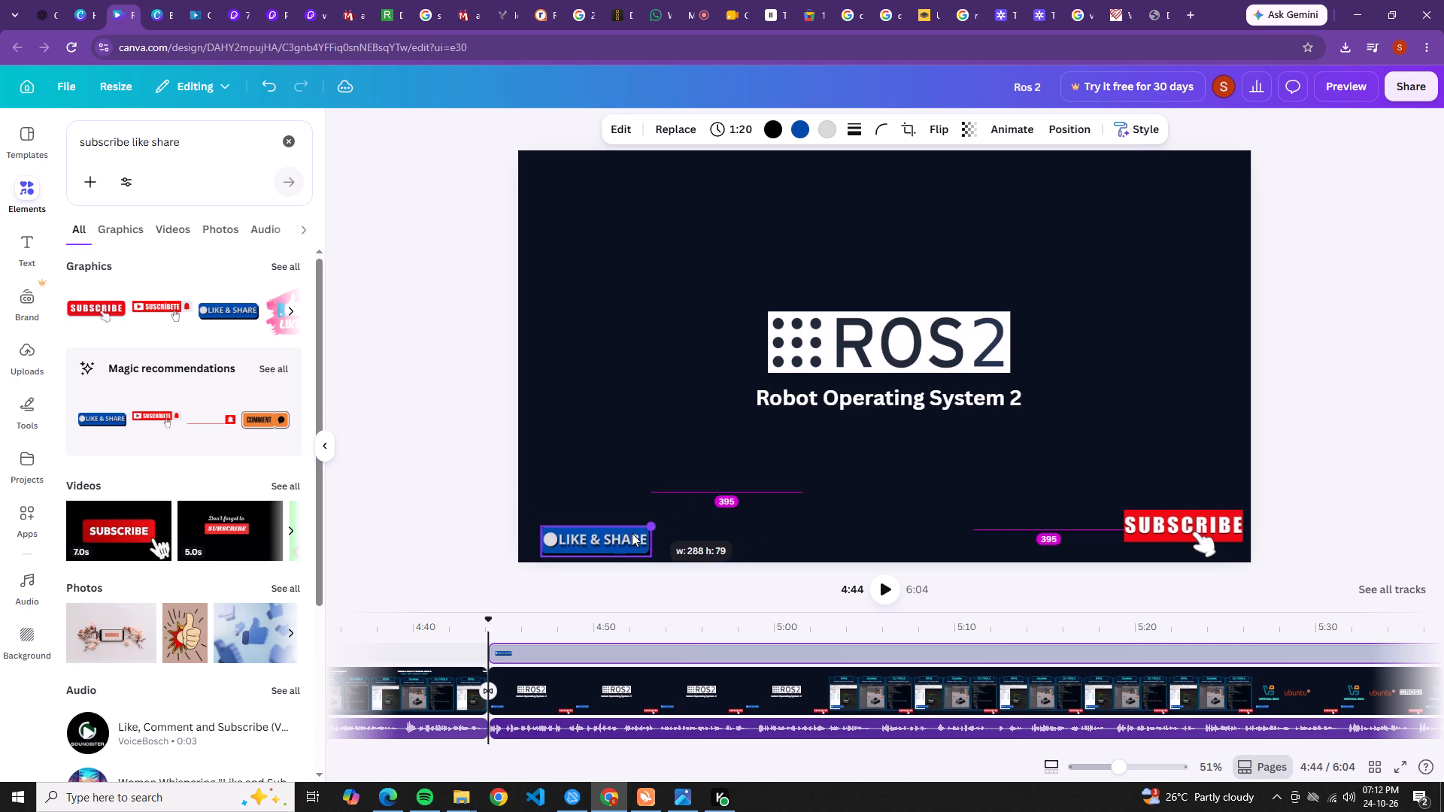
left_click_drag(602, 542, 593, 537)
Play the closing scene from 4:44 to check the SUBSCRIBE and LIKE & SHARE graphics.
left_click(1144, 510)
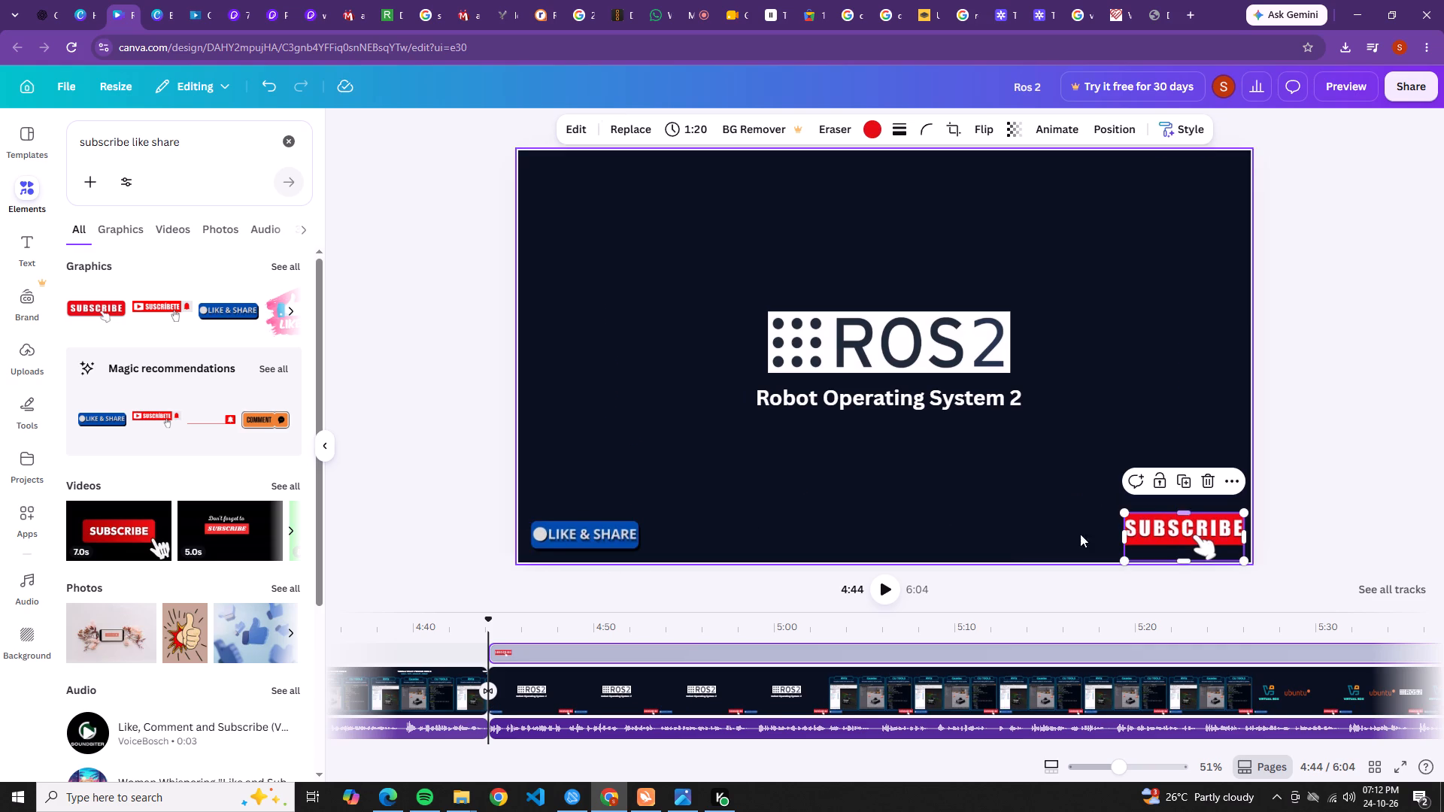
left_click(886, 594)
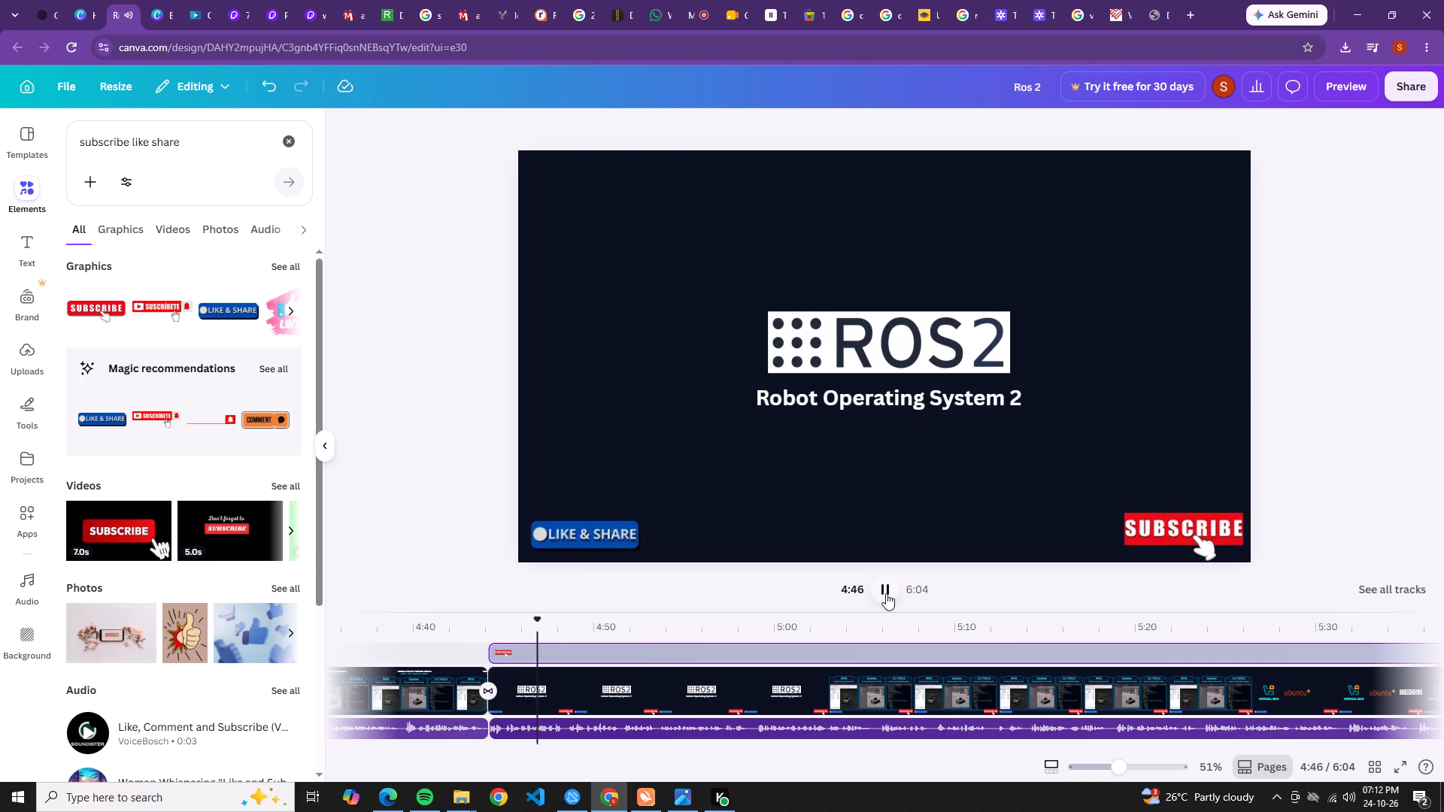
Delete the red SUBSCRIBE graphic and the blue LIKE & SHARE graphic from the bottom corners of the scene.
left_click(626, 542)
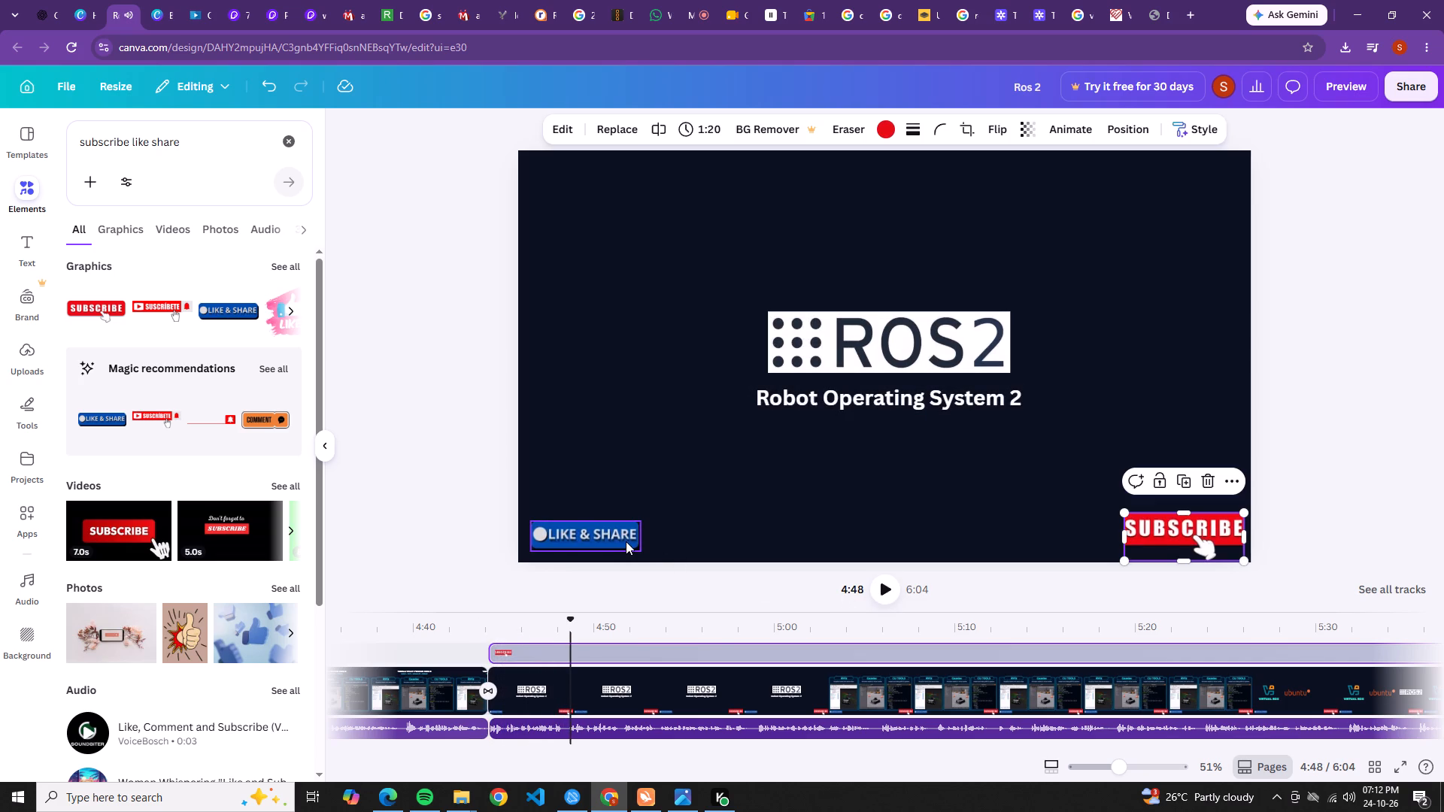
key("Delete")
left_click(626, 540)
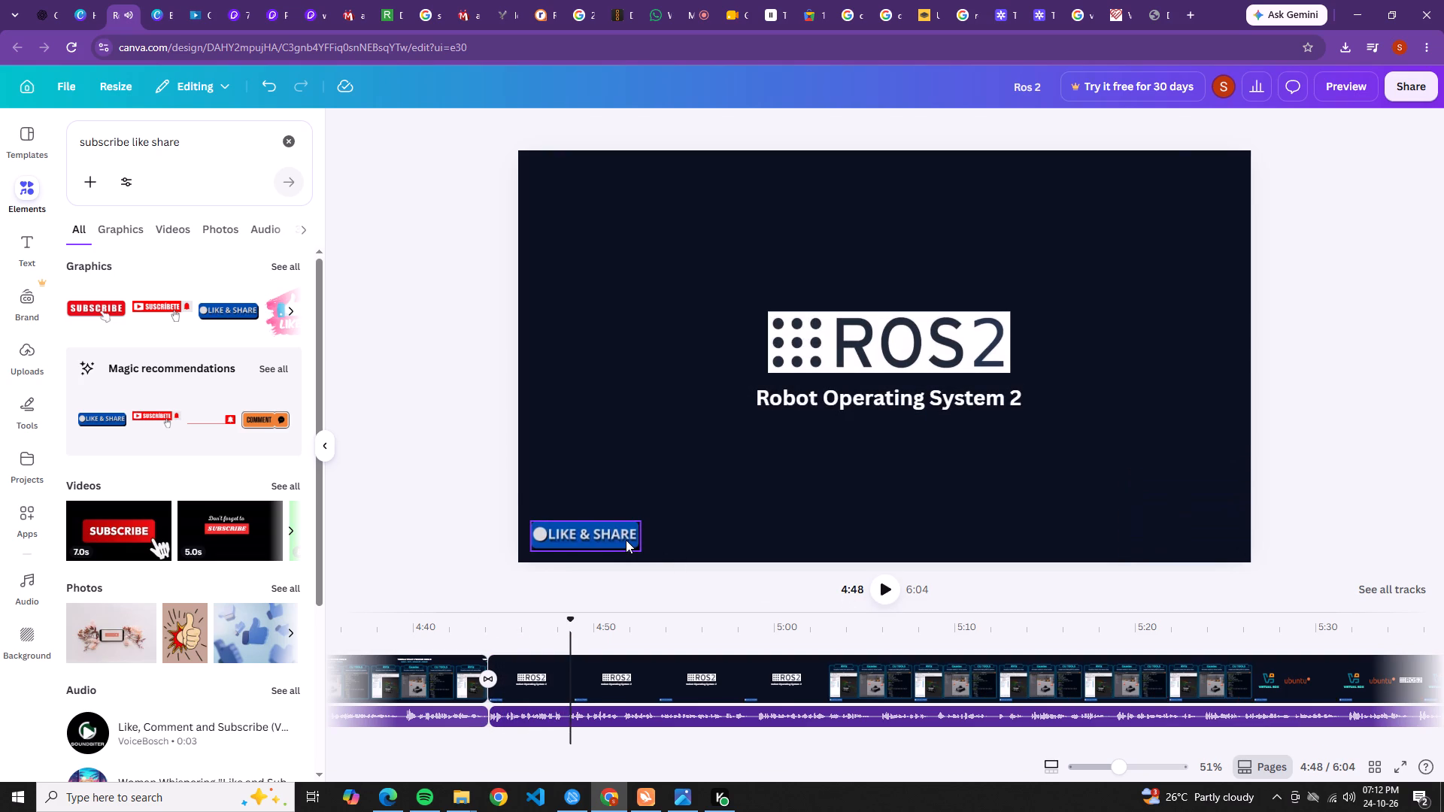
key("Delete")
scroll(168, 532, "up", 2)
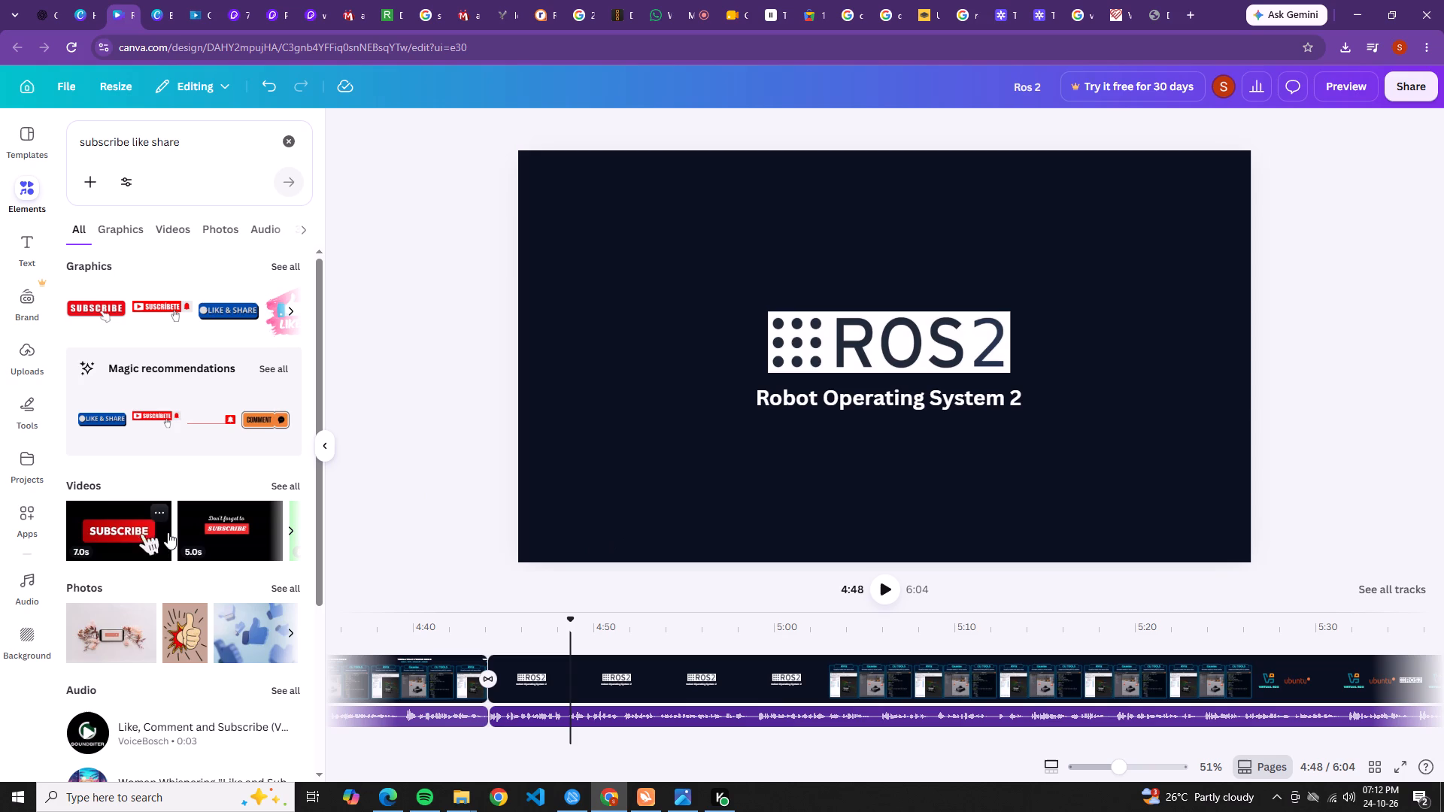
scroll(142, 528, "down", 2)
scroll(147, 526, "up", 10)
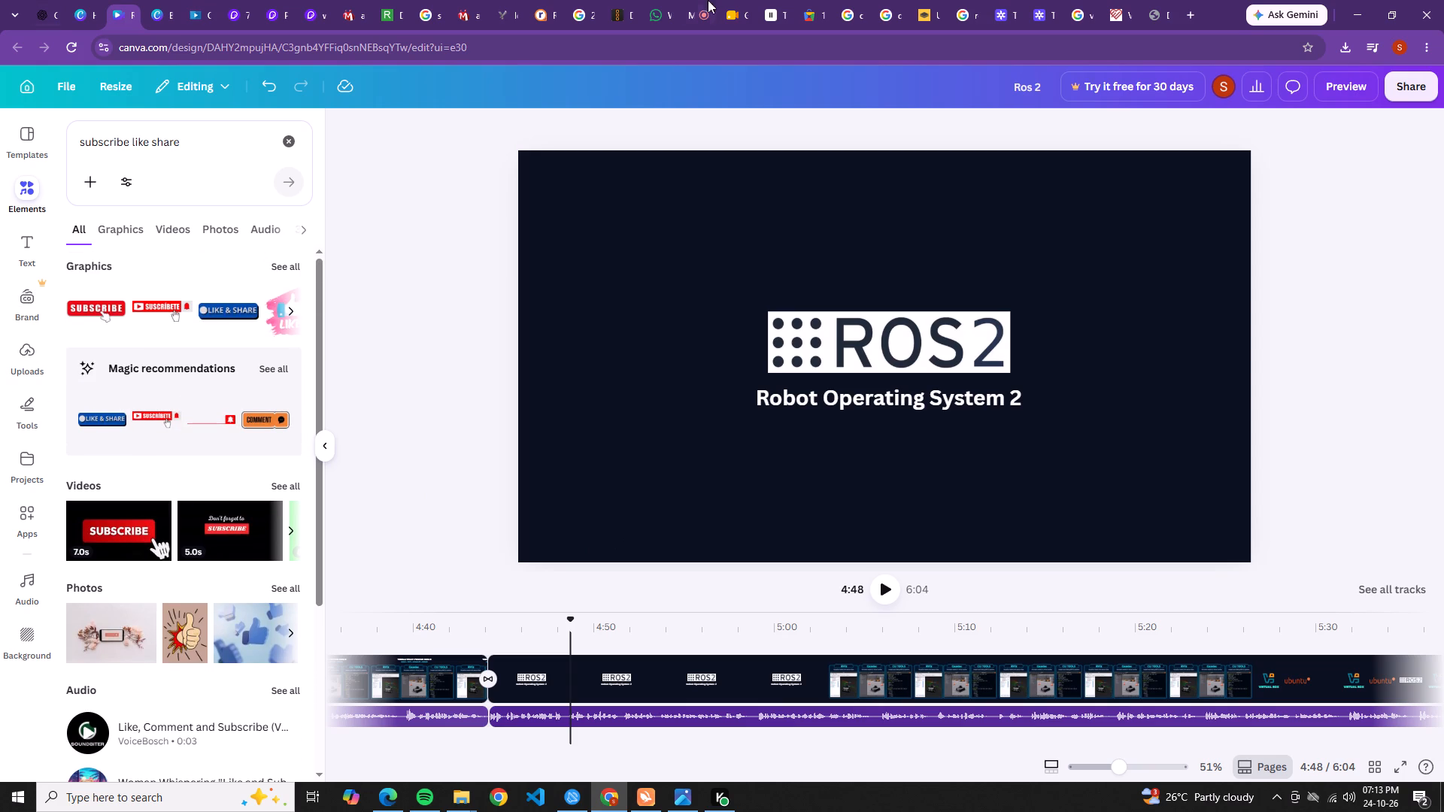
Search Google in a new browser tab for "like share subscribe video download free".
left_click(1188, 18)
left_click(1164, 44)
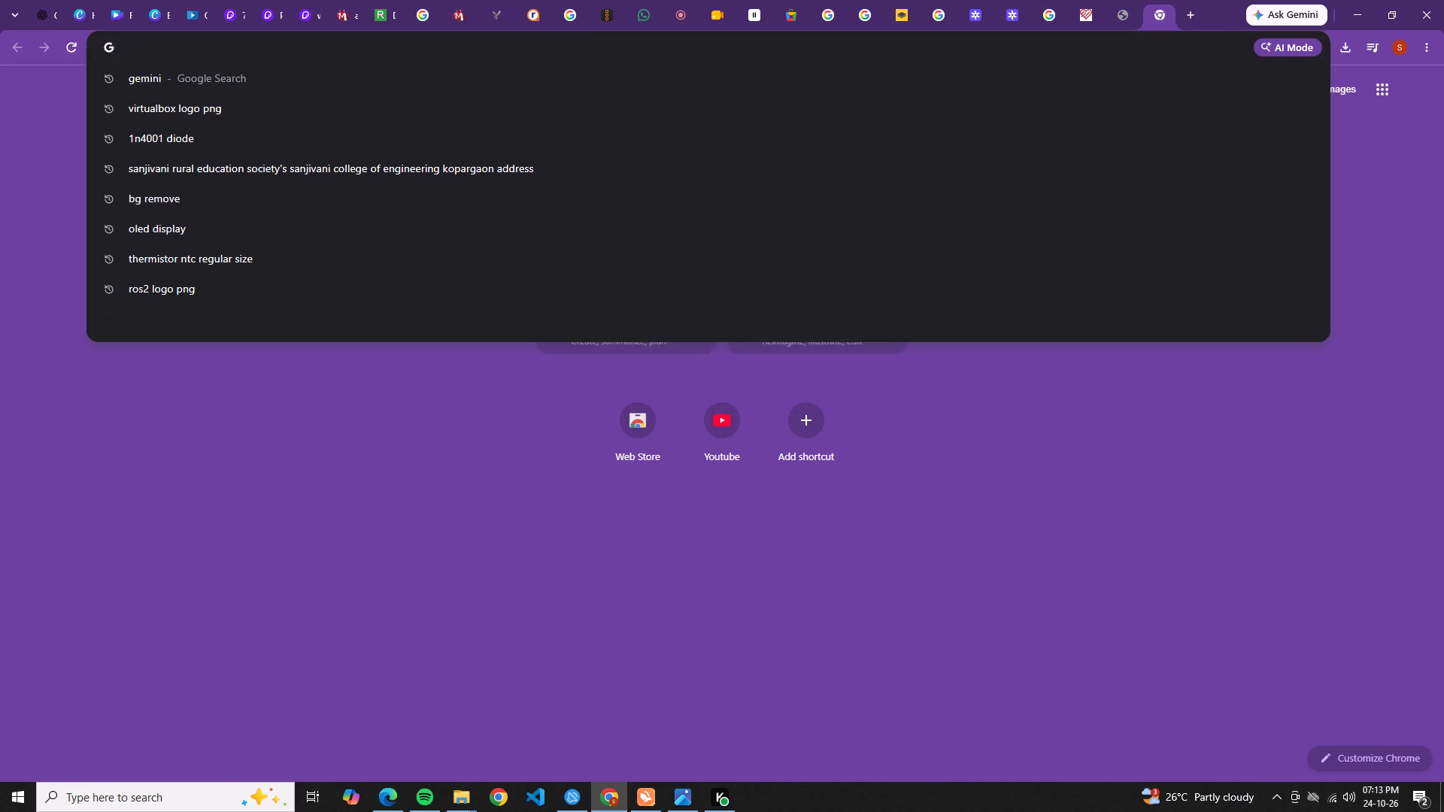
type("like sh")
key("Right")
key("Left")
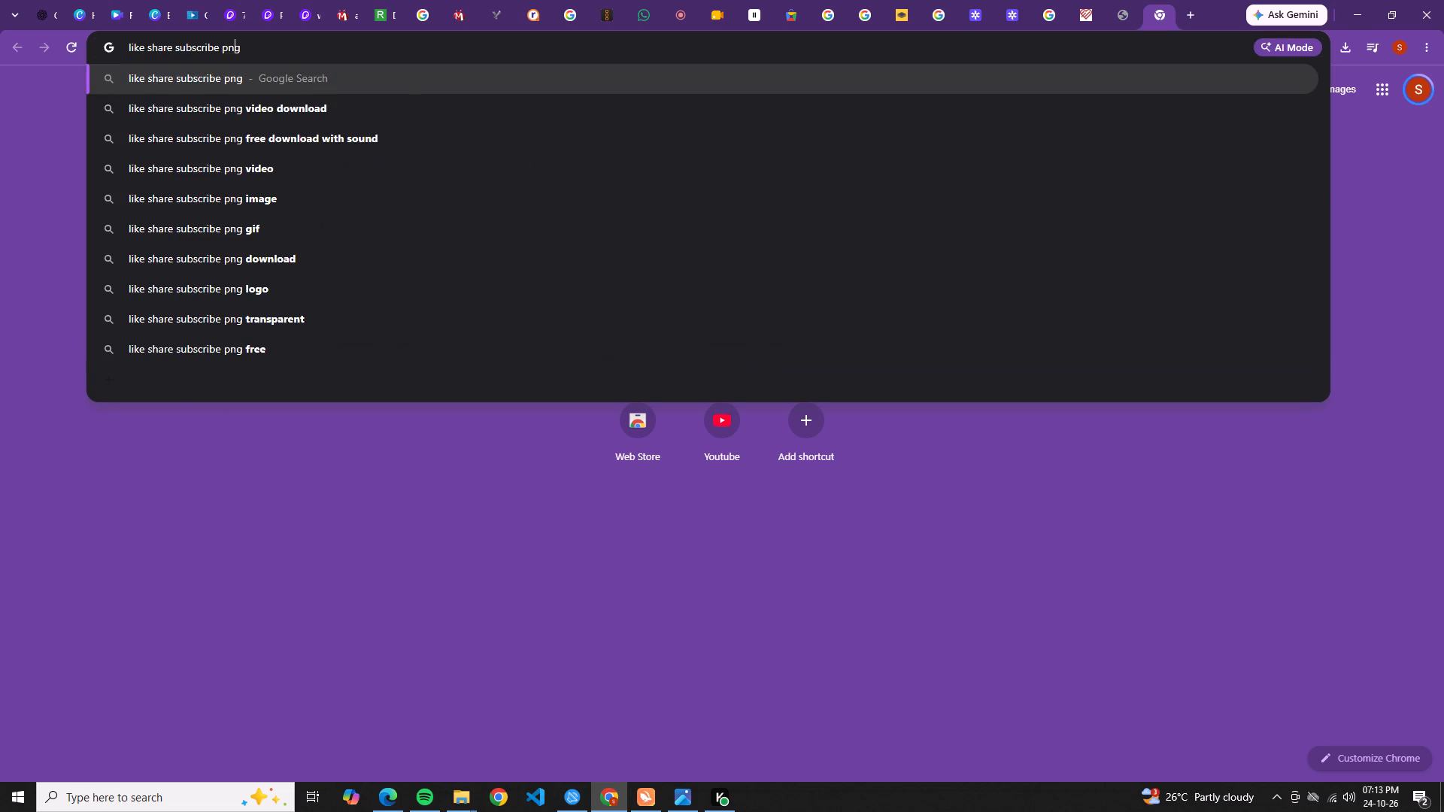
key("Right")
key("BackSpace")
key("BackSpace")
key("BackSpace")
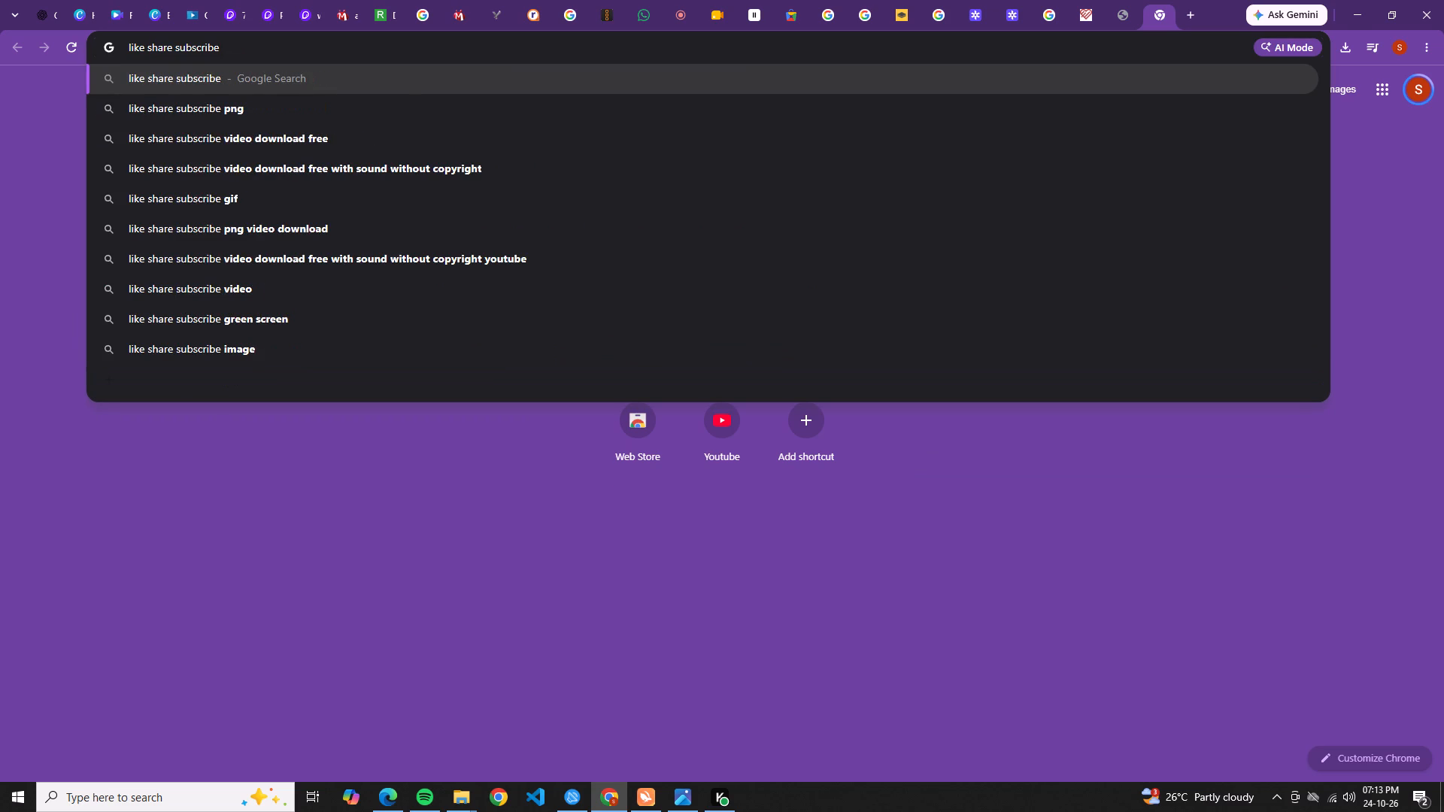
key("Down")
key("Down")
key("space")
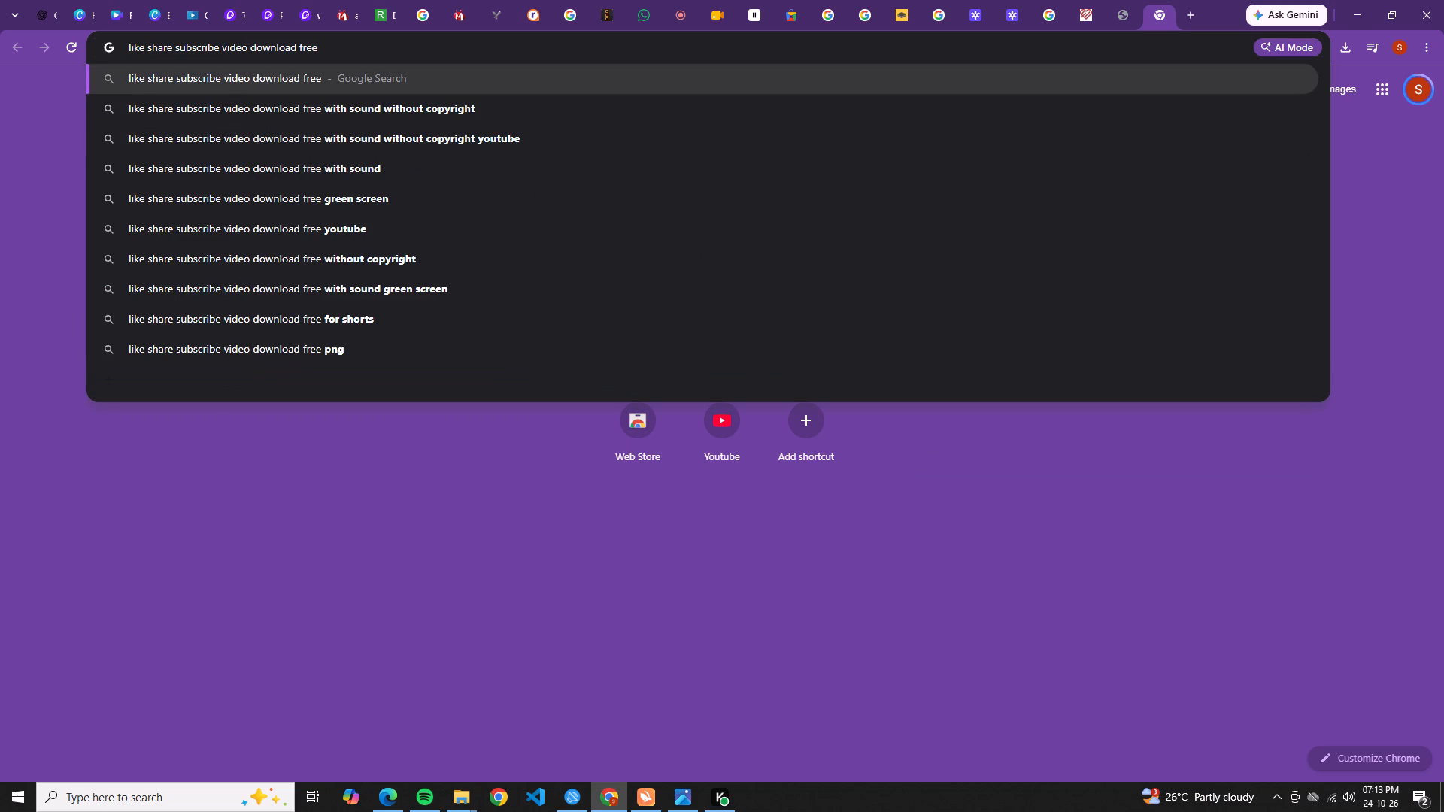
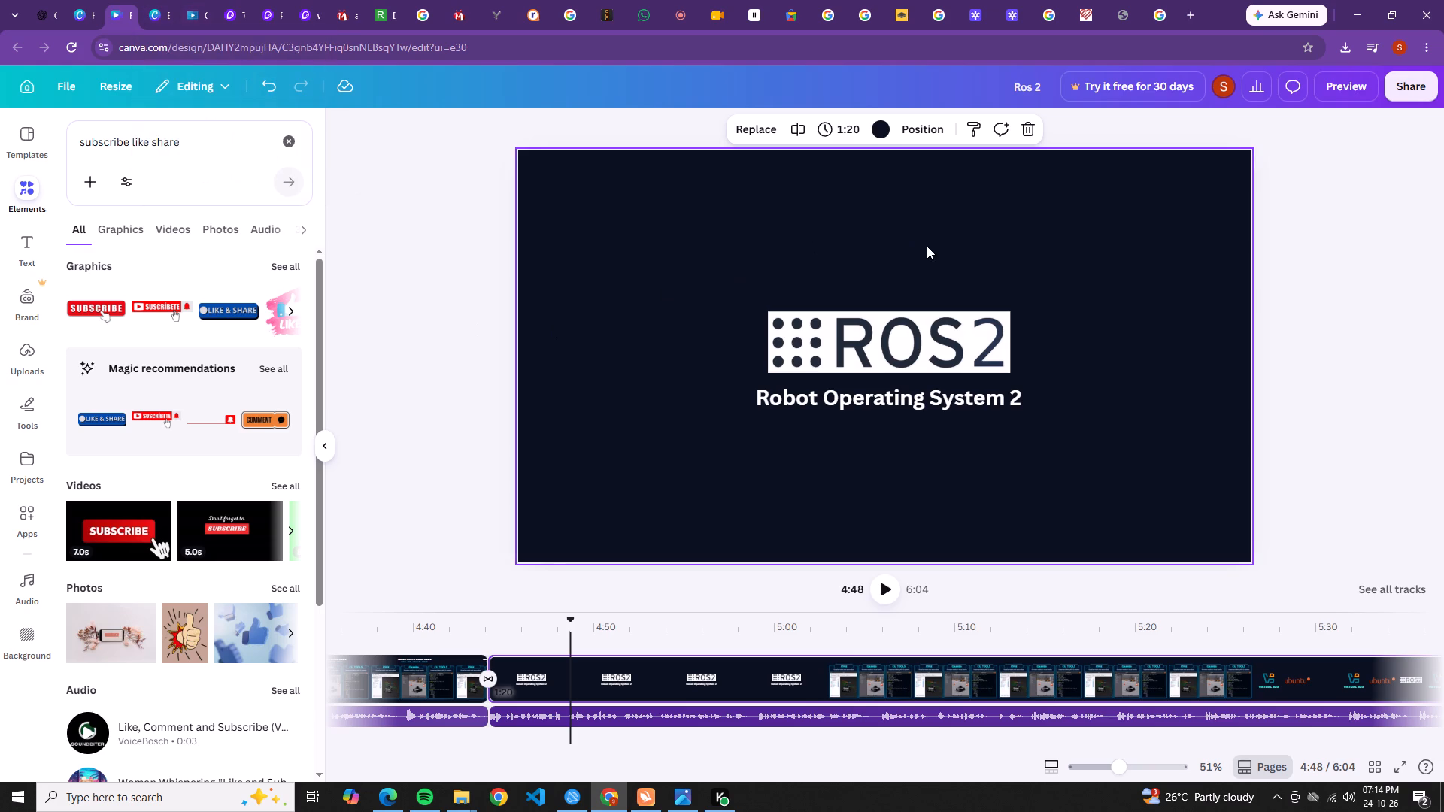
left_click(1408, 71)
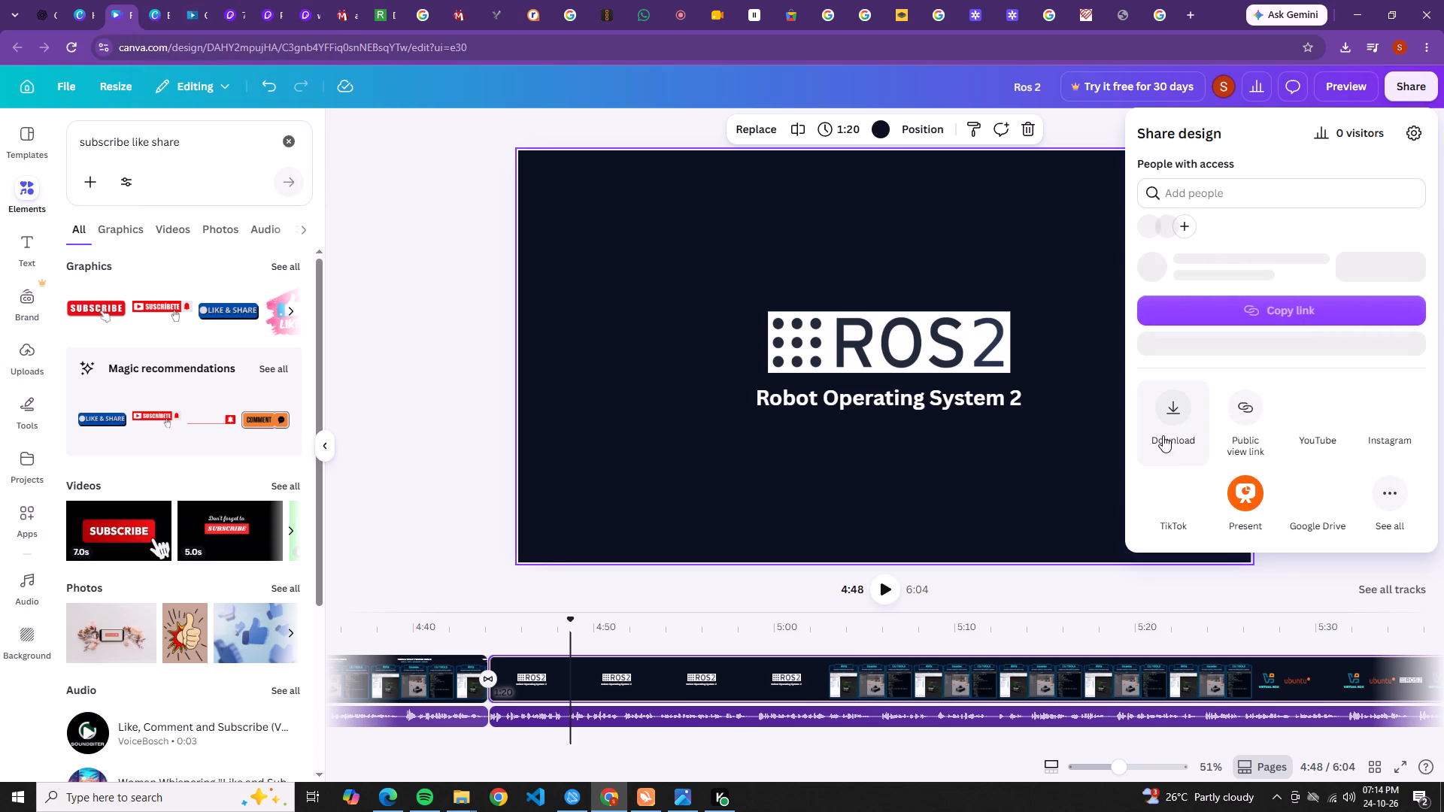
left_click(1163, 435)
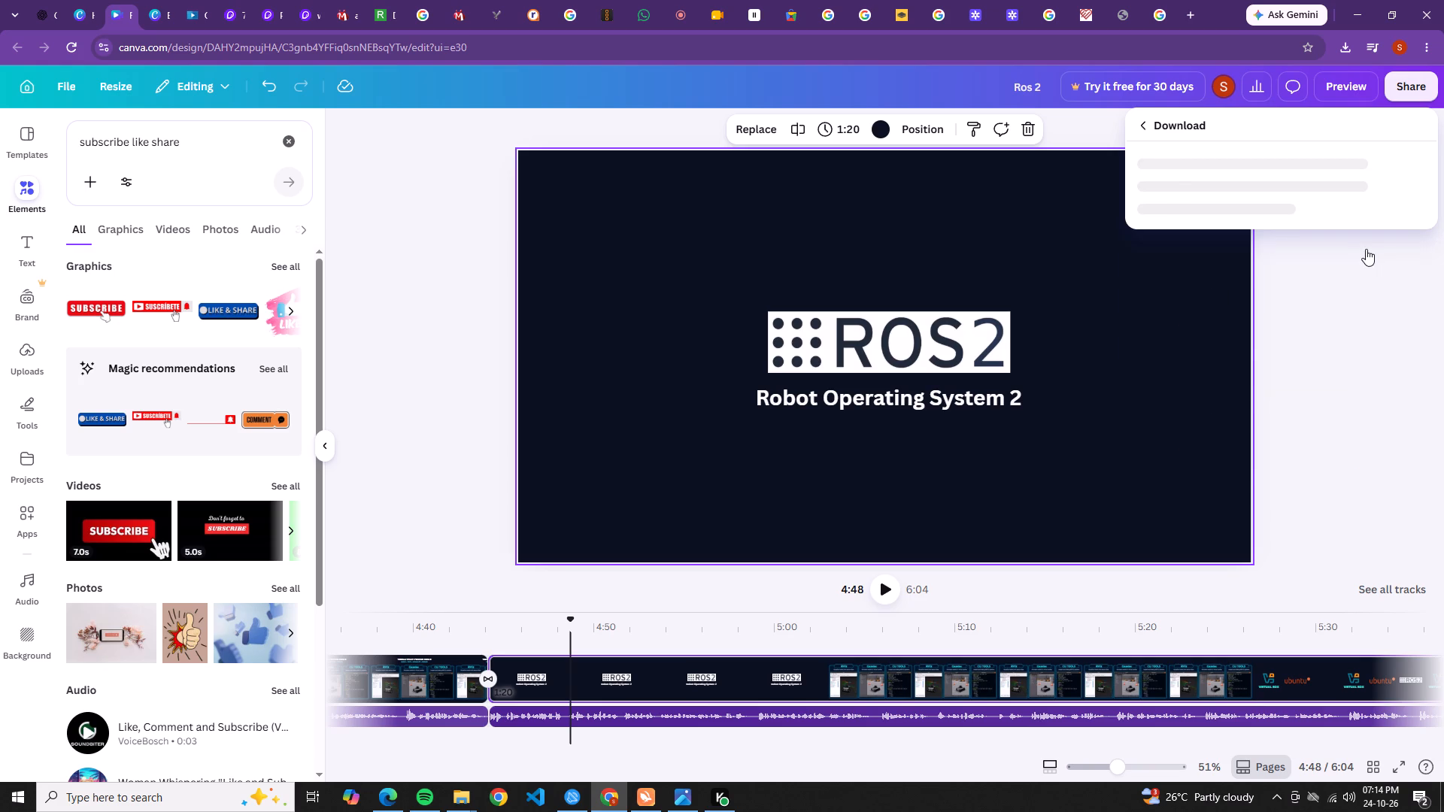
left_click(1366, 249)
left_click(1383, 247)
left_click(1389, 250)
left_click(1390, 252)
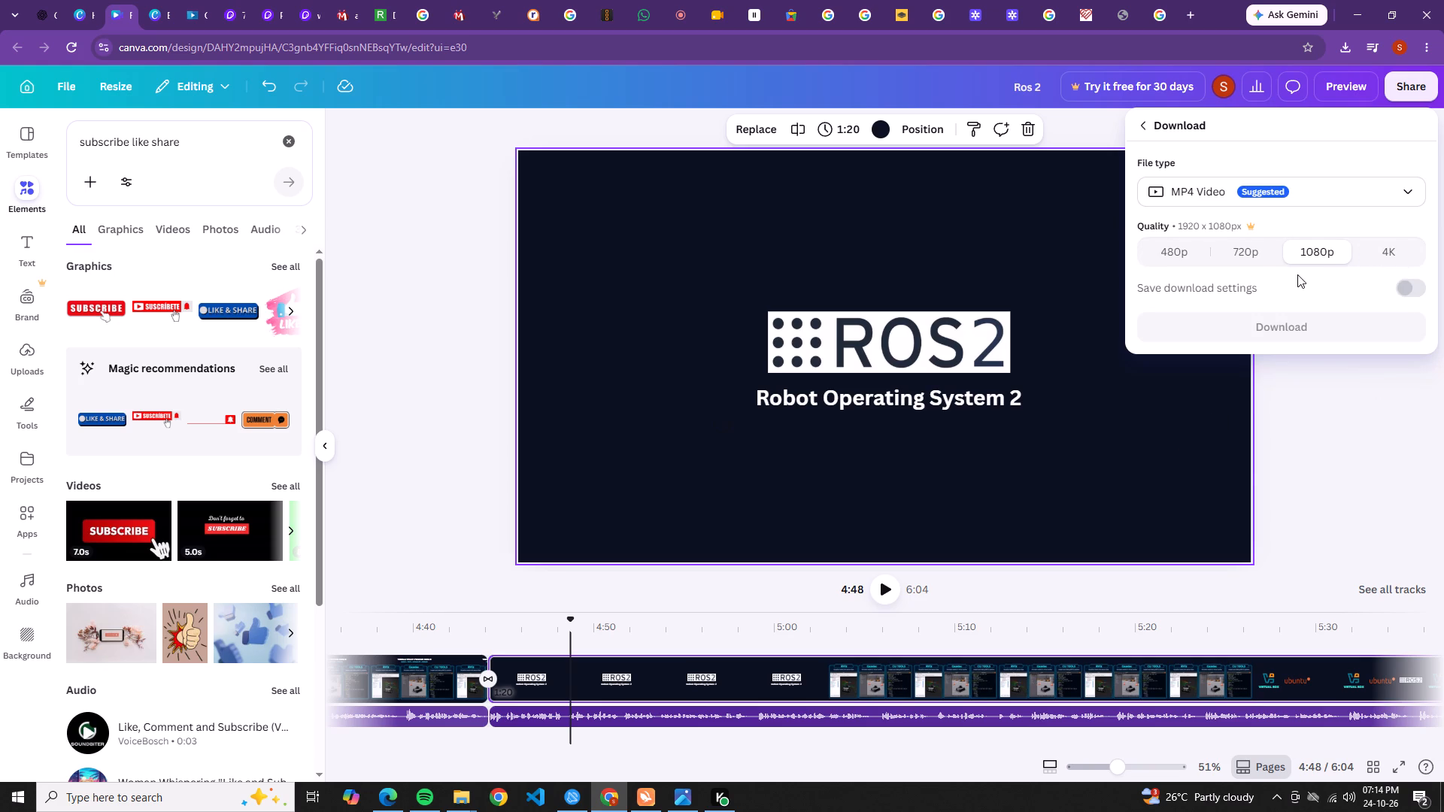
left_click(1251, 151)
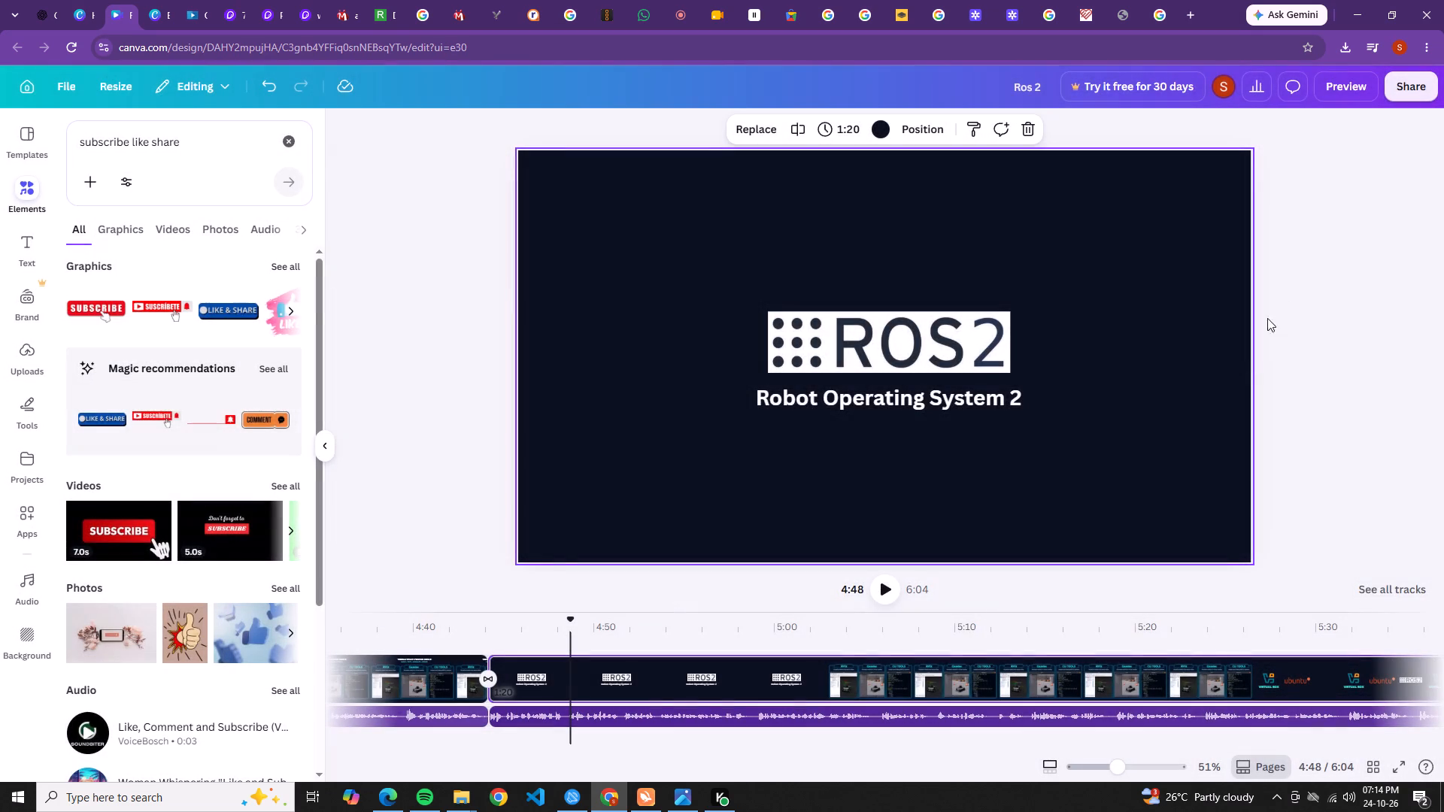
Download the Ros 2 design as an MP4 video at 1080p quality.
left_click(1404, 80)
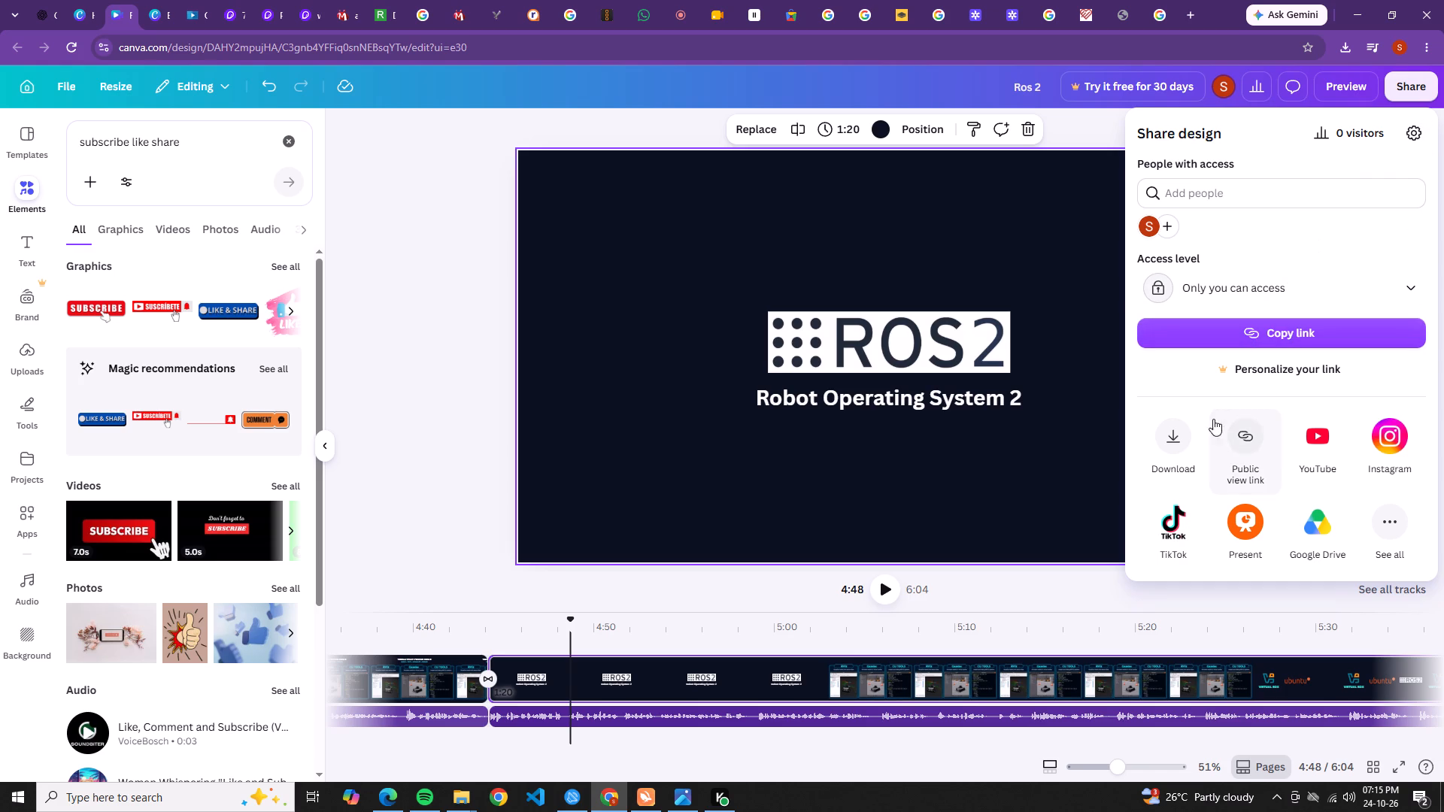
left_click(1182, 421)
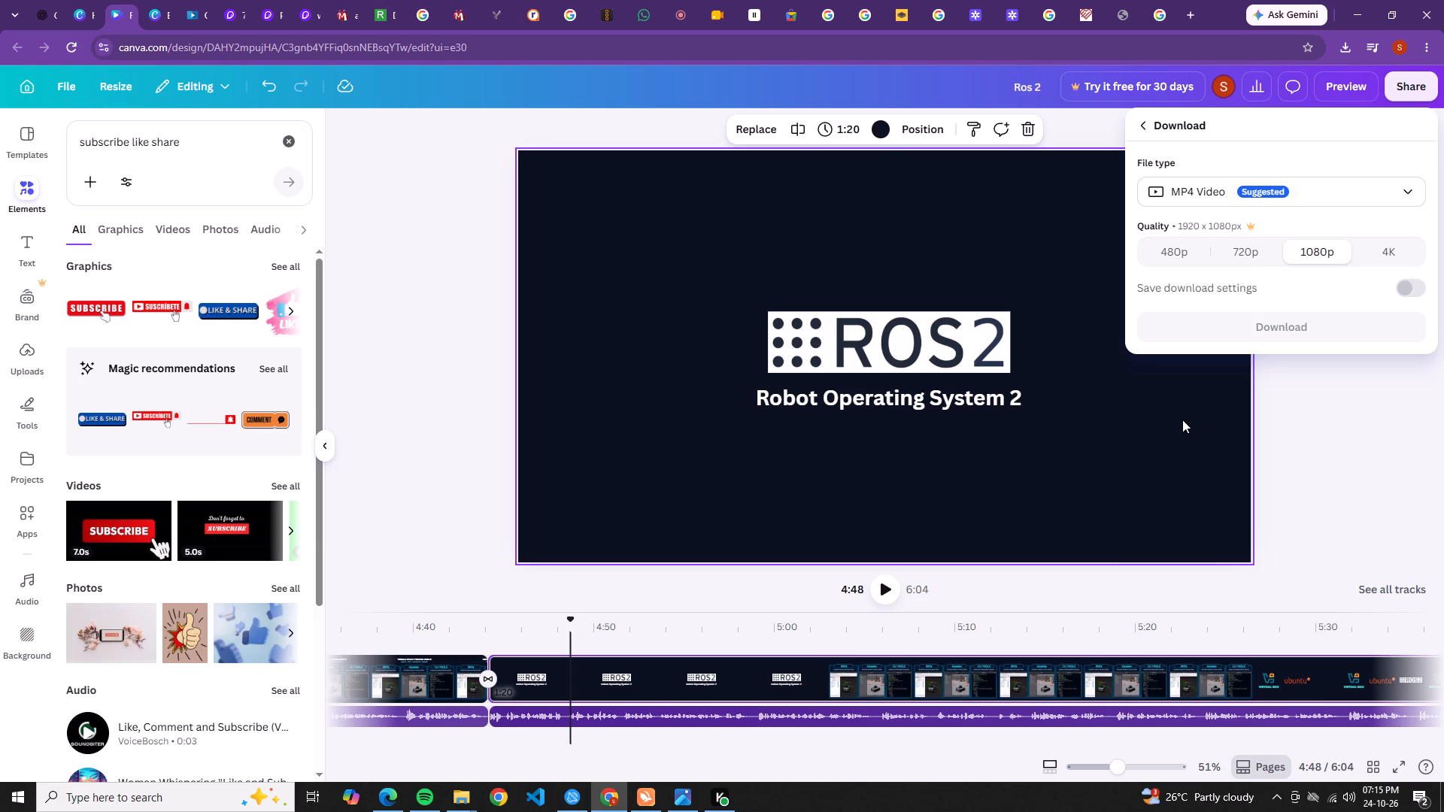
left_click(1277, 313)
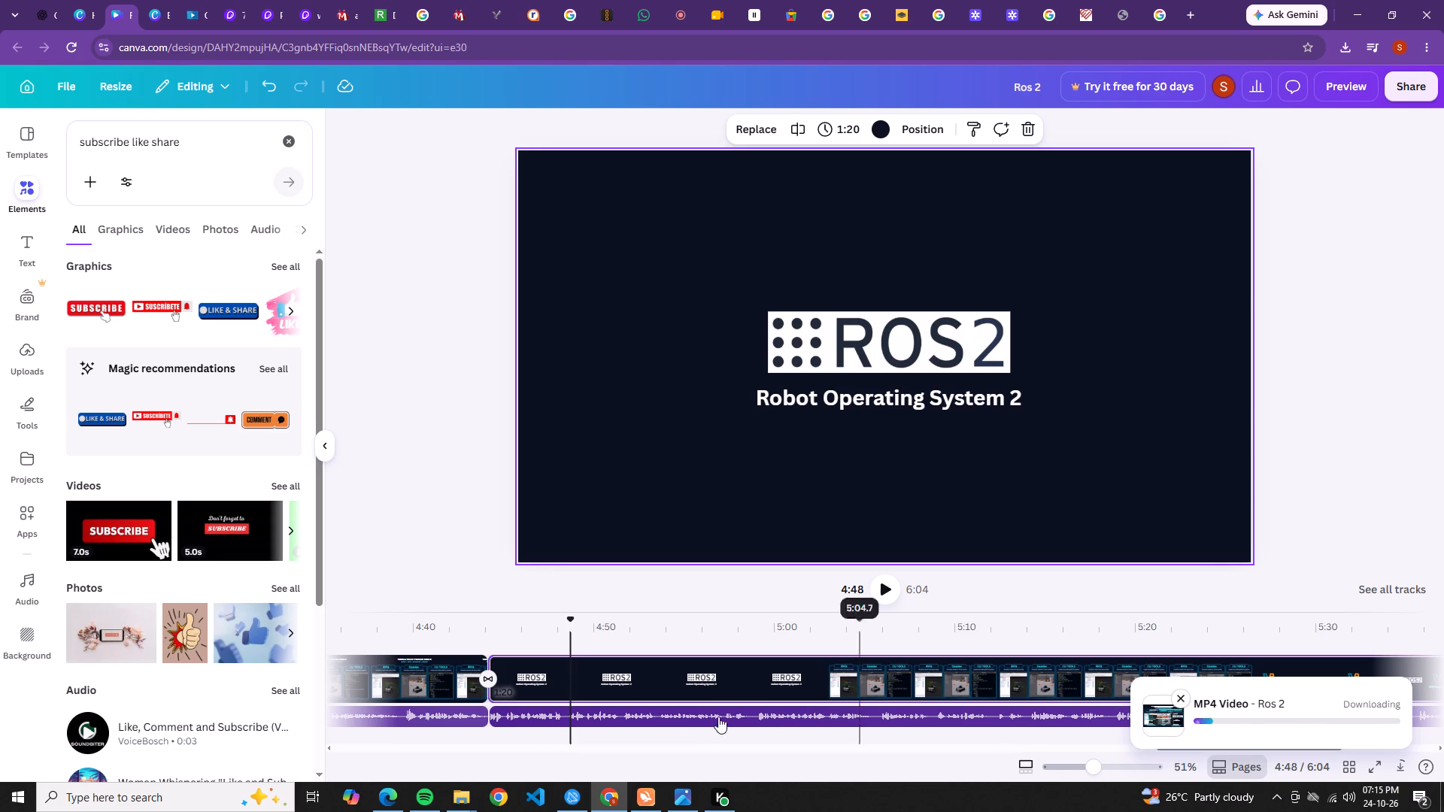
Move the timeline playhead slightly back to 4:48.3 in the closing scene.
left_click_drag(573, 623, 559, 627)
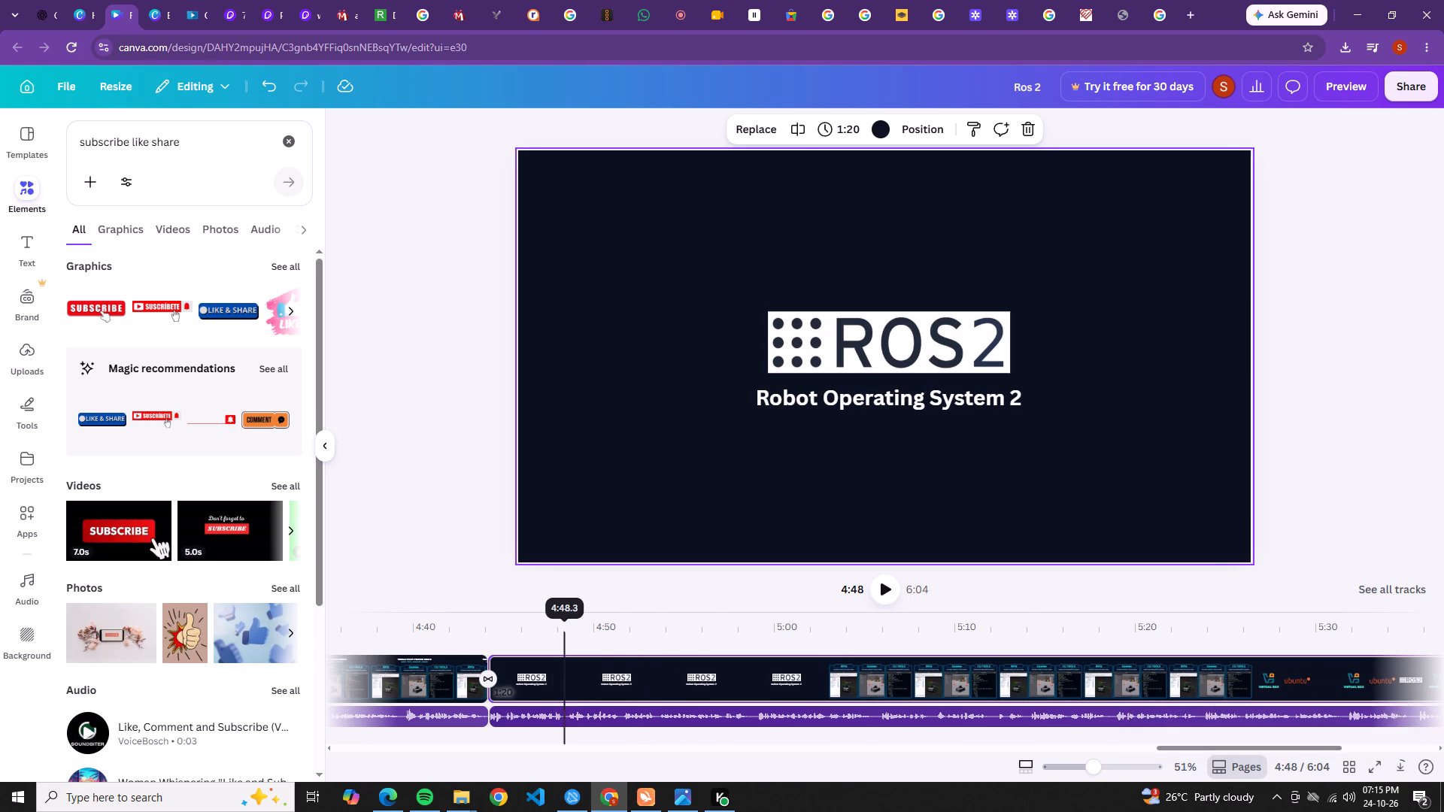
Move the timeline playhead back to the start of the Ros 2 video, at 0:00 on the title scene.
left_click_drag(559, 627, 288, 622)
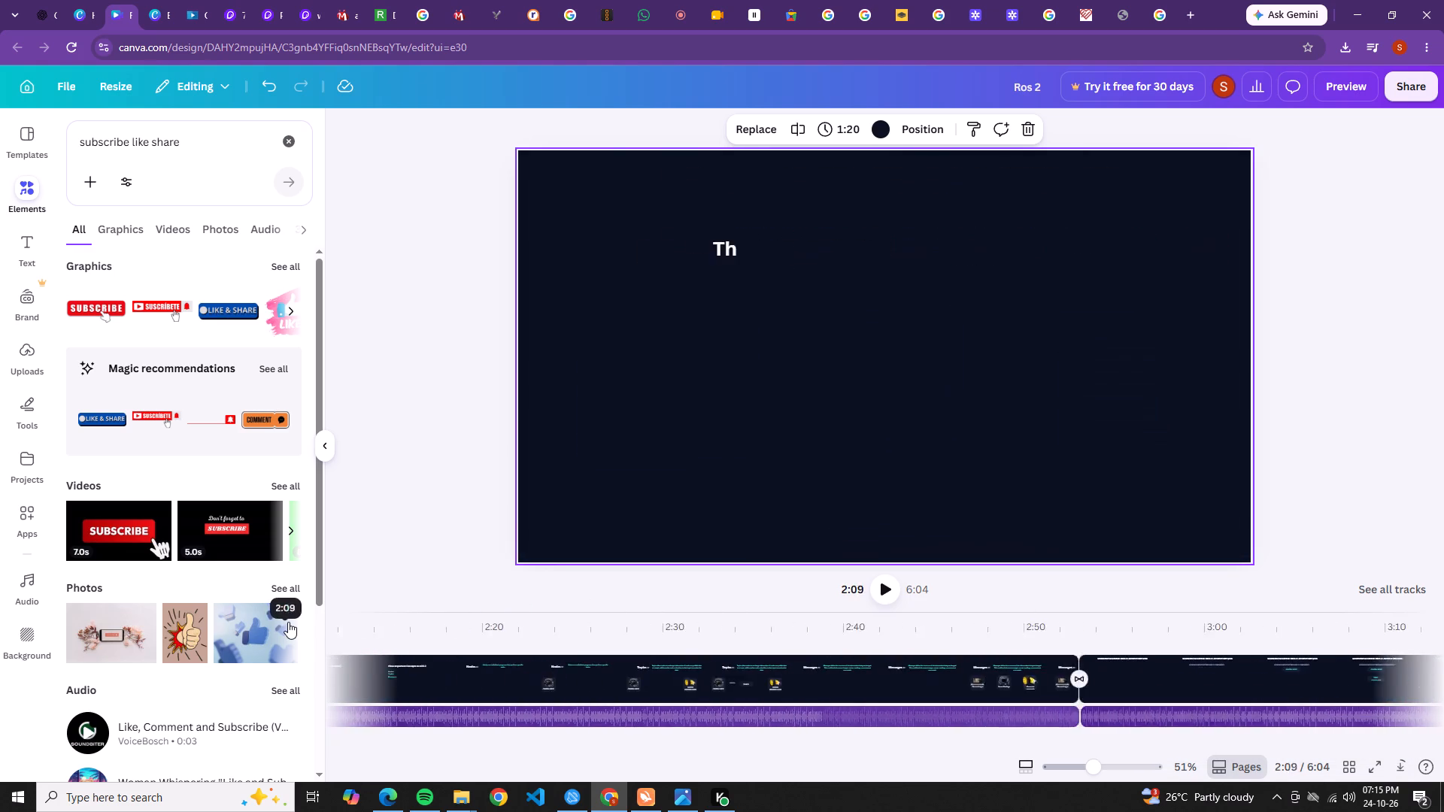
left_click_drag(288, 622, 287, 620)
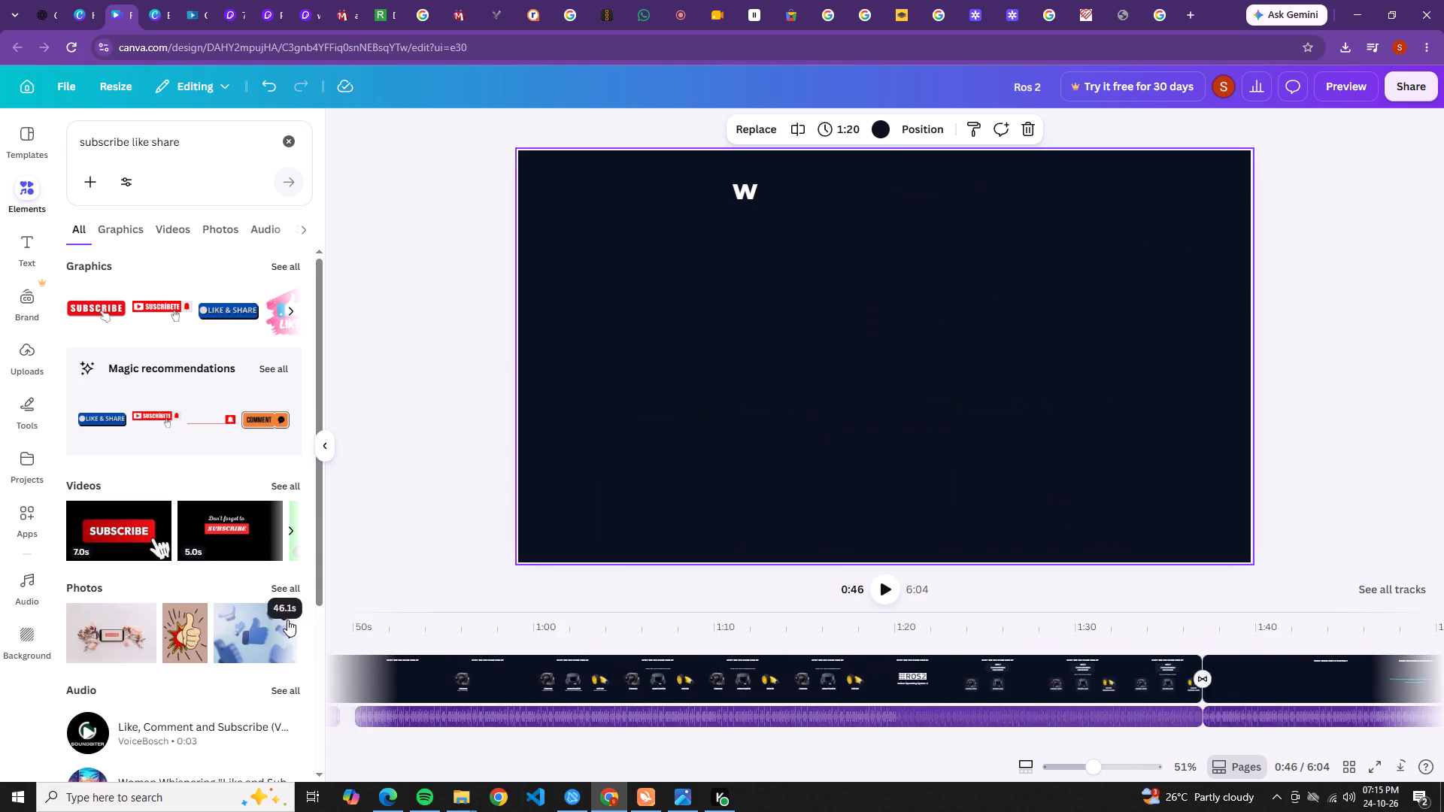
left_click_drag(287, 620, 285, 618)
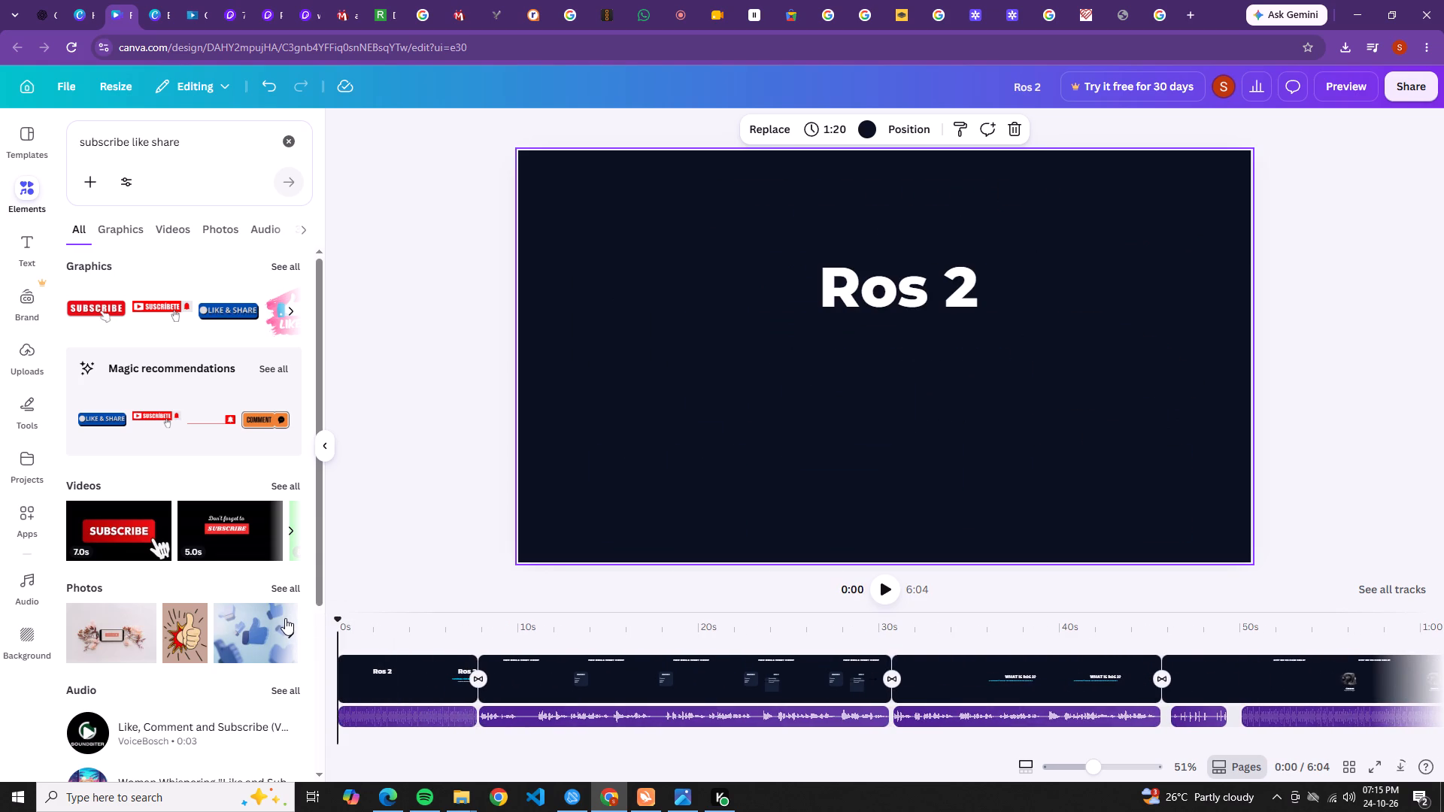
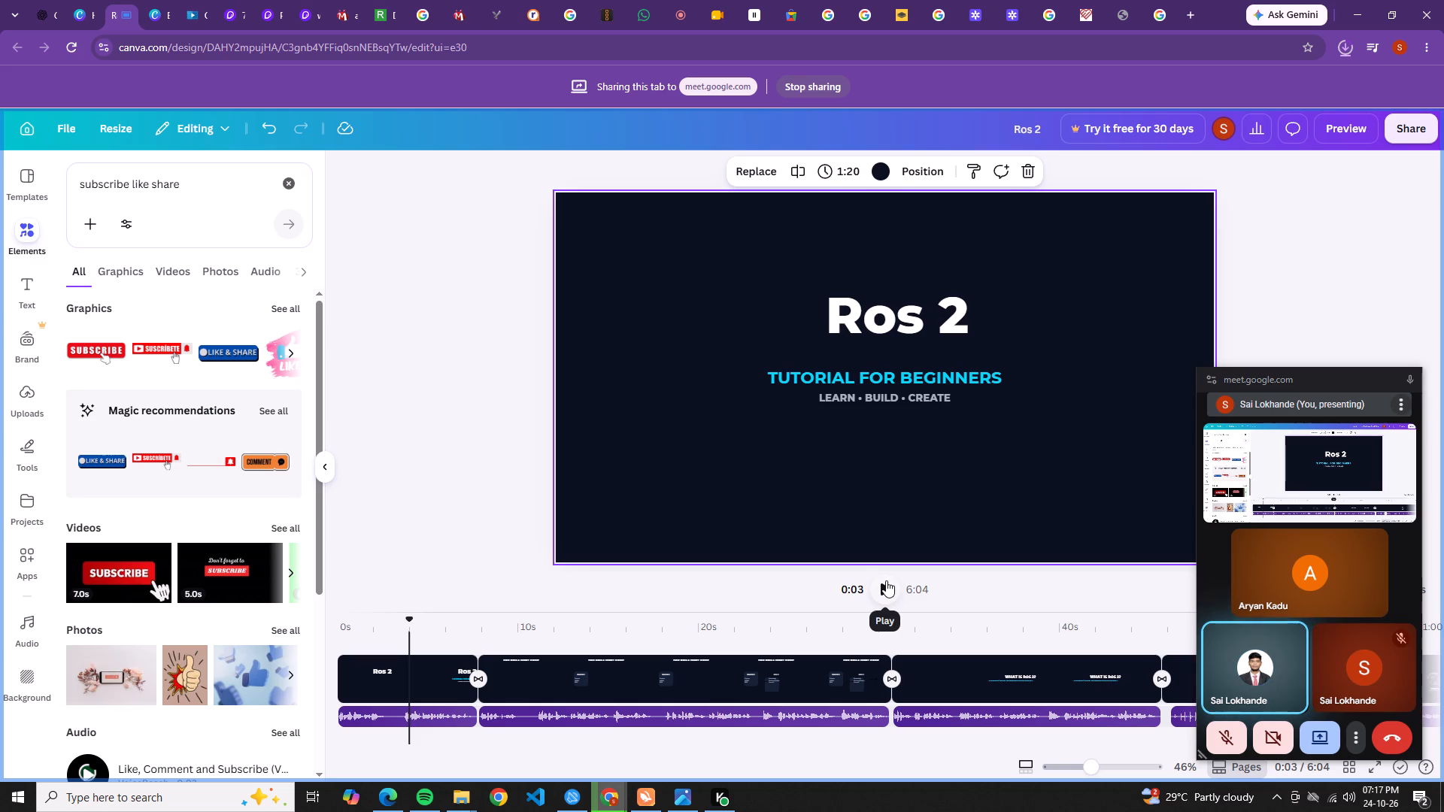
Preview the video from the title scene into the "How does a robot work?" scene, stopping with the playhead at 0:13.
left_click(886, 580)
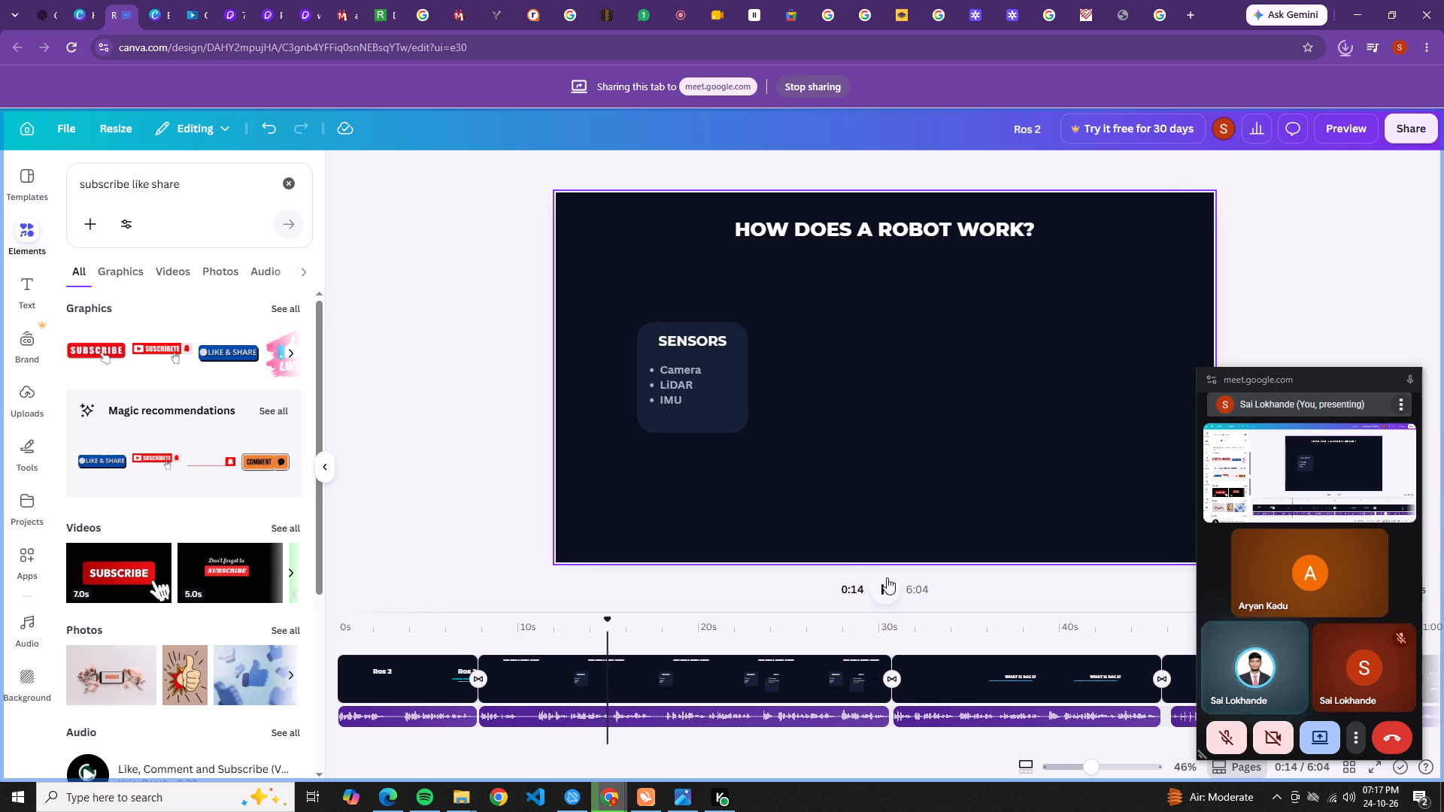
left_click(887, 577)
left_click(572, 645)
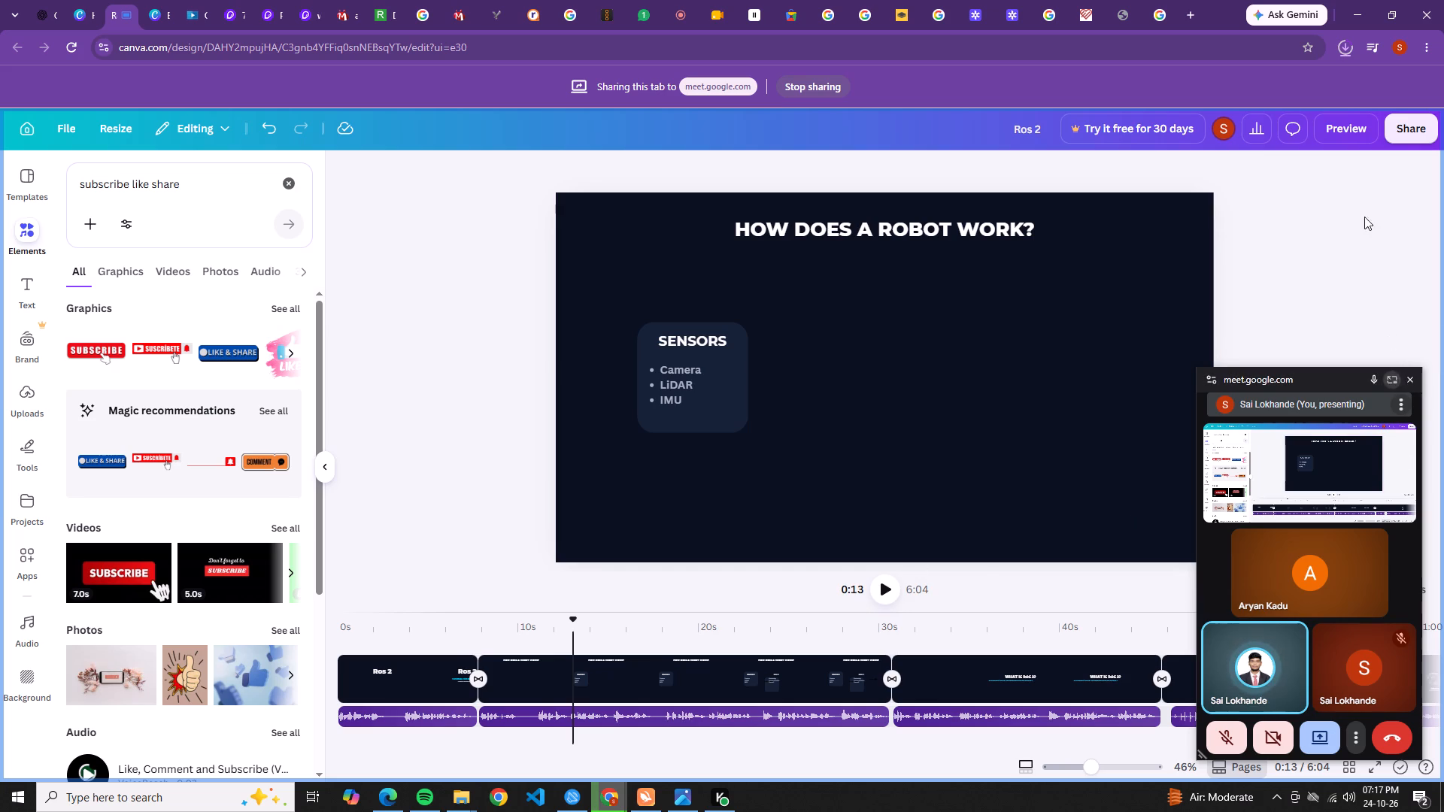
Check the Ros 2.mp4 download in the browser's recent download history and try to pause it.
left_click(1336, 48)
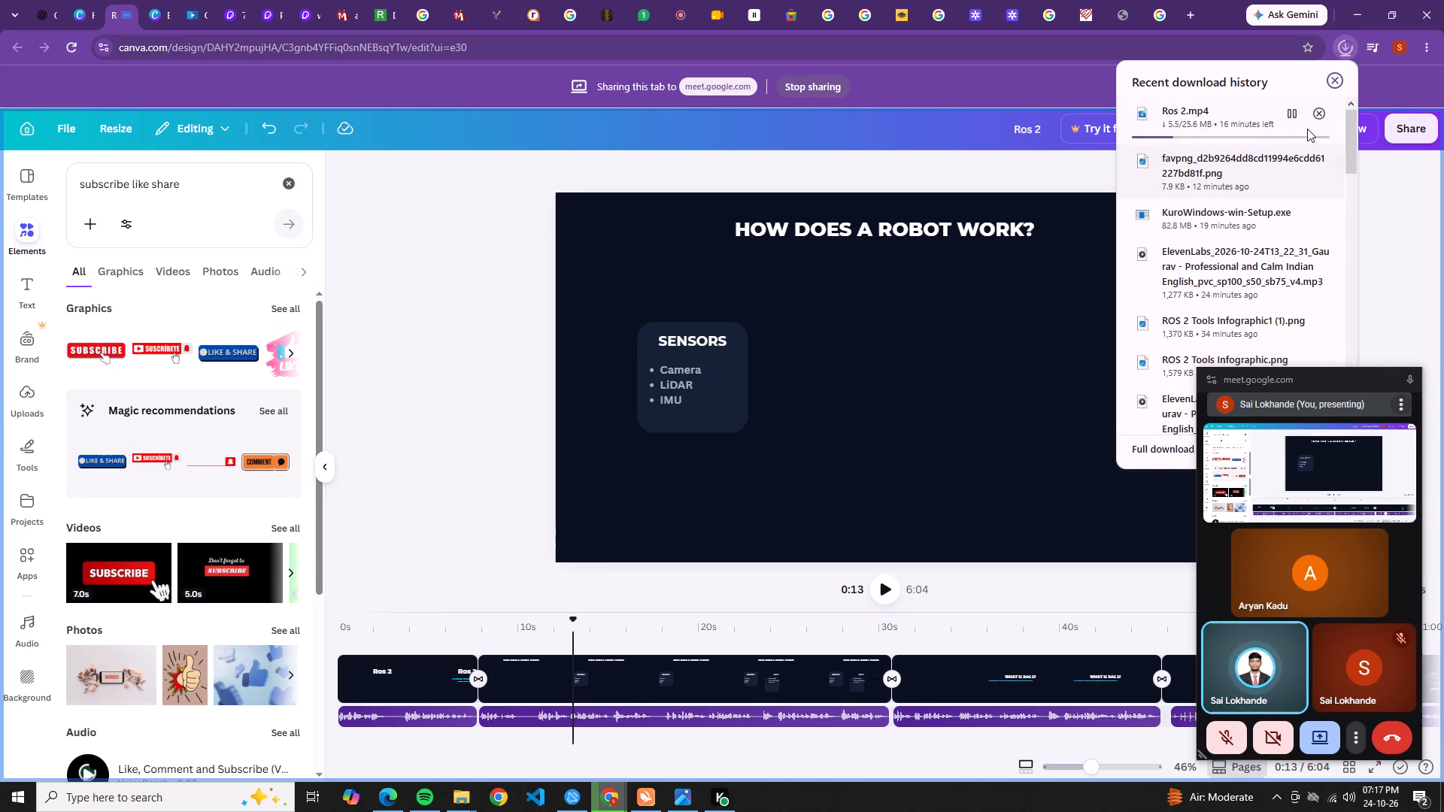
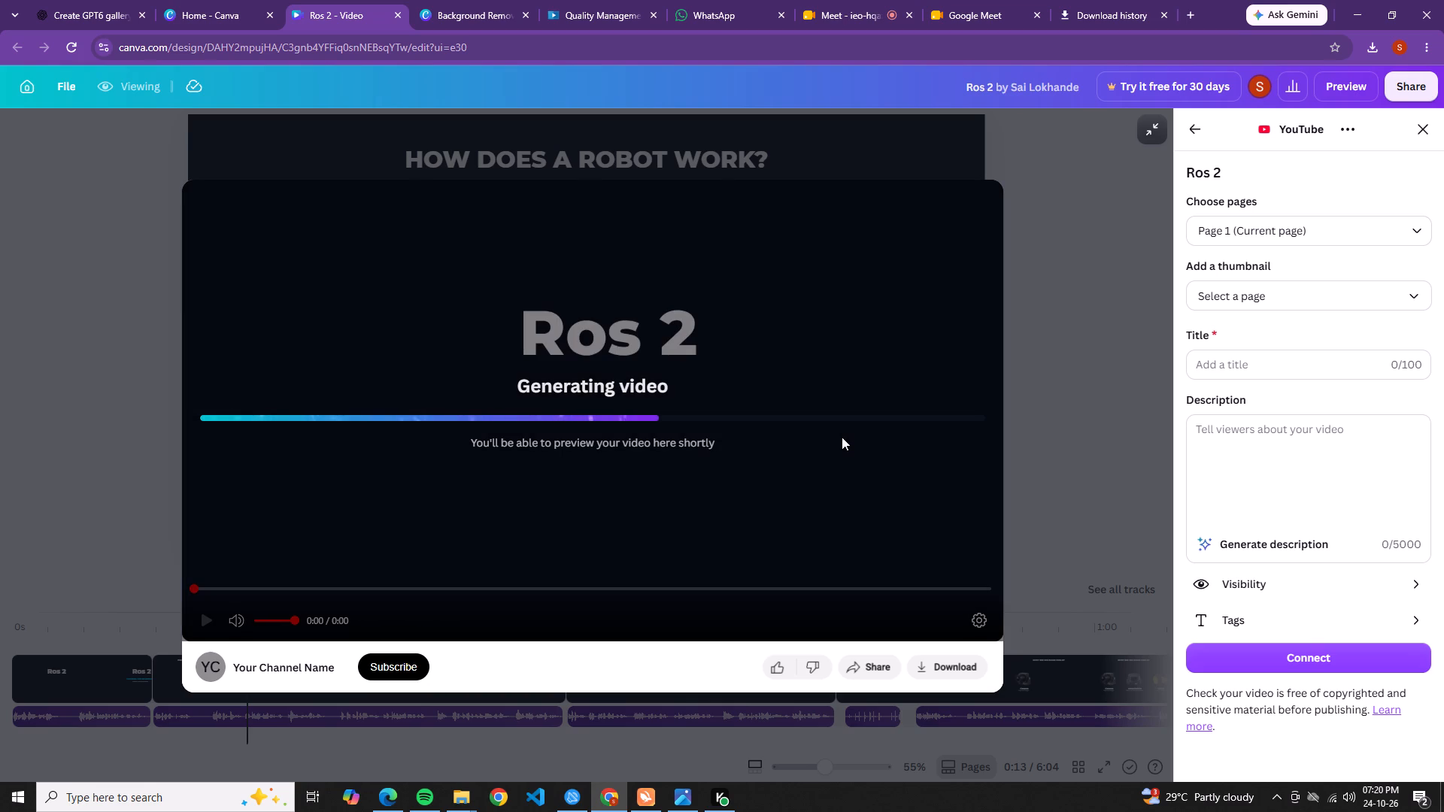
Review the visibility options in the YouTube publishing settings for the Ros 2 video, leaving them unchanged.
left_click(1362, 580)
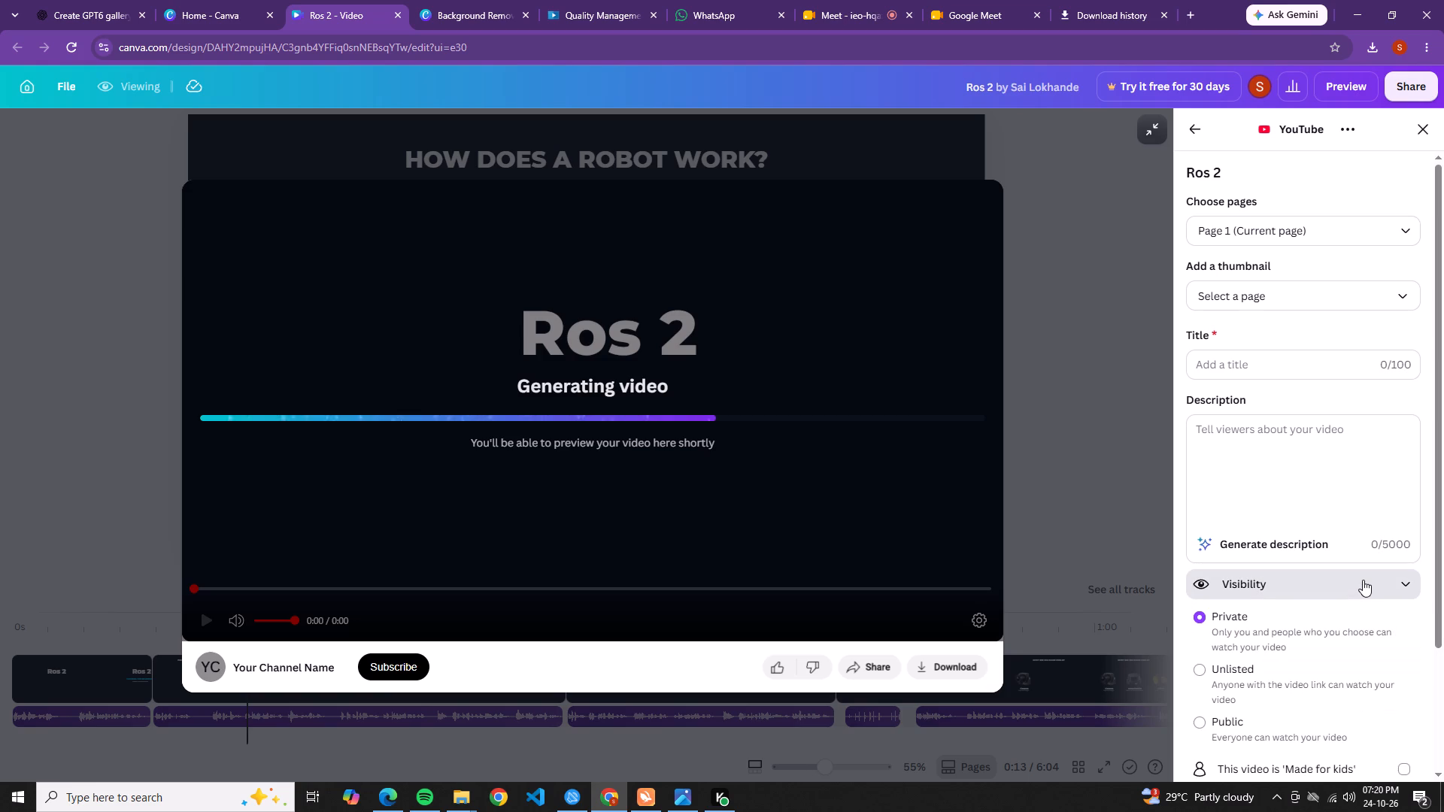
left_click(1306, 585)
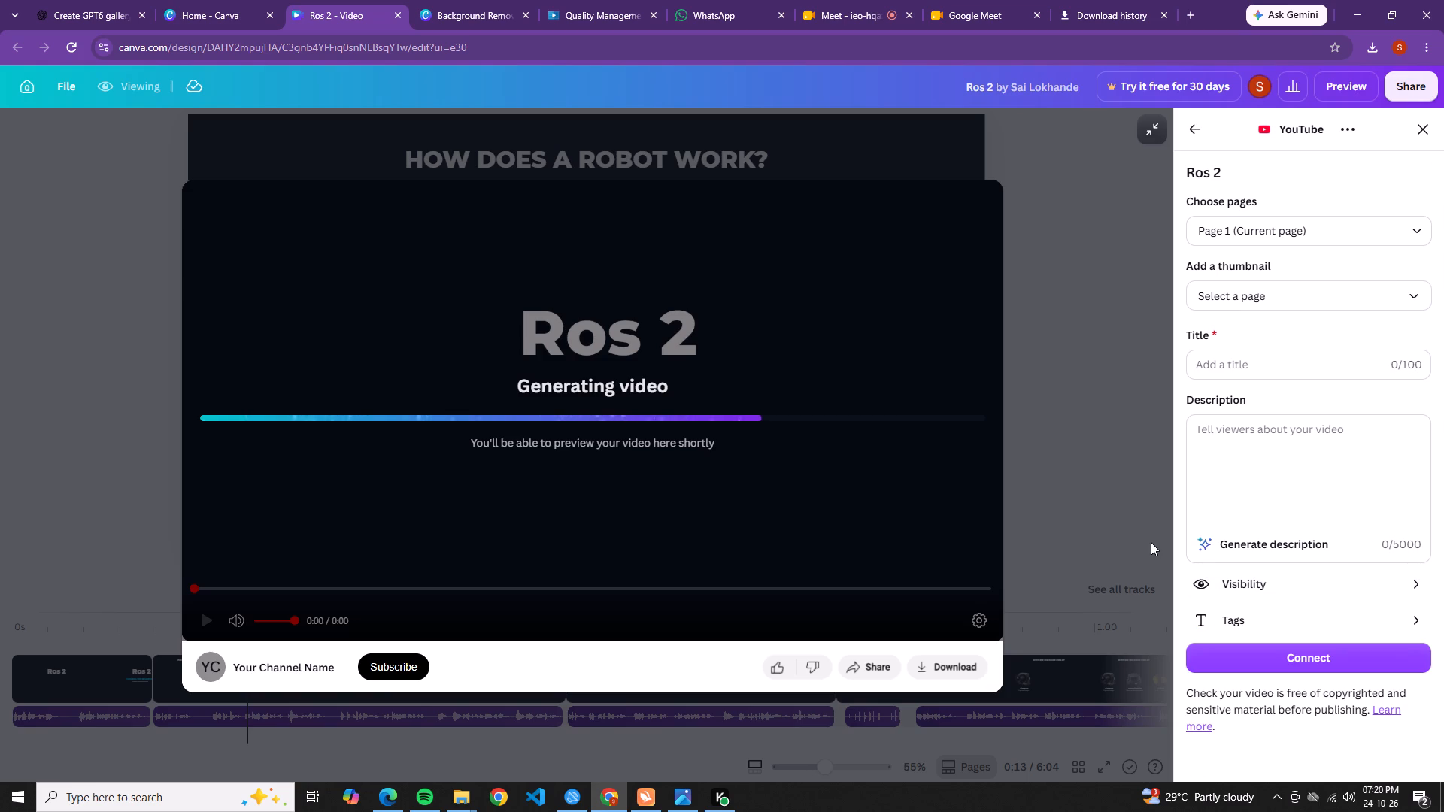
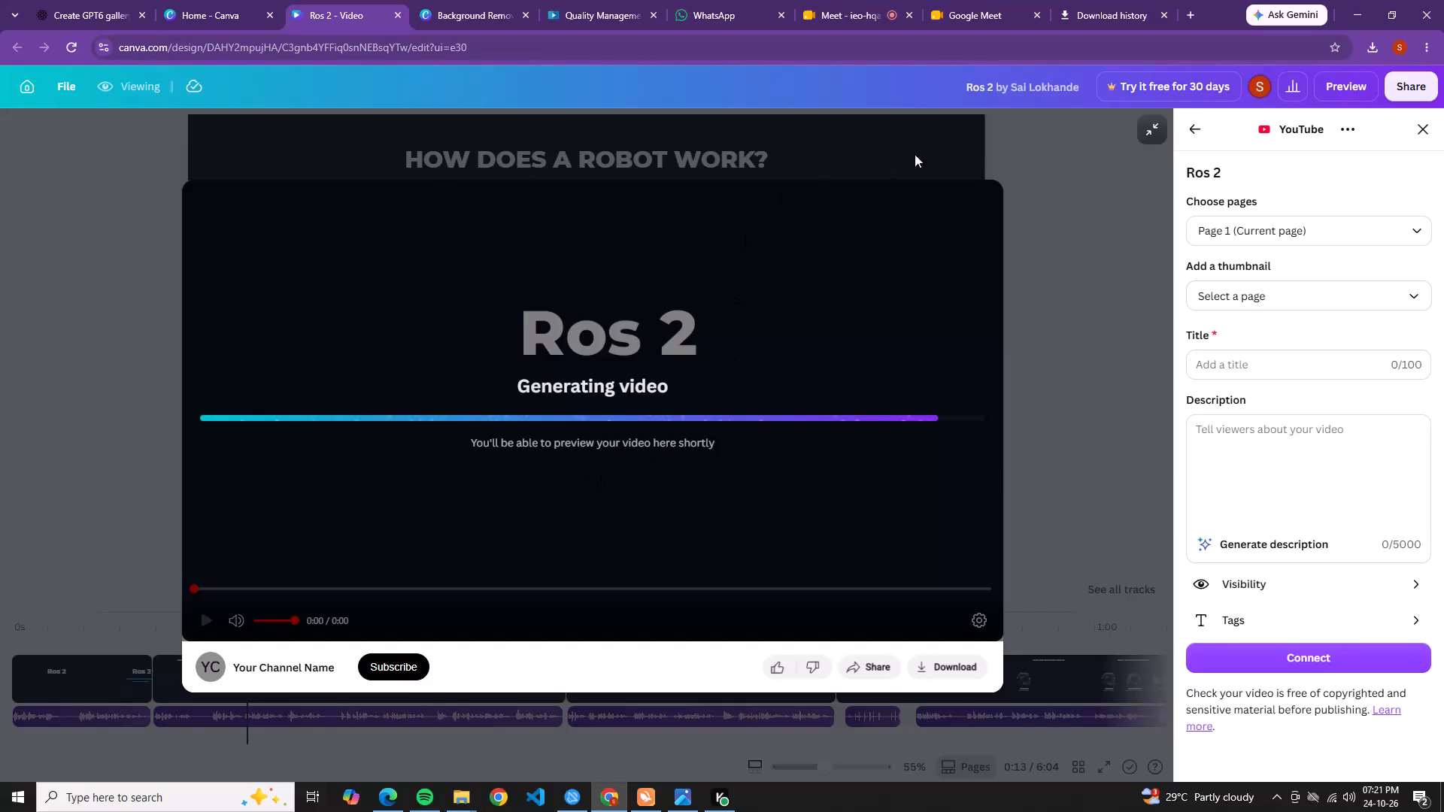
Collapse the enlarged YouTube preview, scrub through the opening seconds, and close the publish panel to resume editing.
left_click(1148, 126)
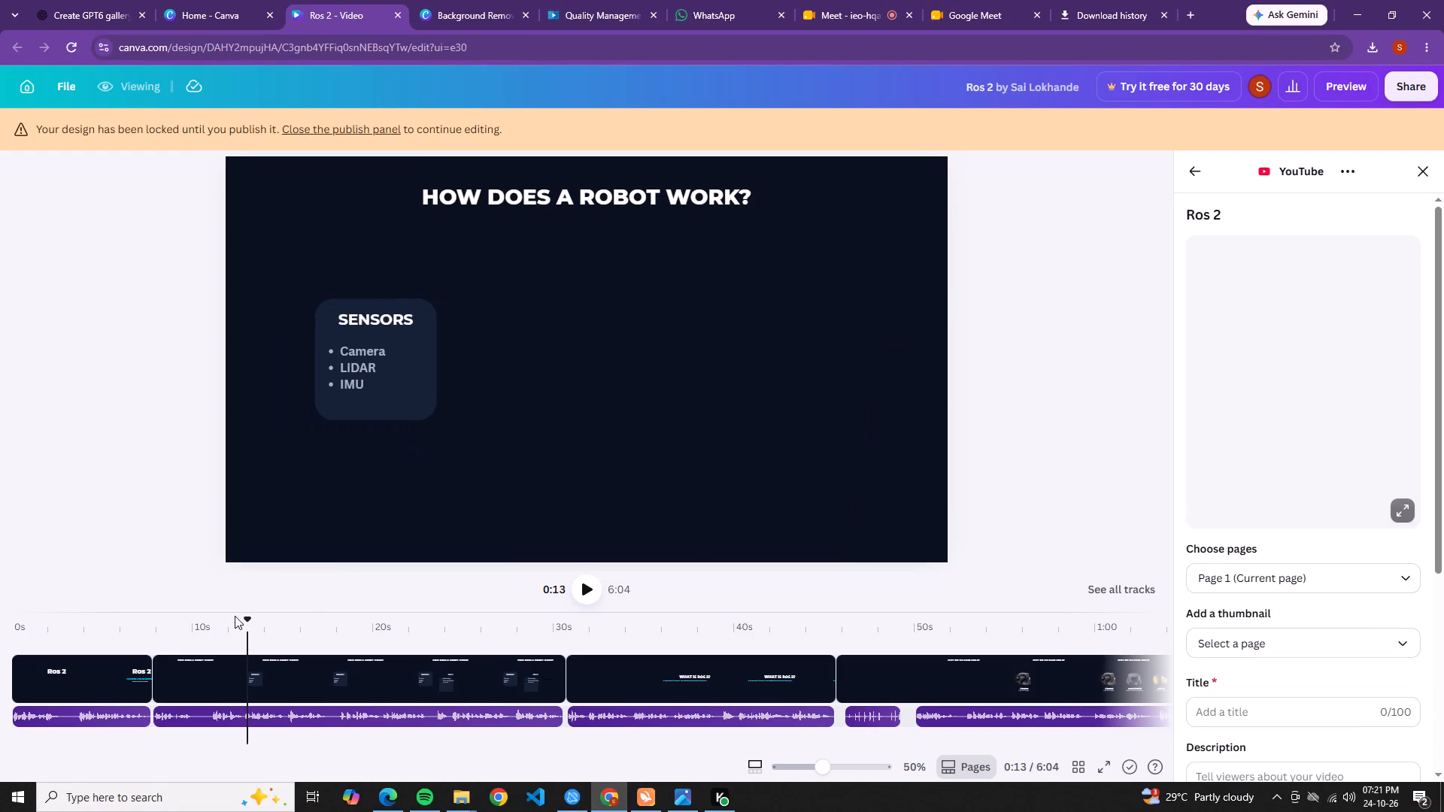
left_click_drag(247, 622, 76, 643)
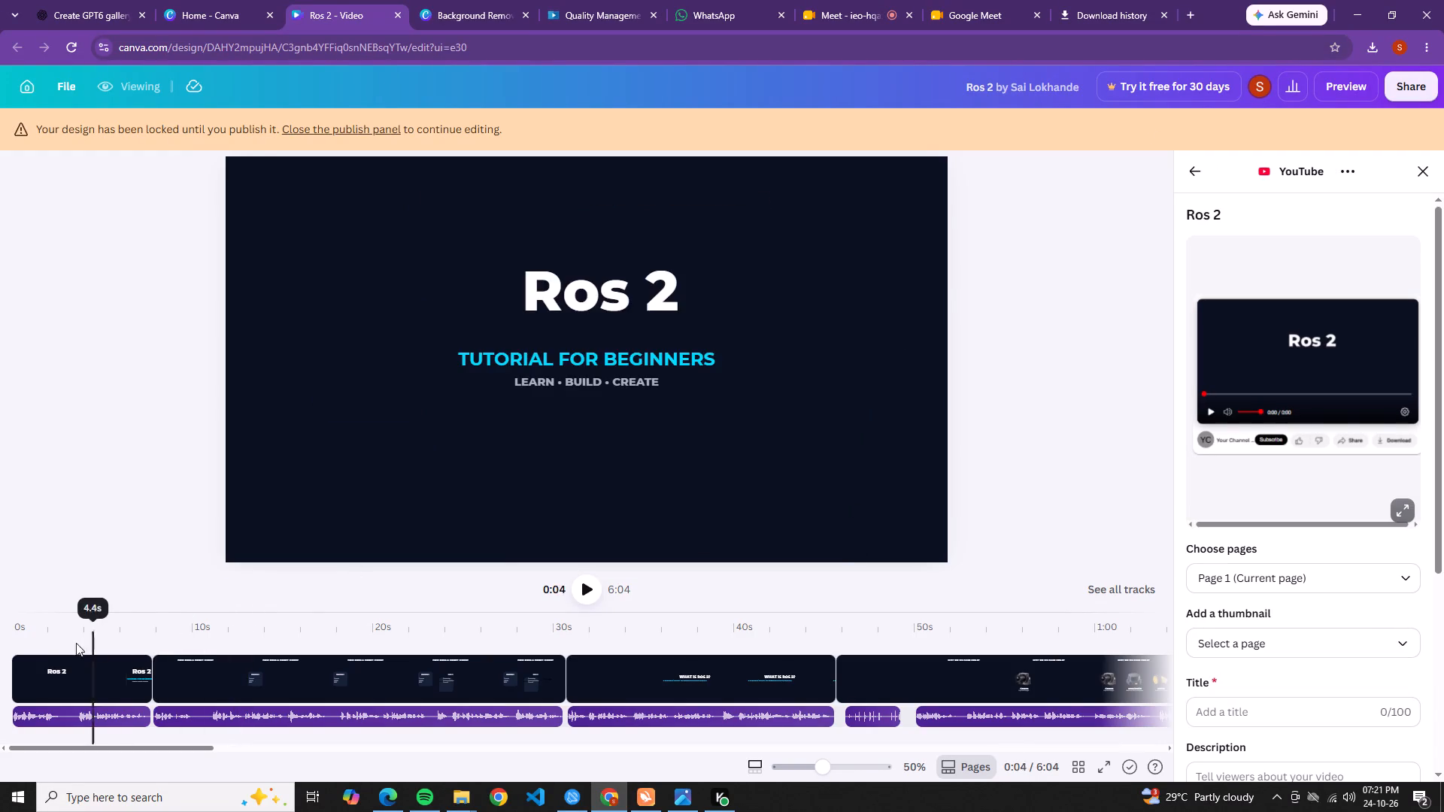
left_click_drag(76, 643, 14, 646)
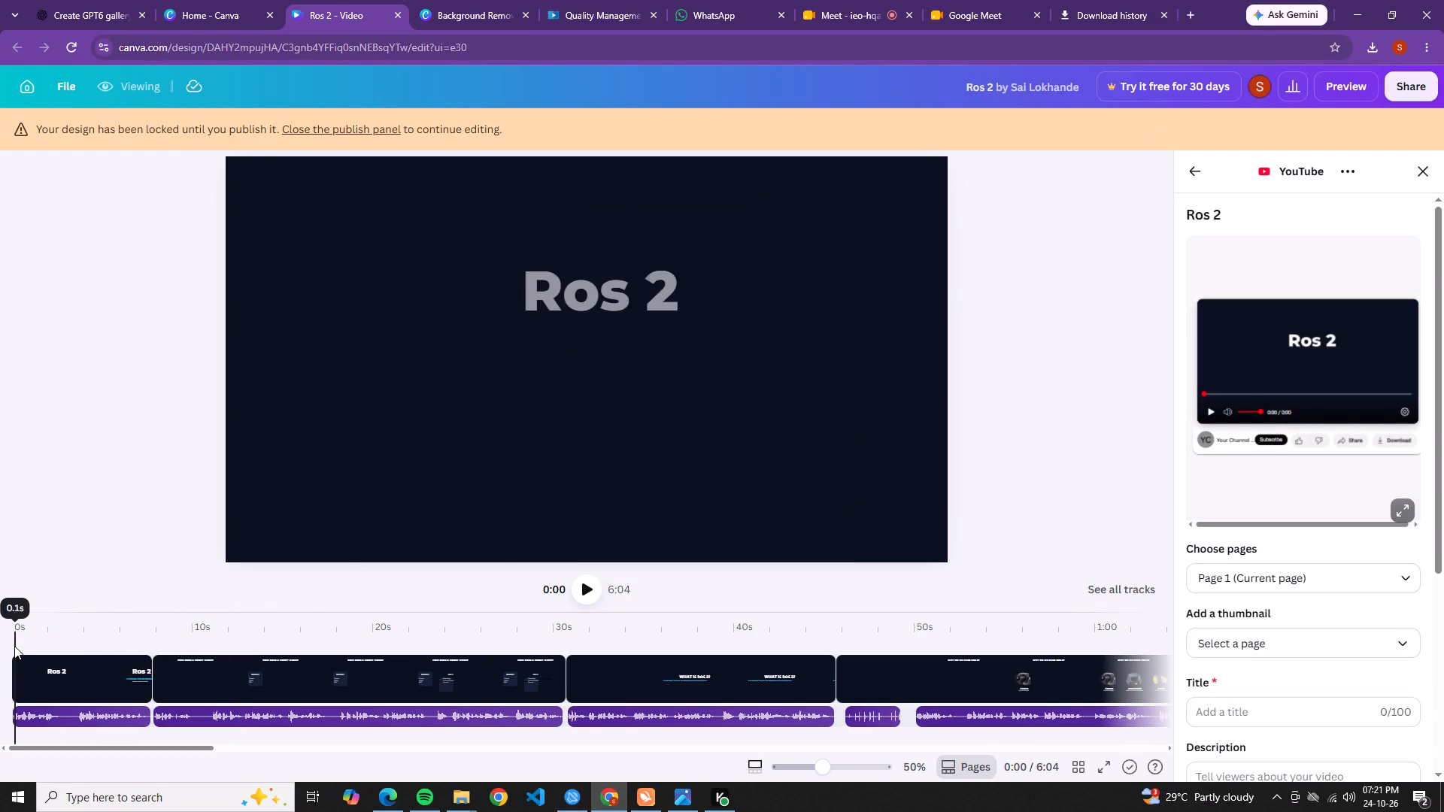
left_click_drag(14, 646, 37, 648)
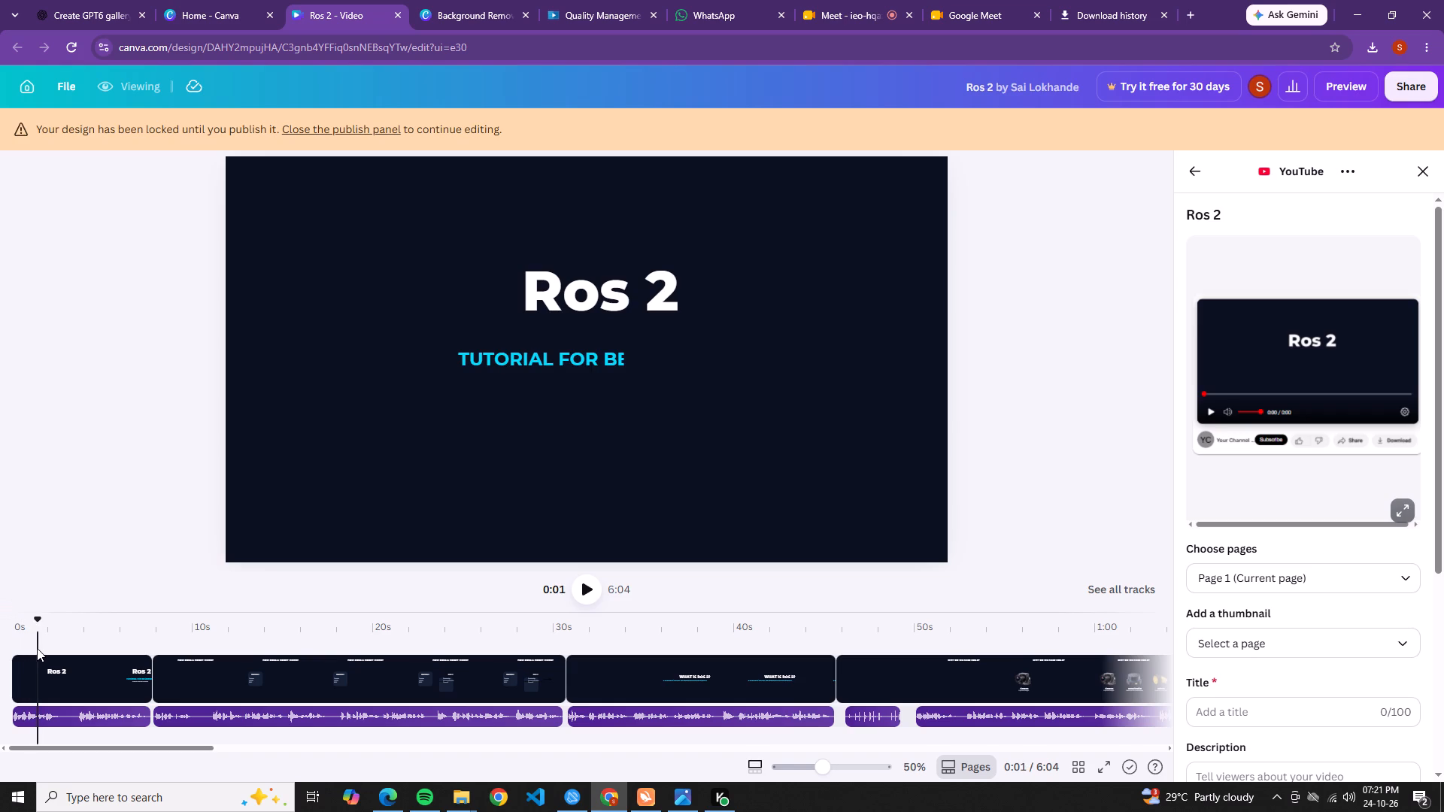
left_click(323, 126)
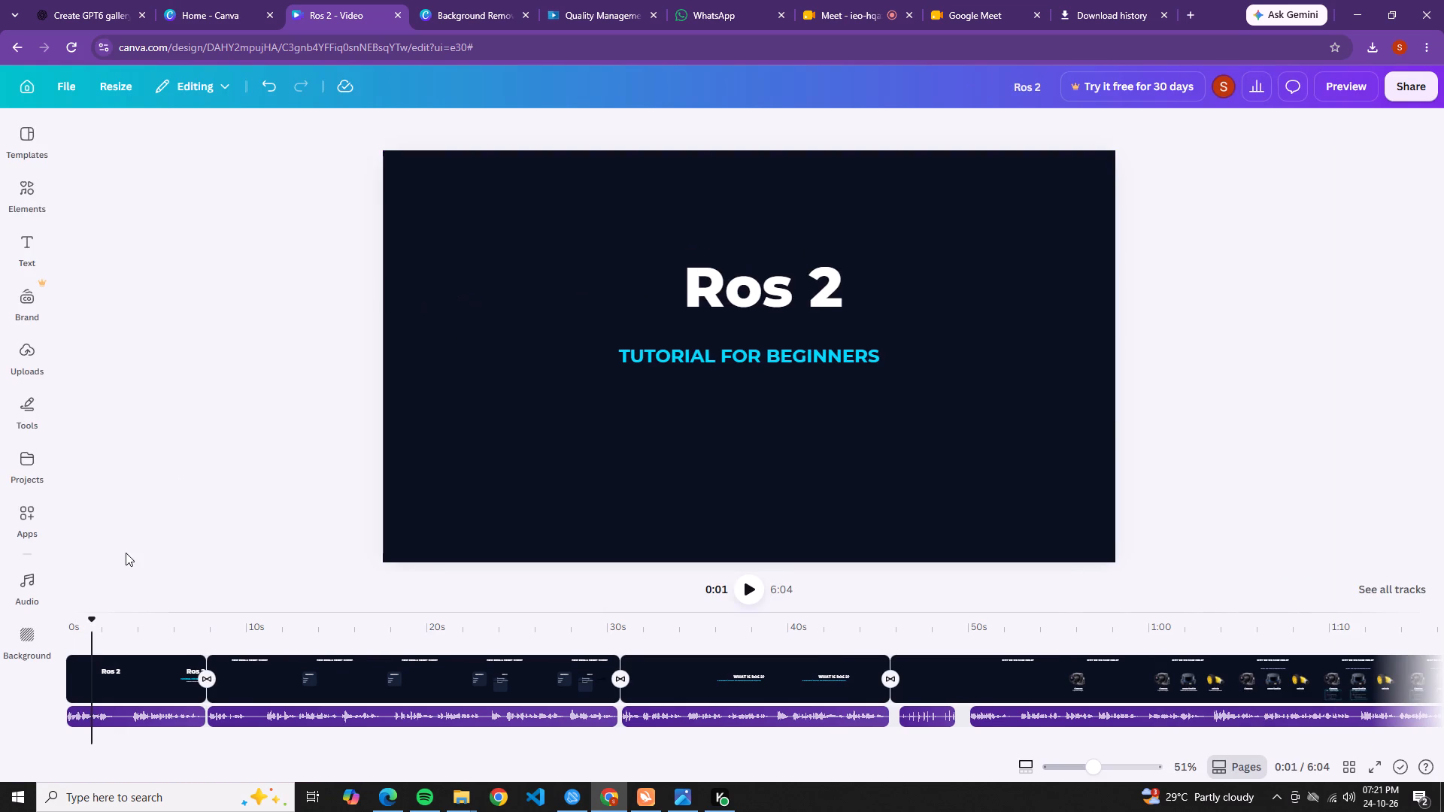
Return the playhead to the start of the video and locate the blue Y logo among the uploaded images.
left_click_drag(93, 620, 59, 623)
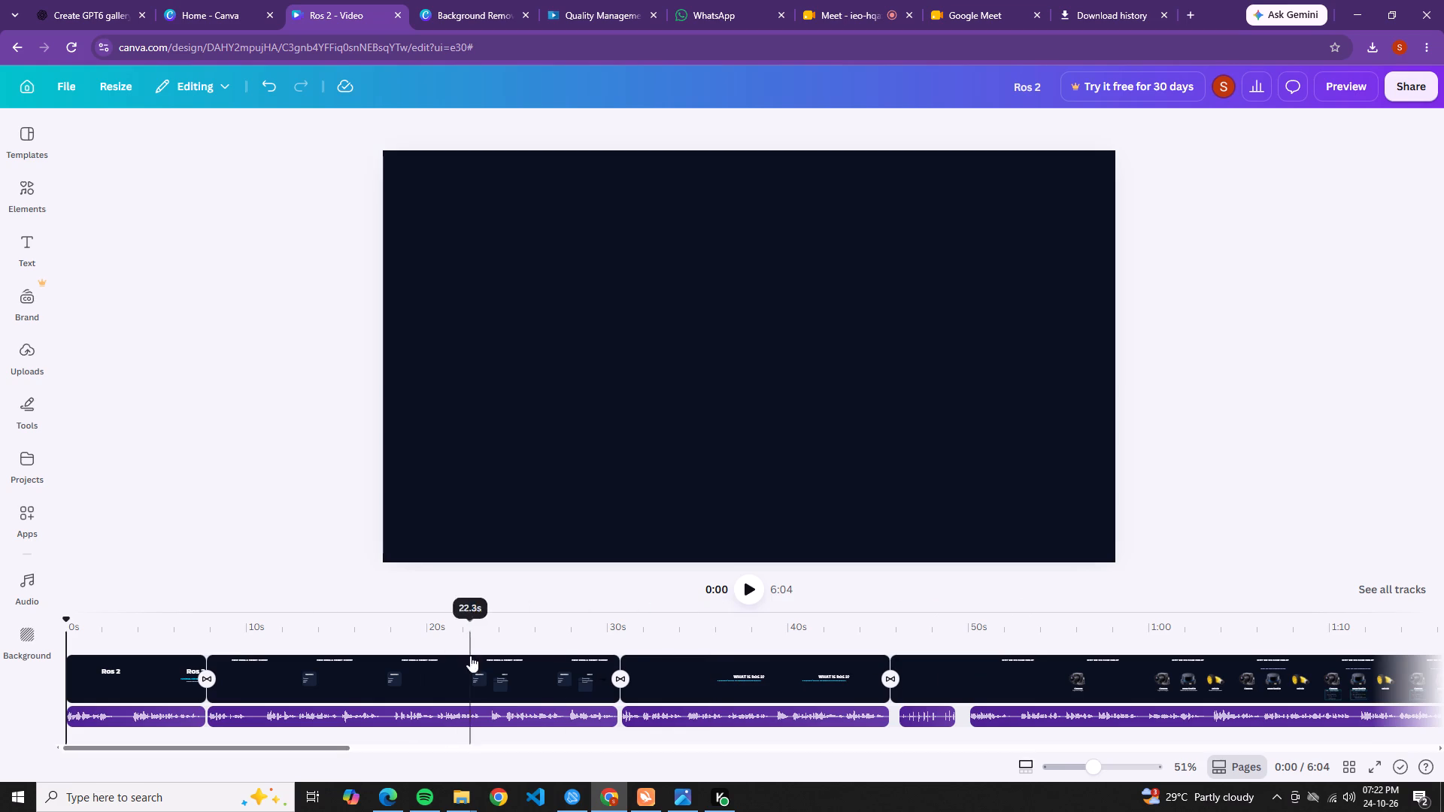
left_click(38, 351)
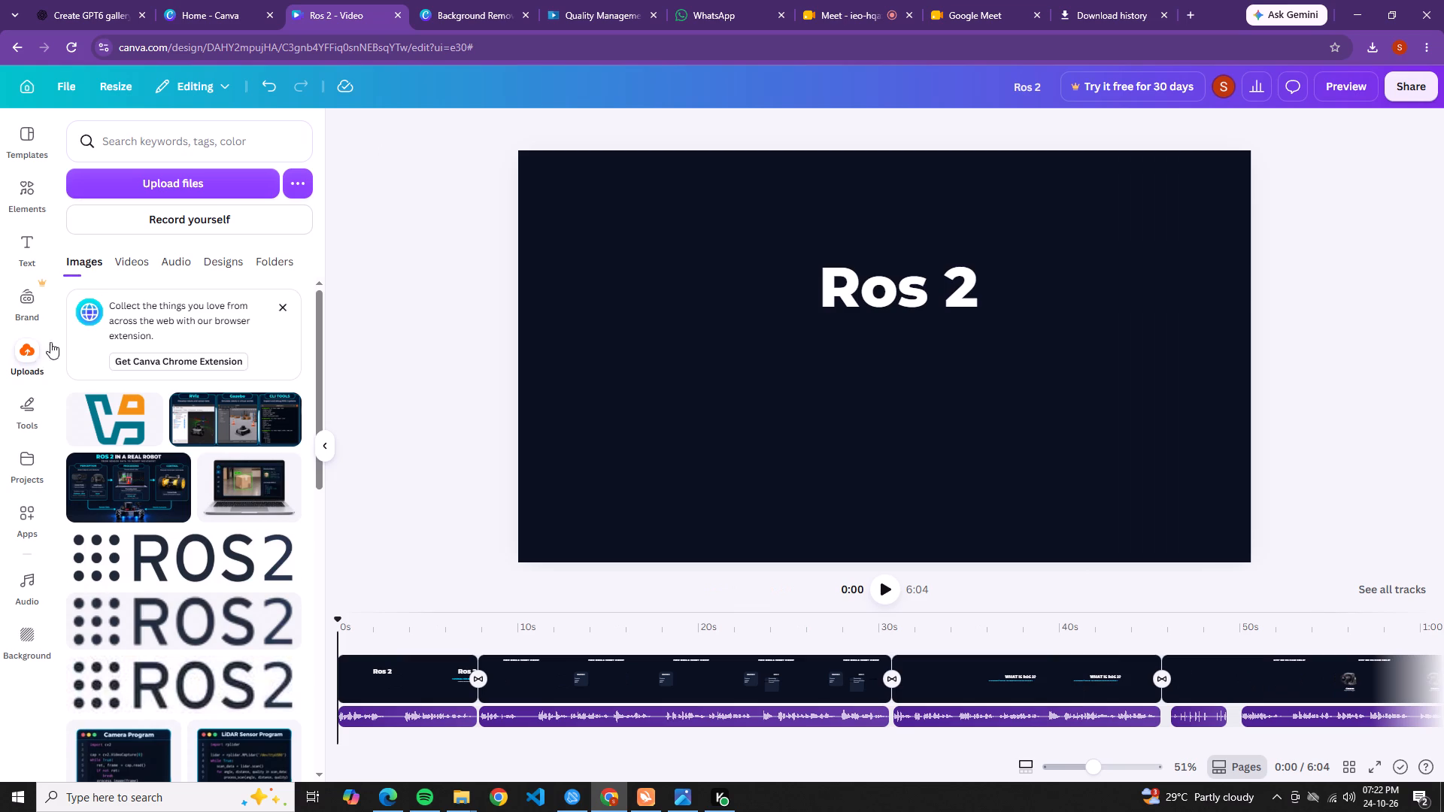
scroll(182, 468, "down", 13)
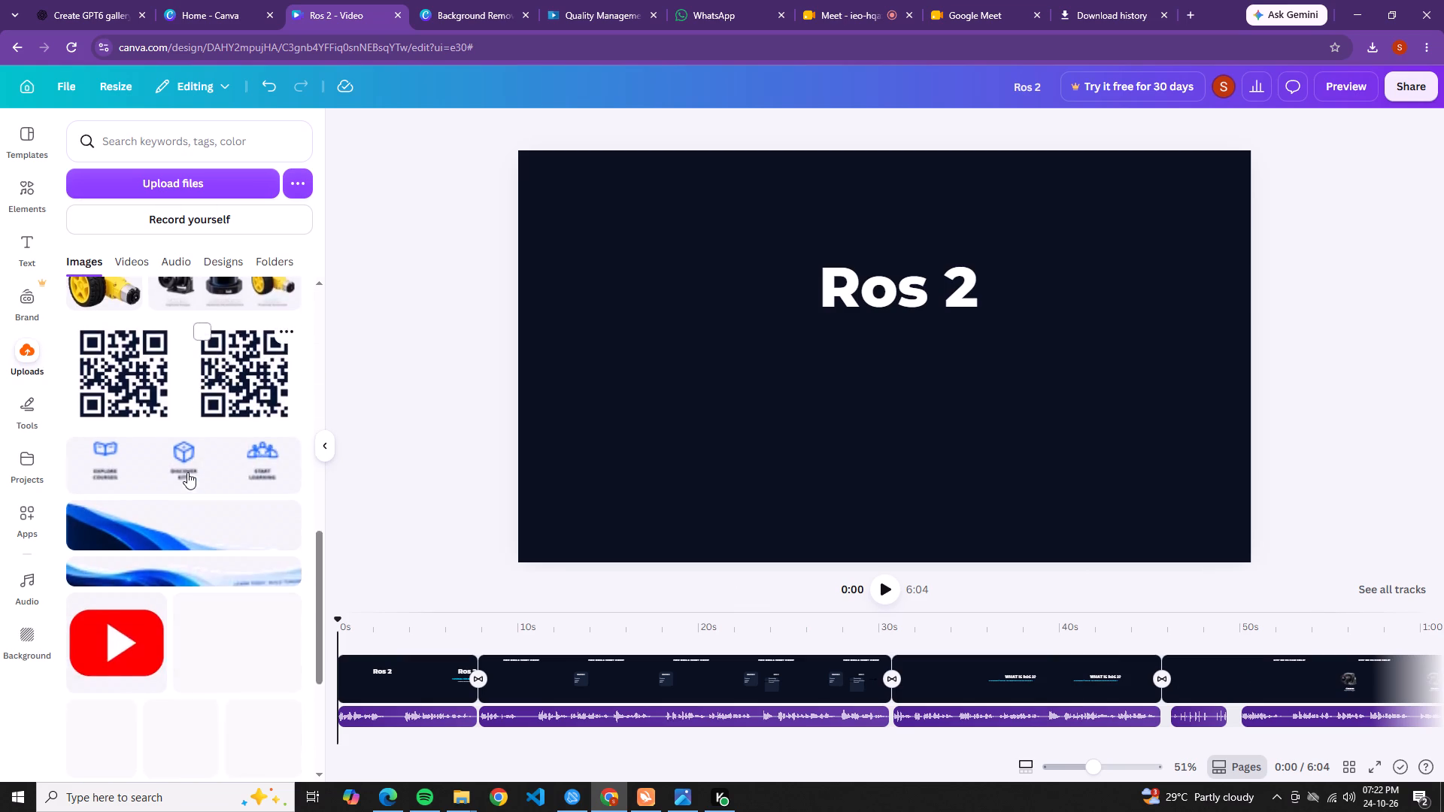
scroll(187, 472, "down", 1)
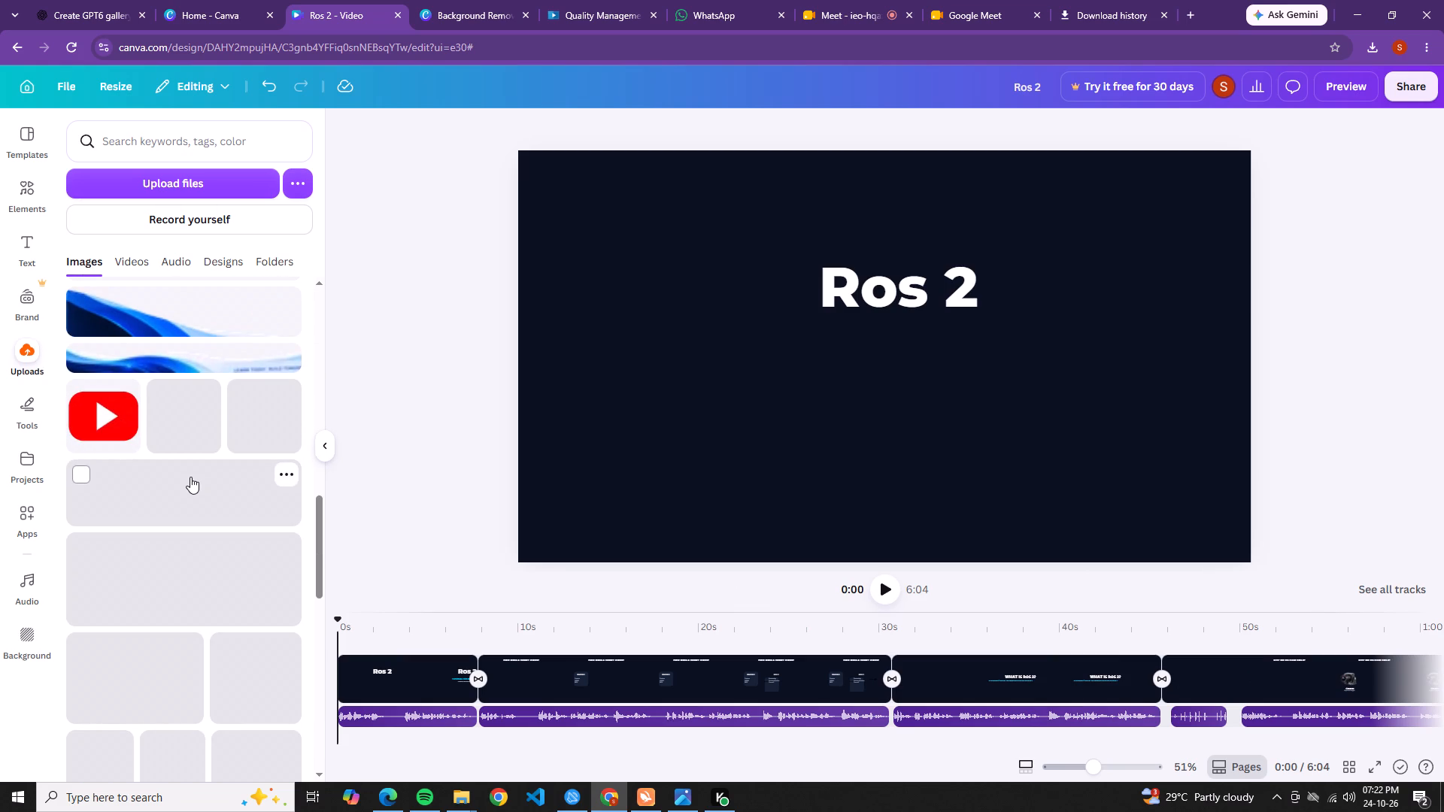
scroll(193, 529, "down", 1)
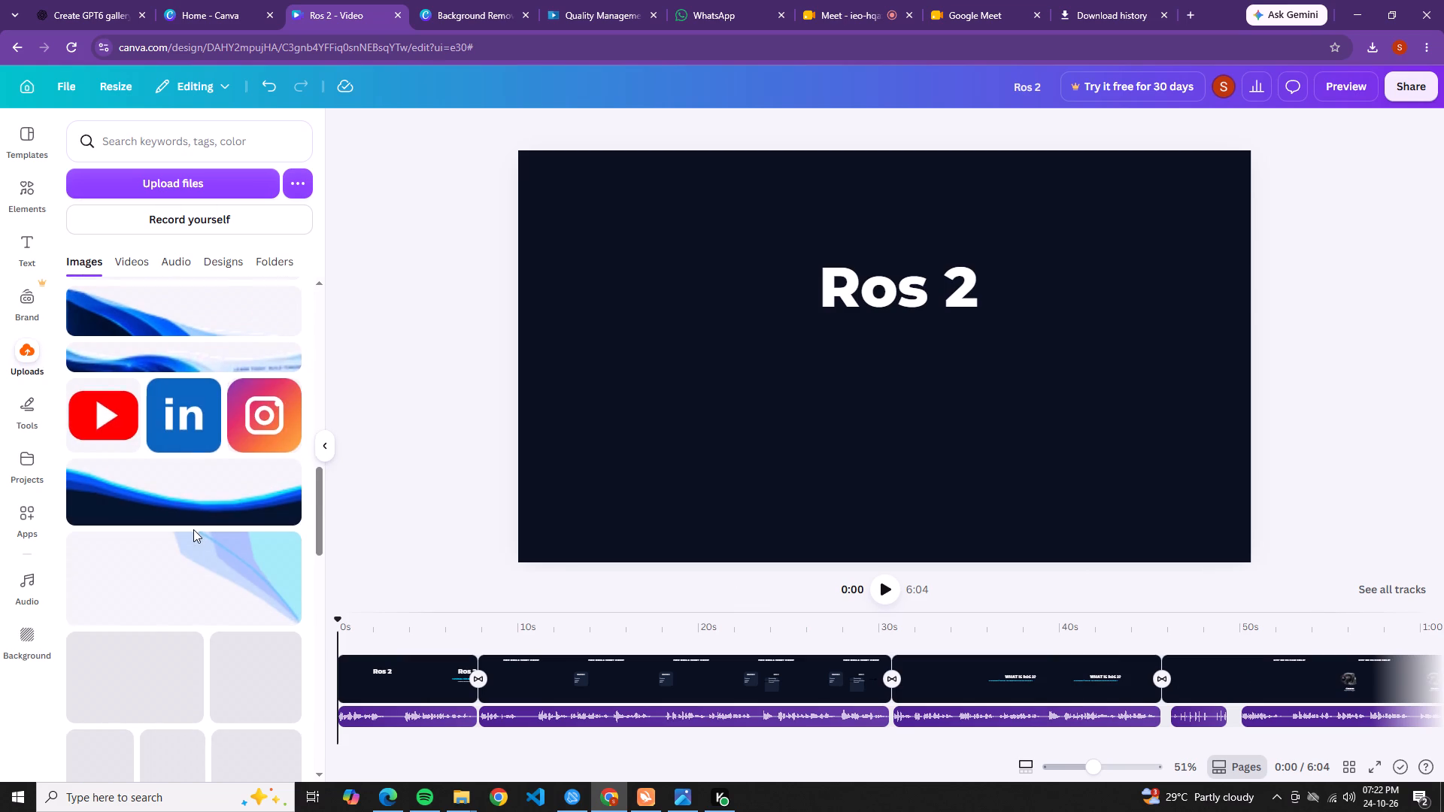
scroll(193, 529, "down", 1)
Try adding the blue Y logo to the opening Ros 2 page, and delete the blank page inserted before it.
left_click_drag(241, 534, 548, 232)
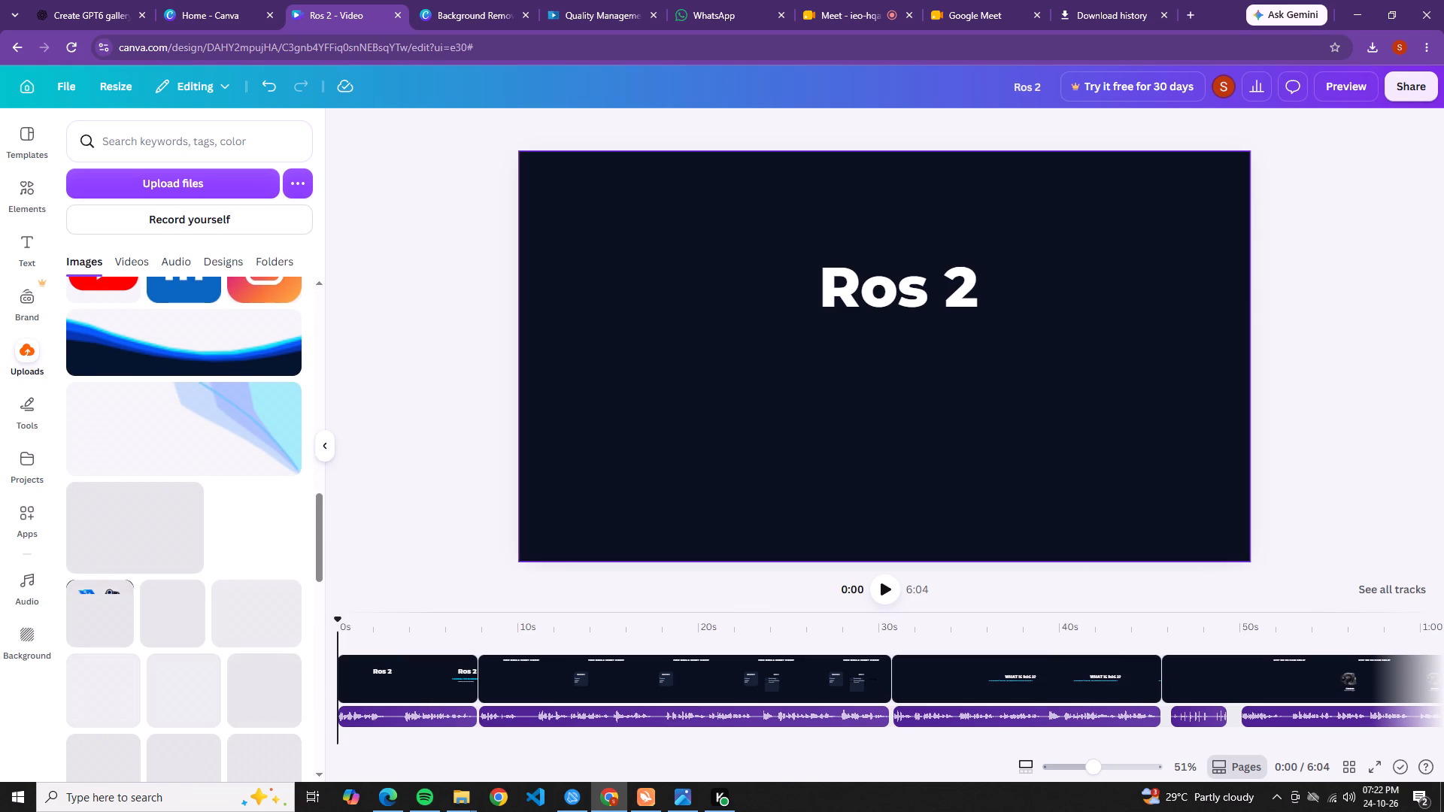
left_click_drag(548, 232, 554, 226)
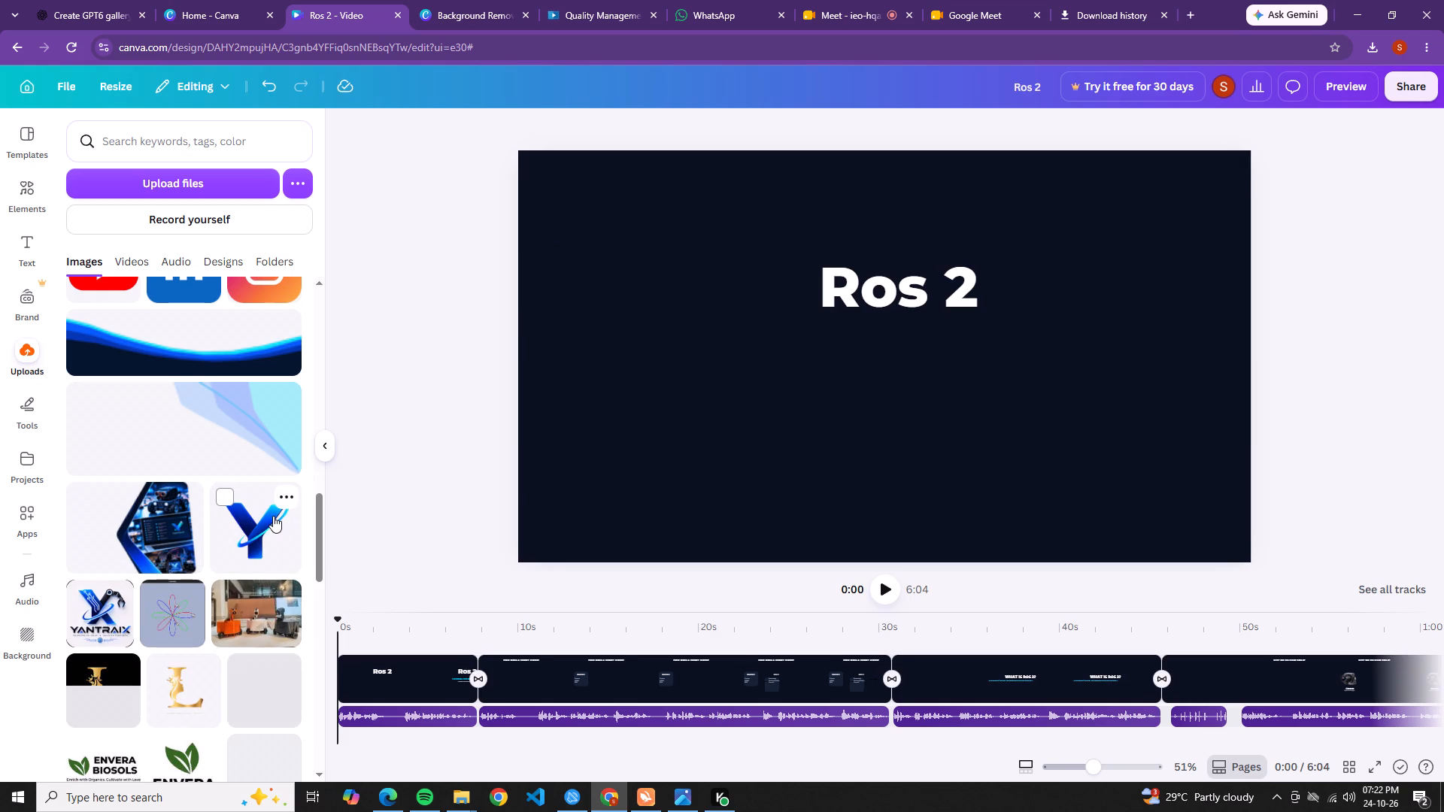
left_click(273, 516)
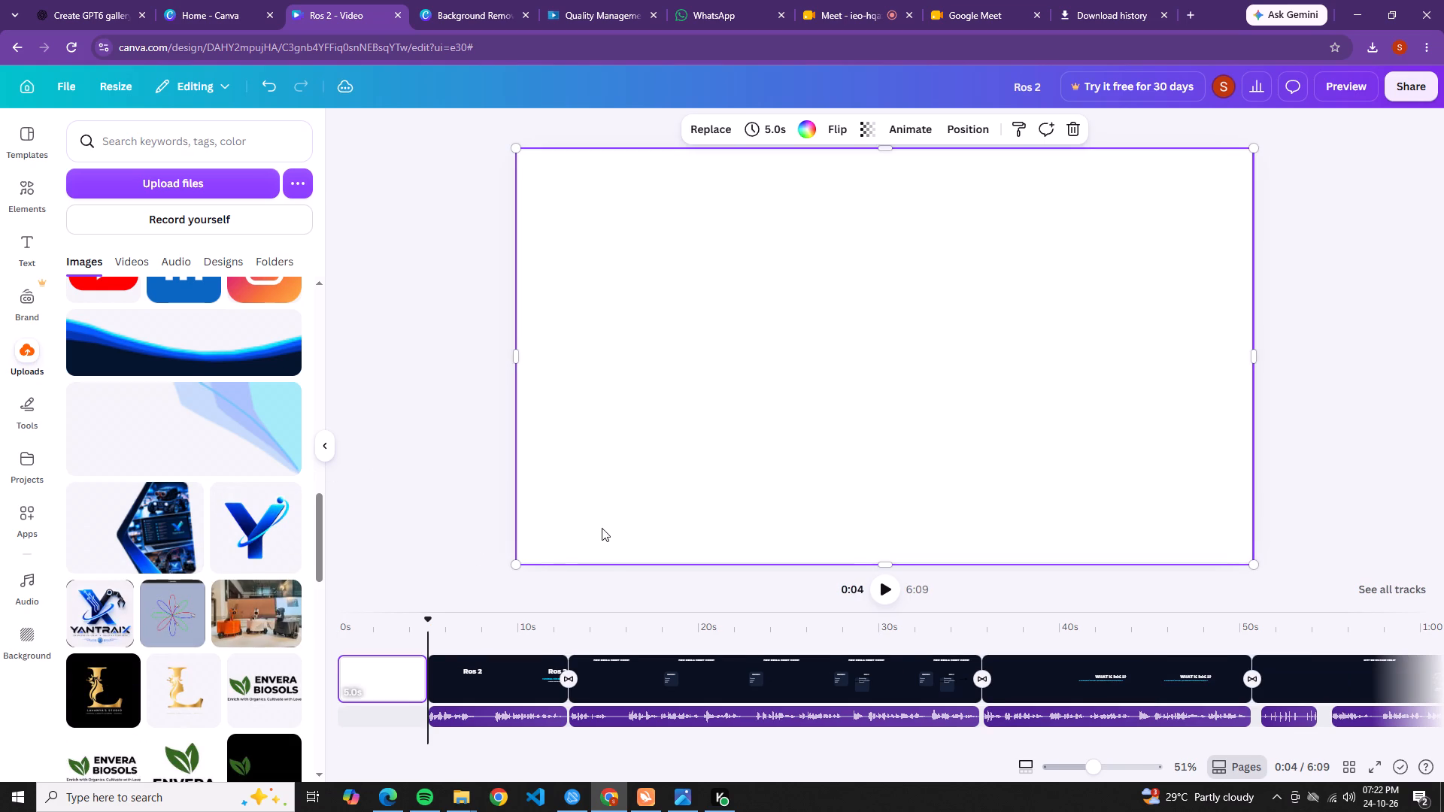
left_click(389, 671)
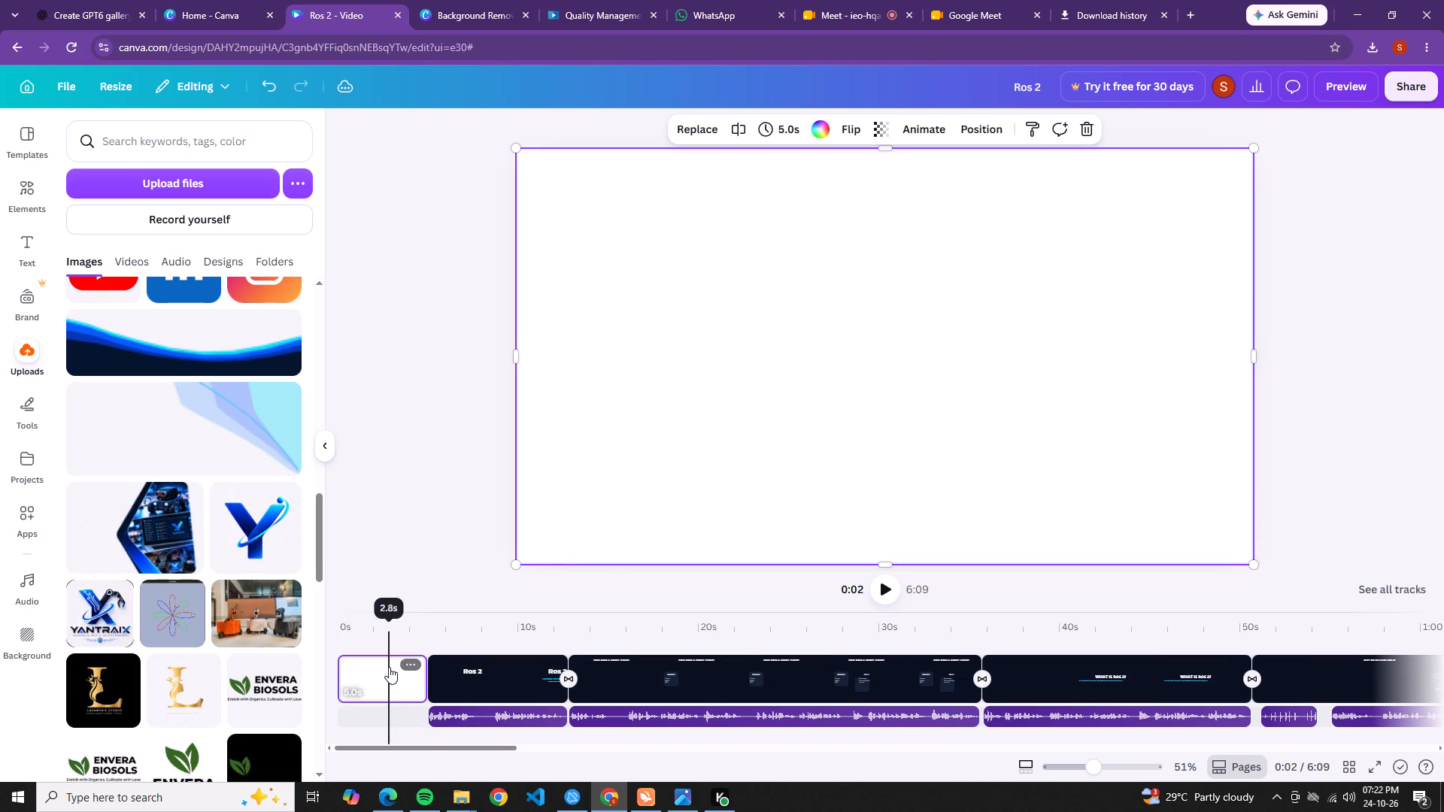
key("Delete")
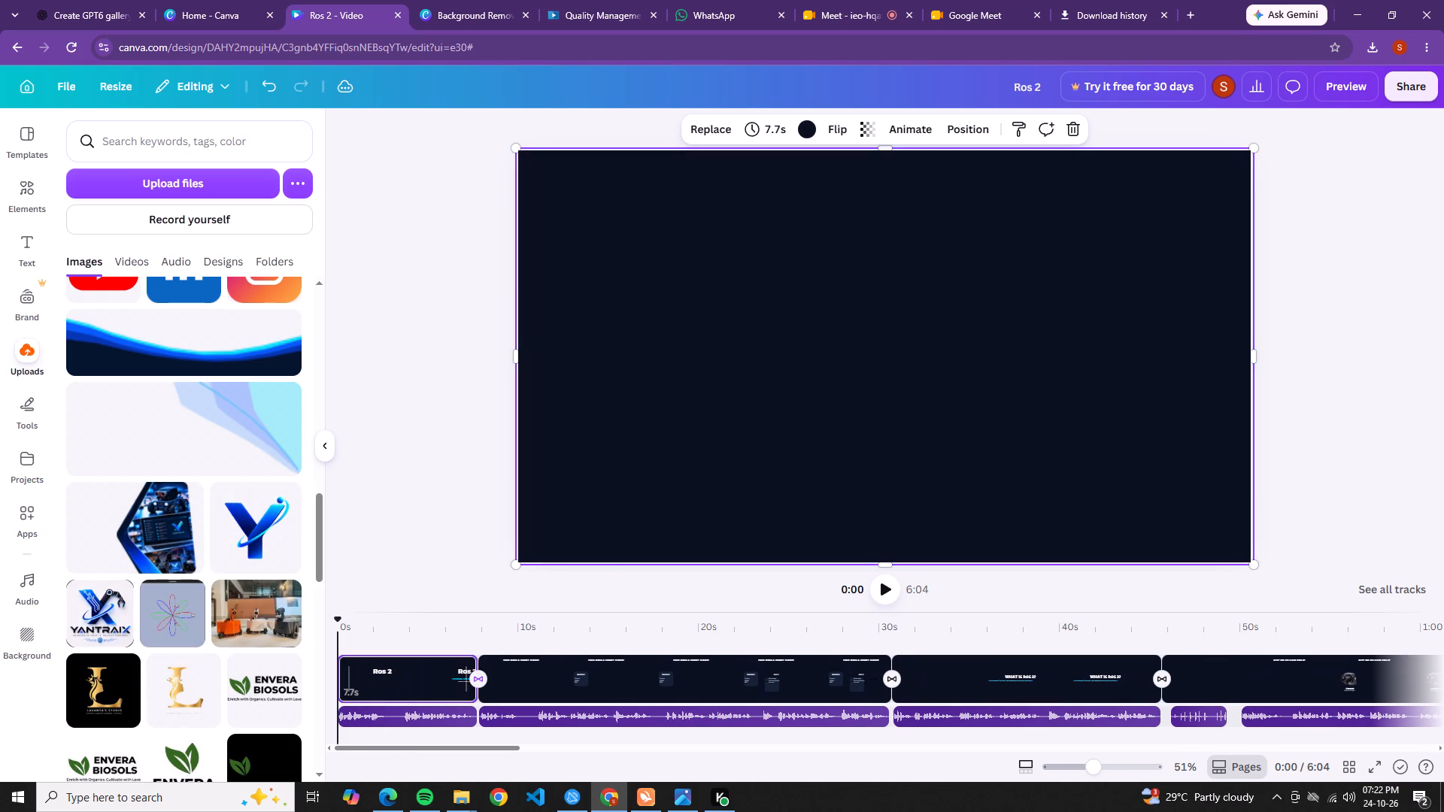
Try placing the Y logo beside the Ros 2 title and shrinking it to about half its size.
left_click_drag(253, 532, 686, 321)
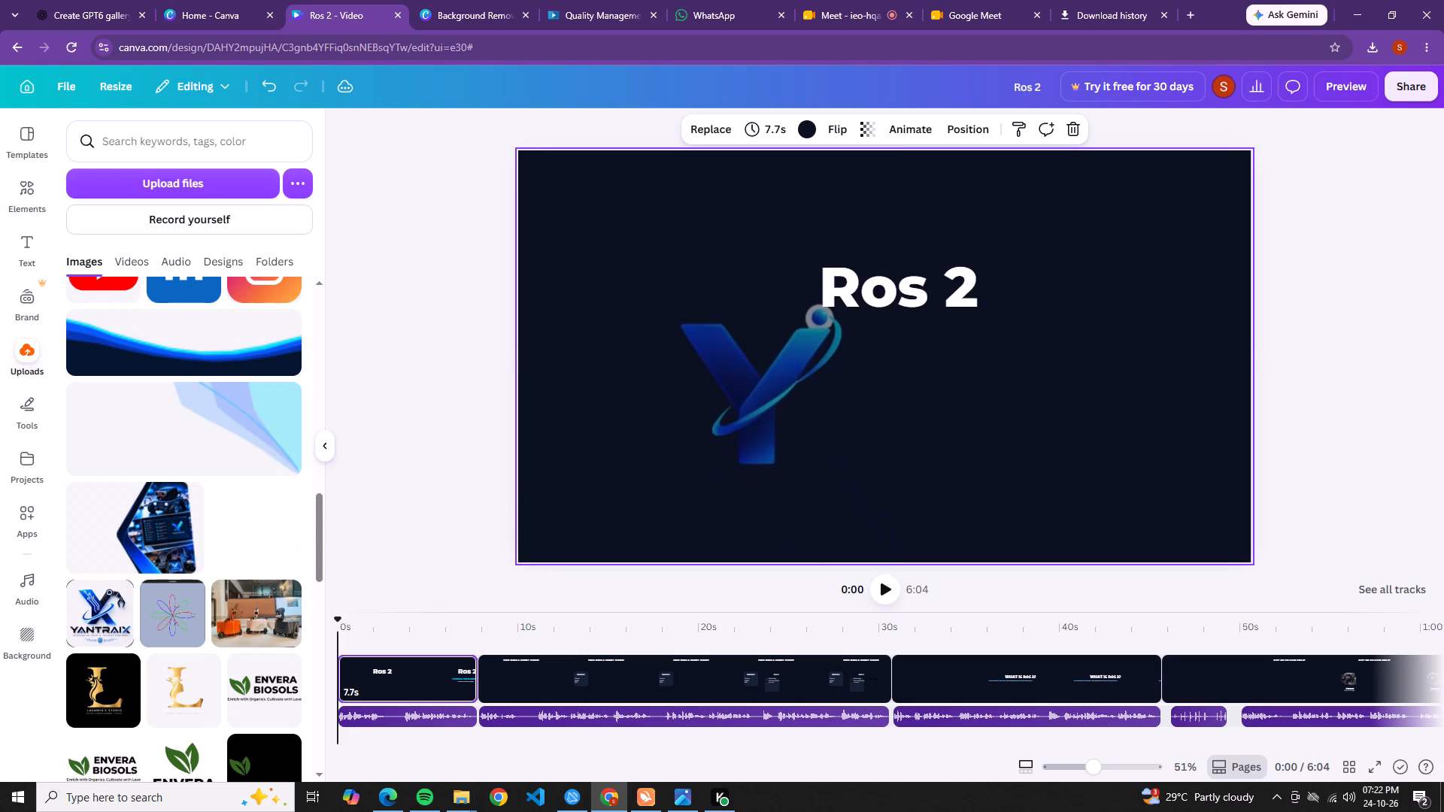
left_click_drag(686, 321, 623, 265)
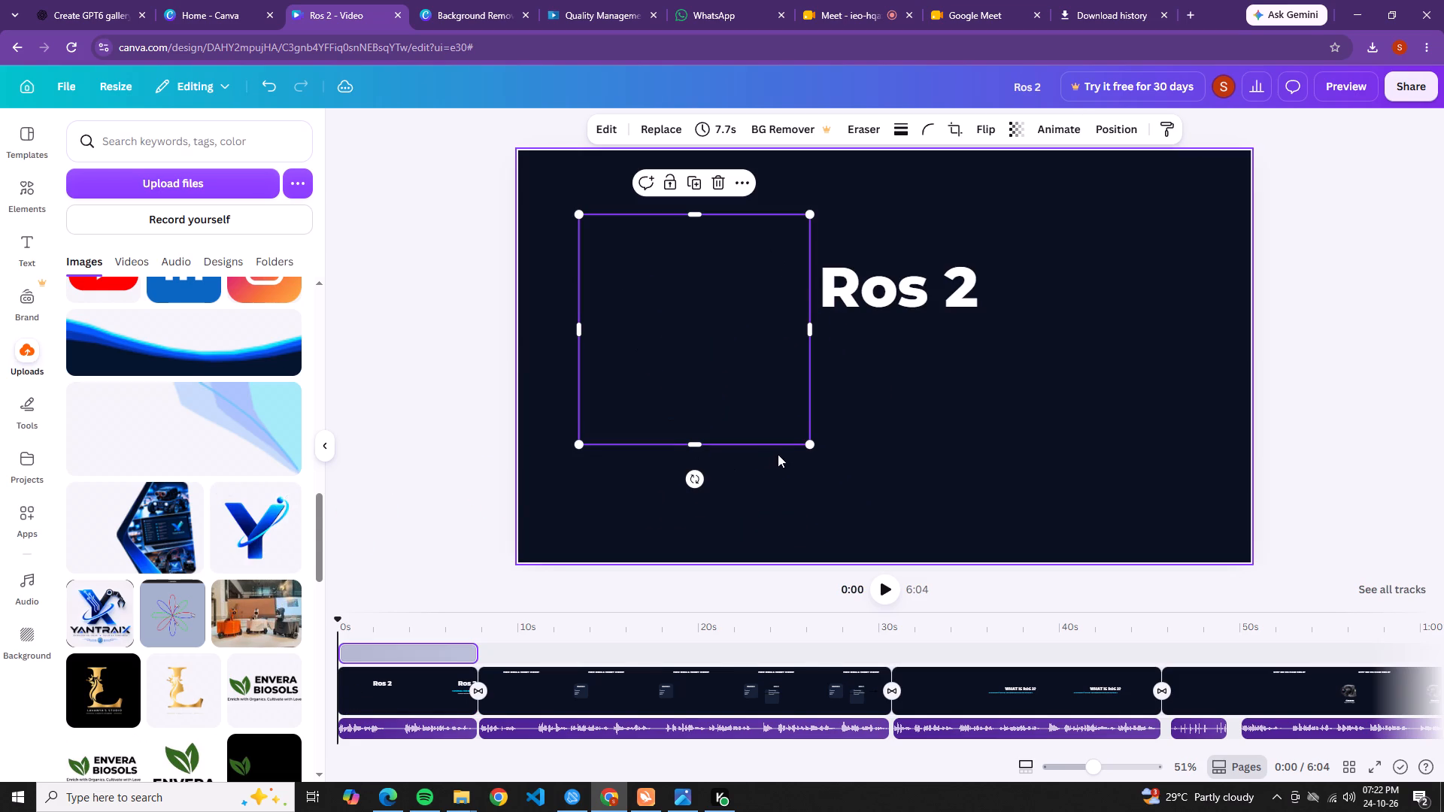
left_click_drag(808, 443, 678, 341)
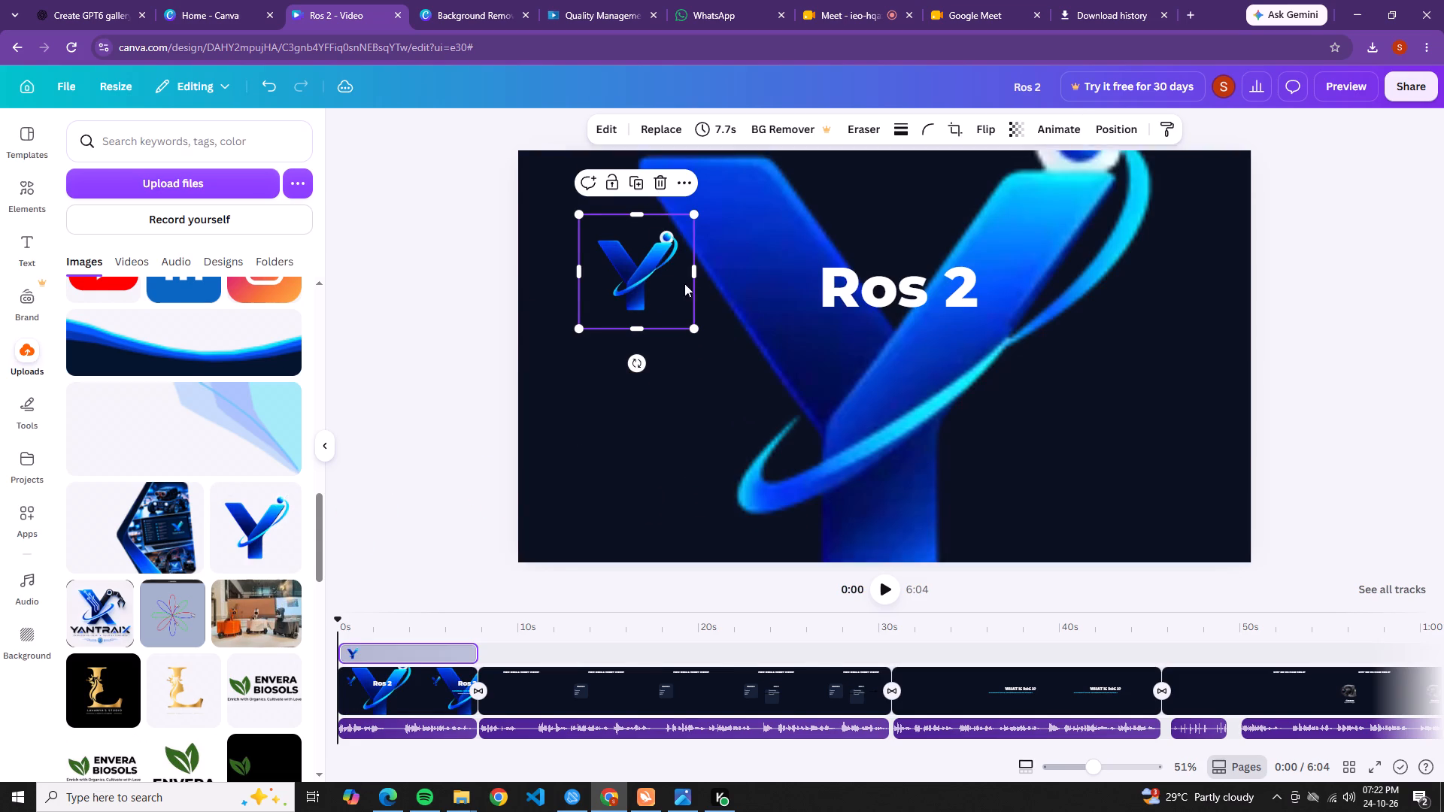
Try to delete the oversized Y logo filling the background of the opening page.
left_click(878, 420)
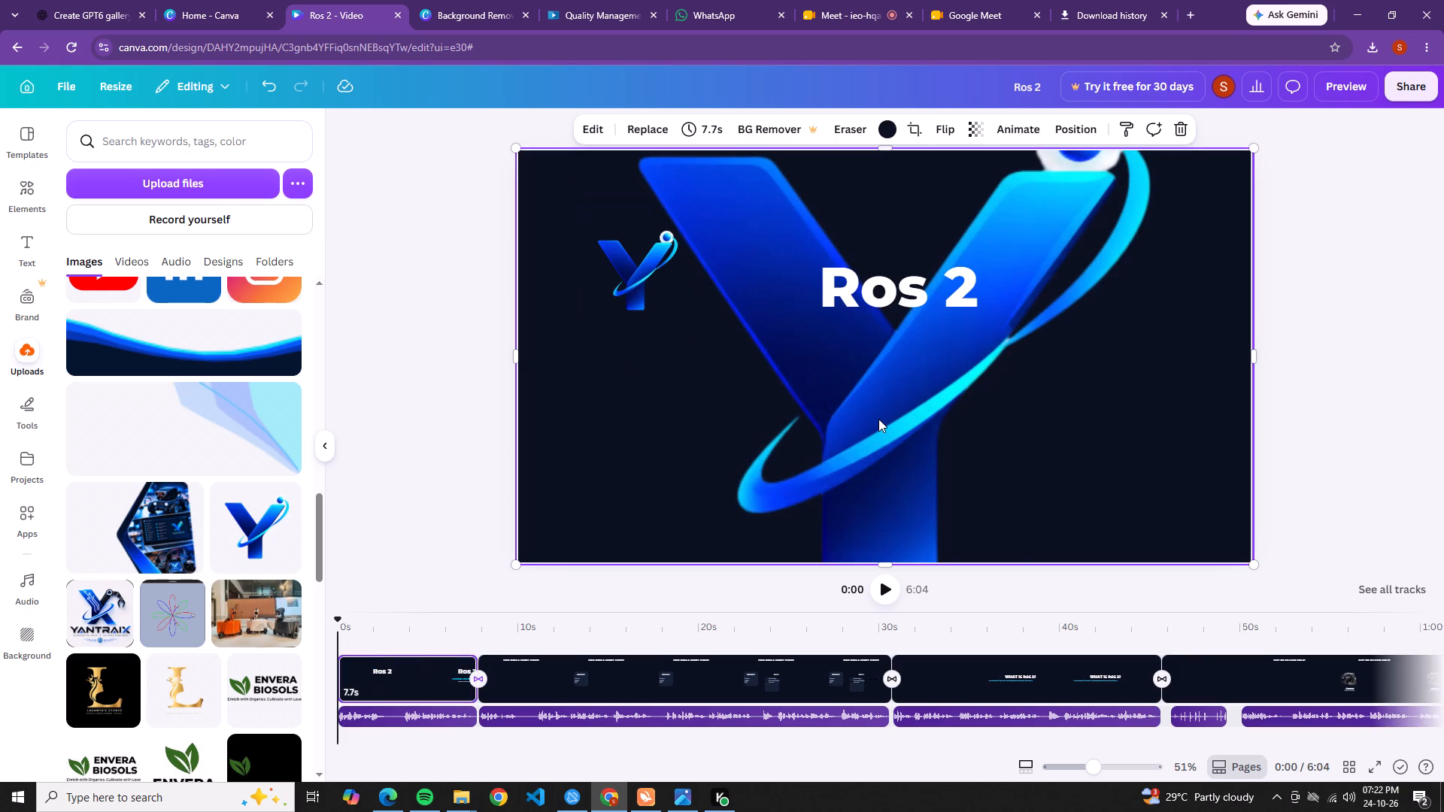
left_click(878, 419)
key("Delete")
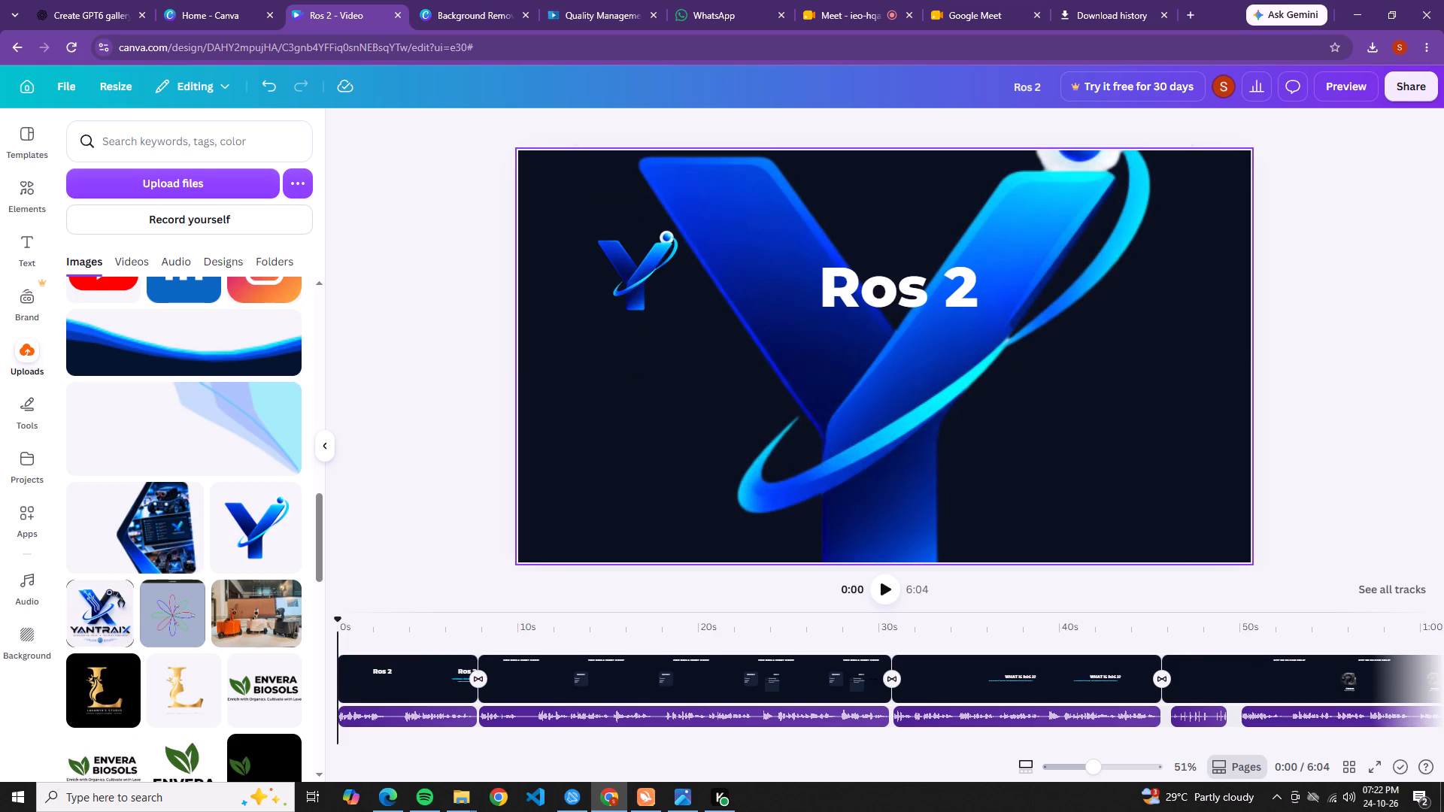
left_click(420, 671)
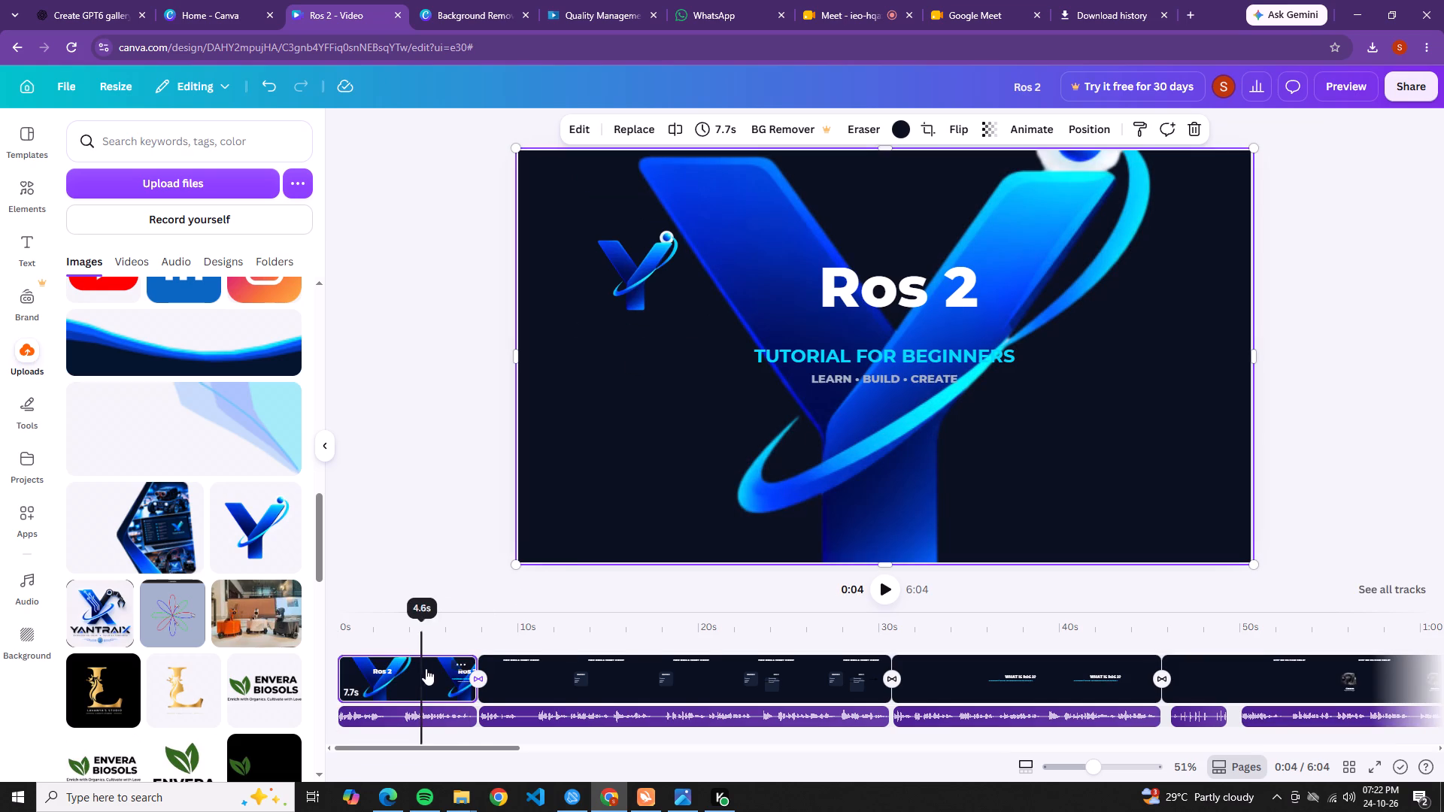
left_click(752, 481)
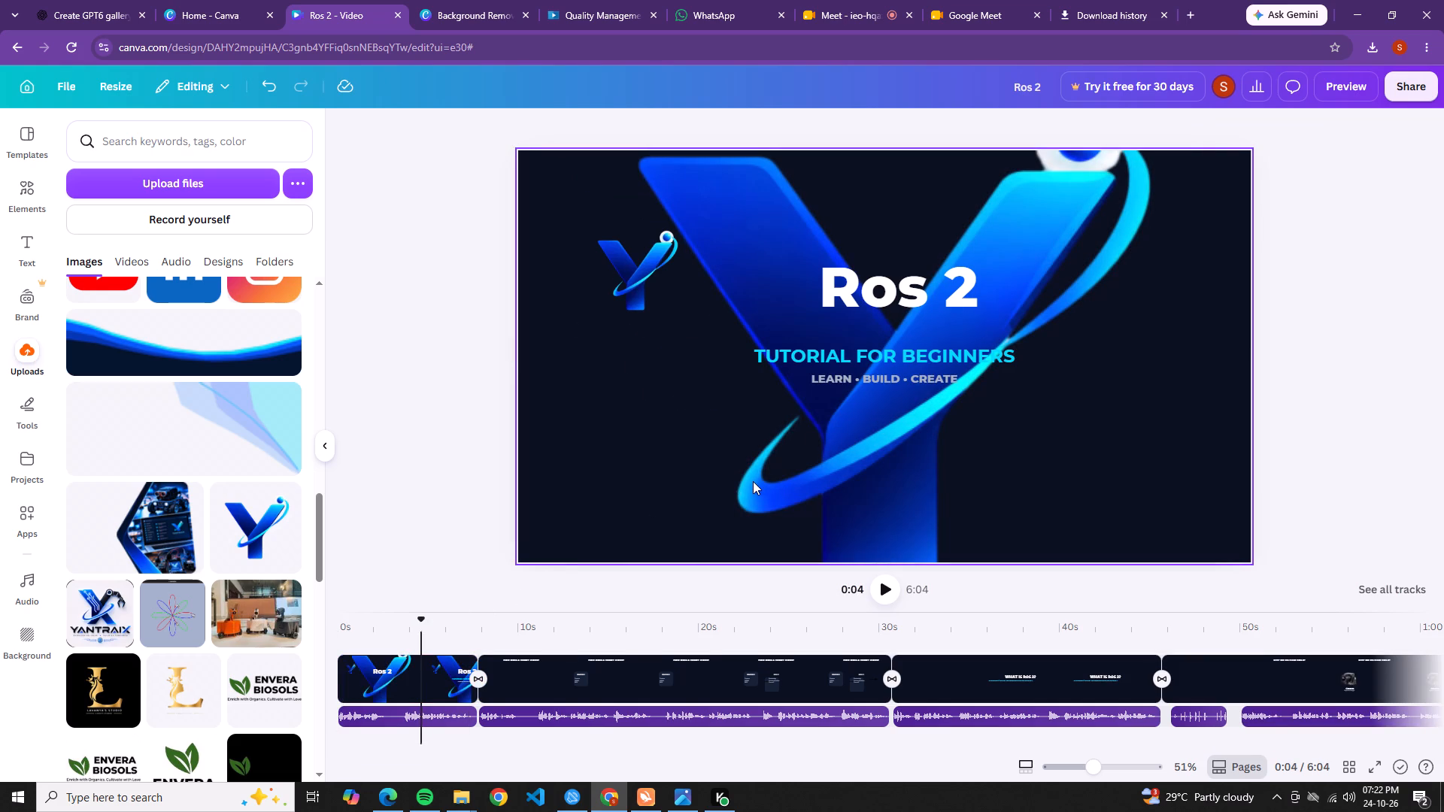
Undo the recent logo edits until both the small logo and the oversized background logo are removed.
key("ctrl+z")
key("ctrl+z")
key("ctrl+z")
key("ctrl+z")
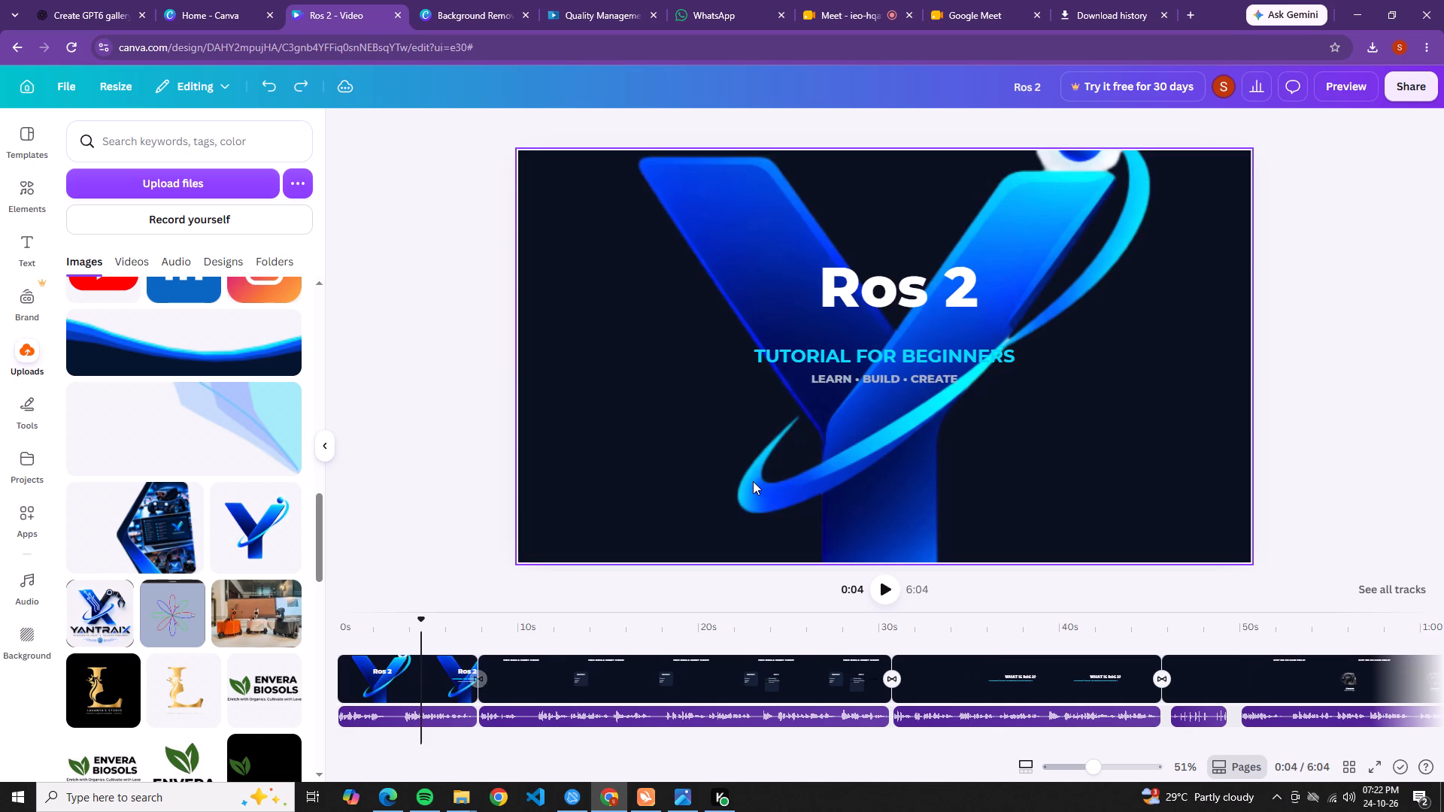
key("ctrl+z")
Place the blue Y logo in the top-left corner of the opening Ros 2 page, scaled to just under 213 px square.
left_click(748, 444)
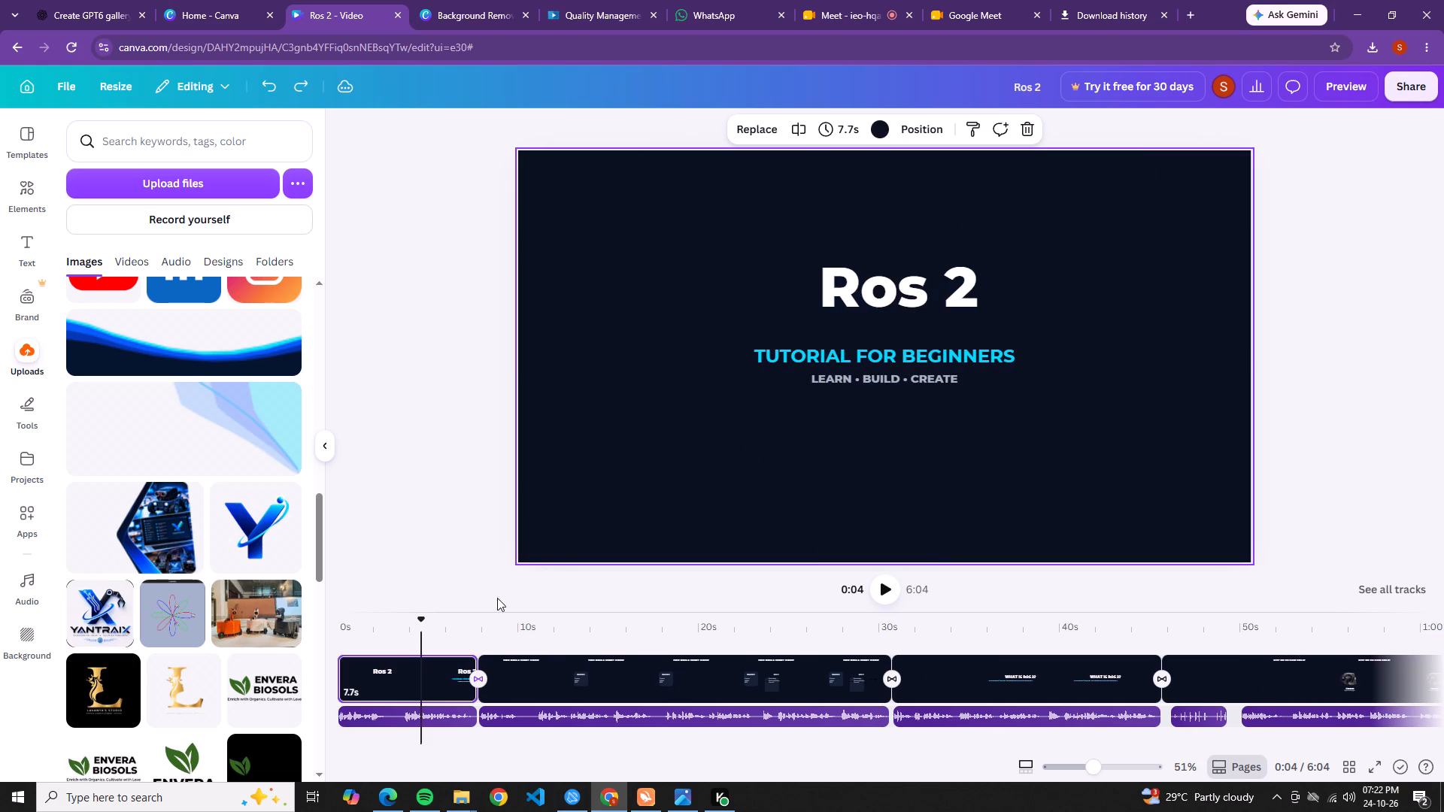
left_click_drag(424, 625, 343, 644)
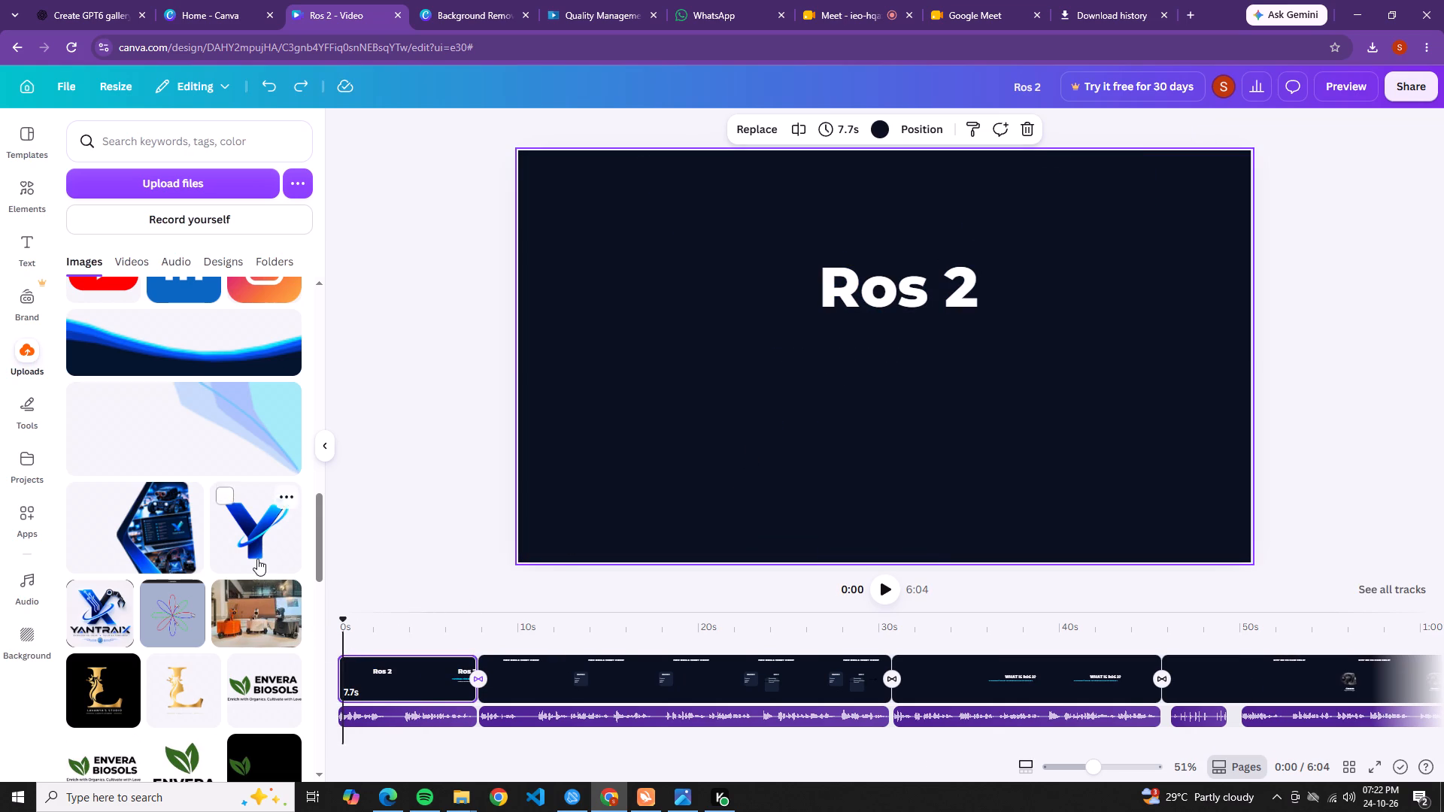
left_click_drag(259, 557, 560, 224)
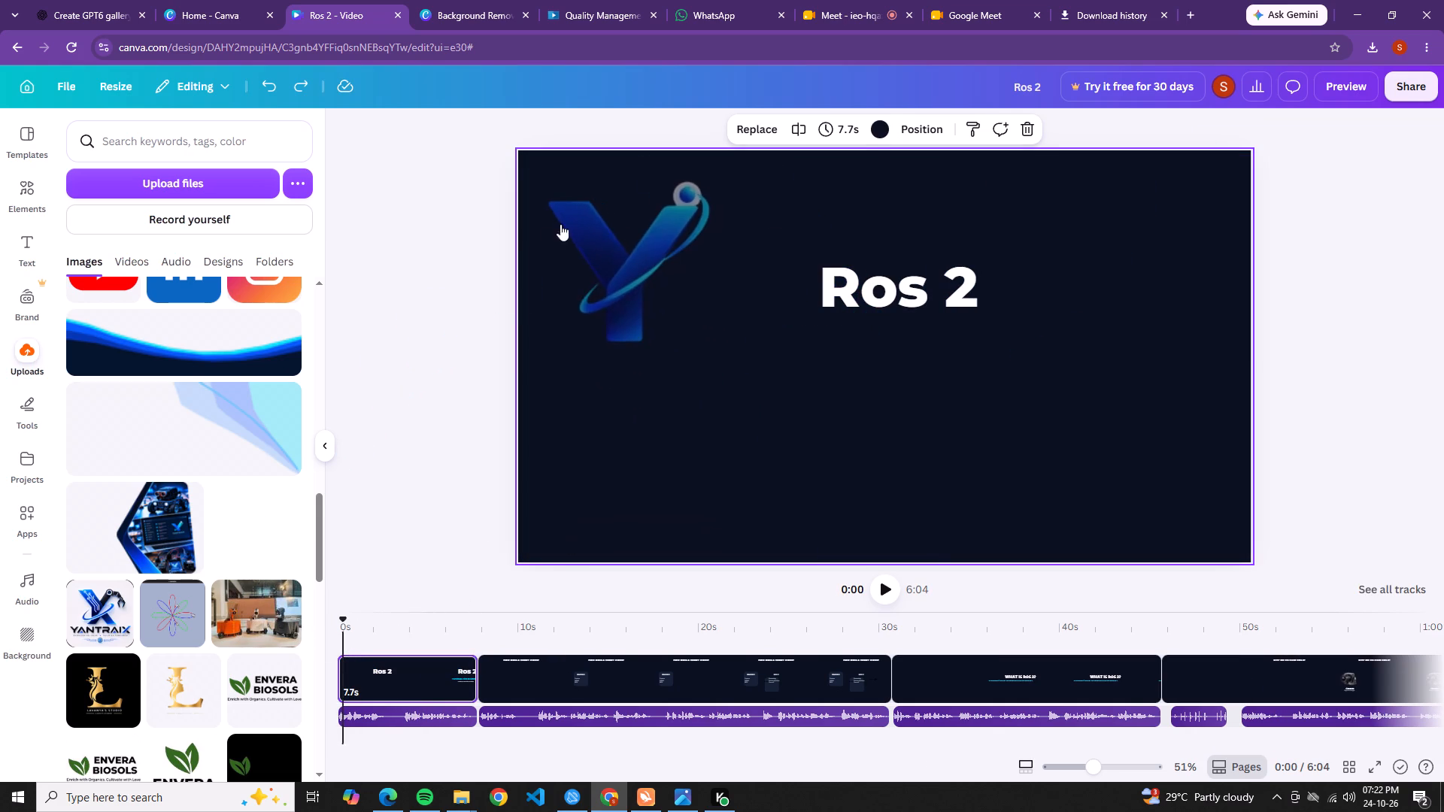
left_click_drag(747, 382, 735, 371)
left_click_drag(742, 377, 693, 303)
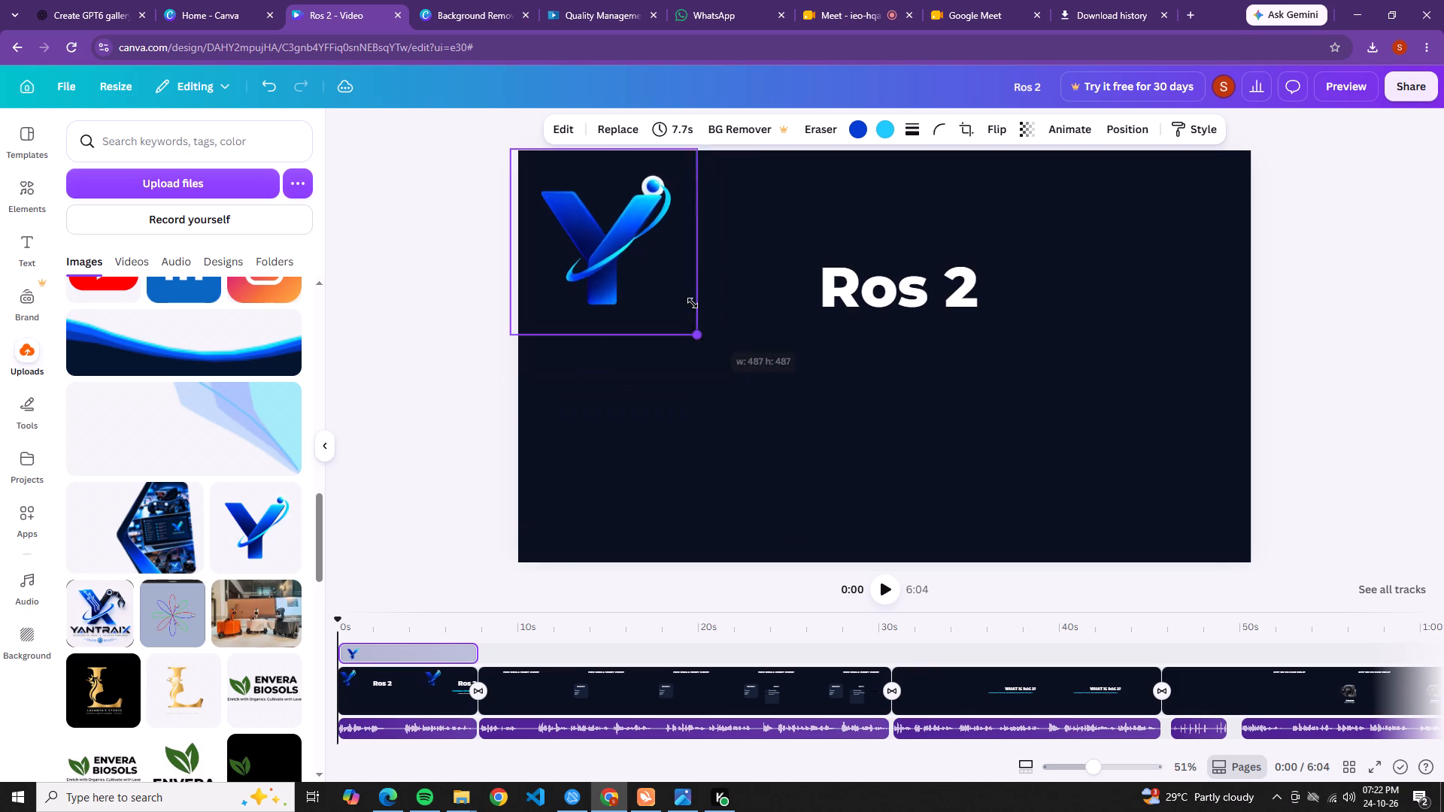
left_click_drag(693, 303, 637, 242)
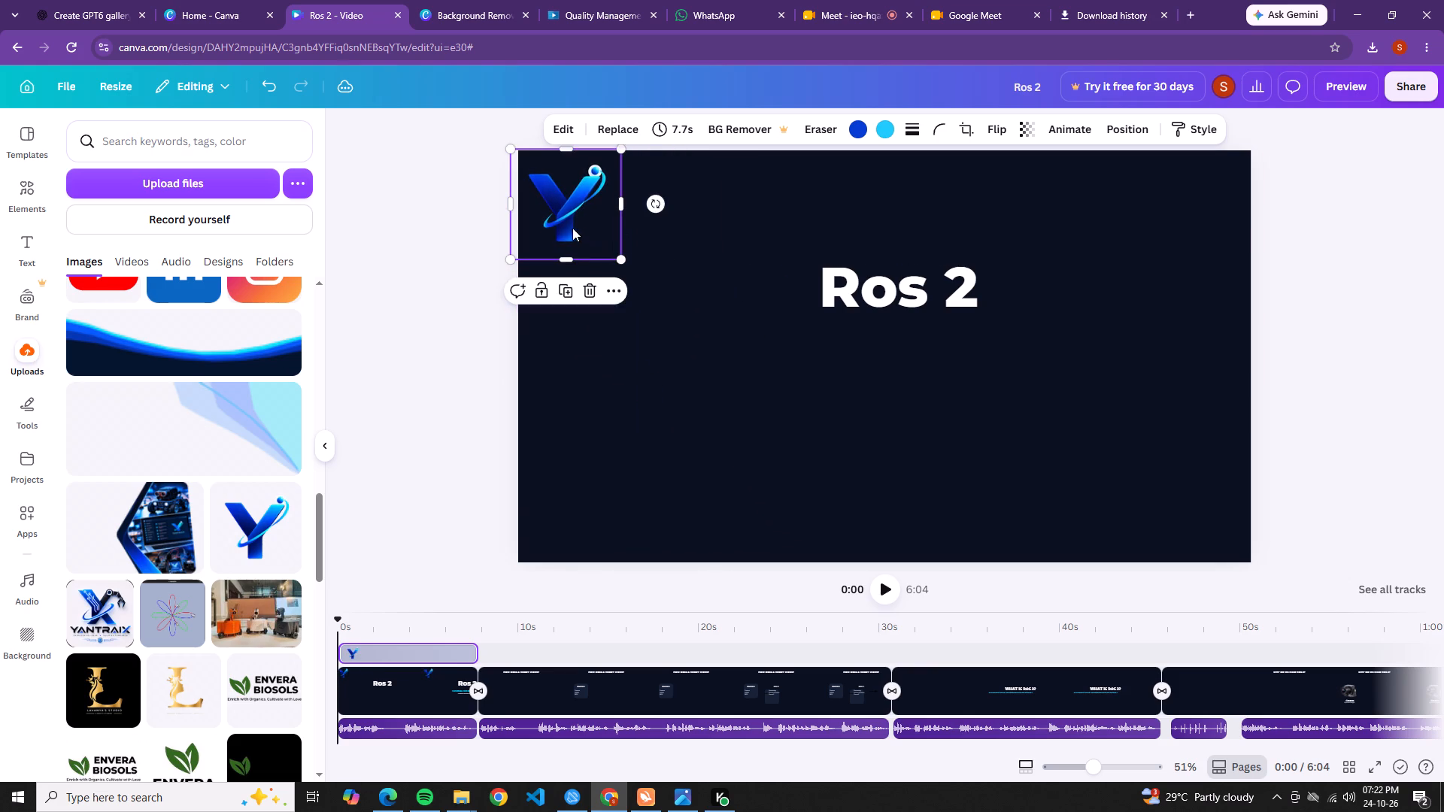
left_click(565, 224)
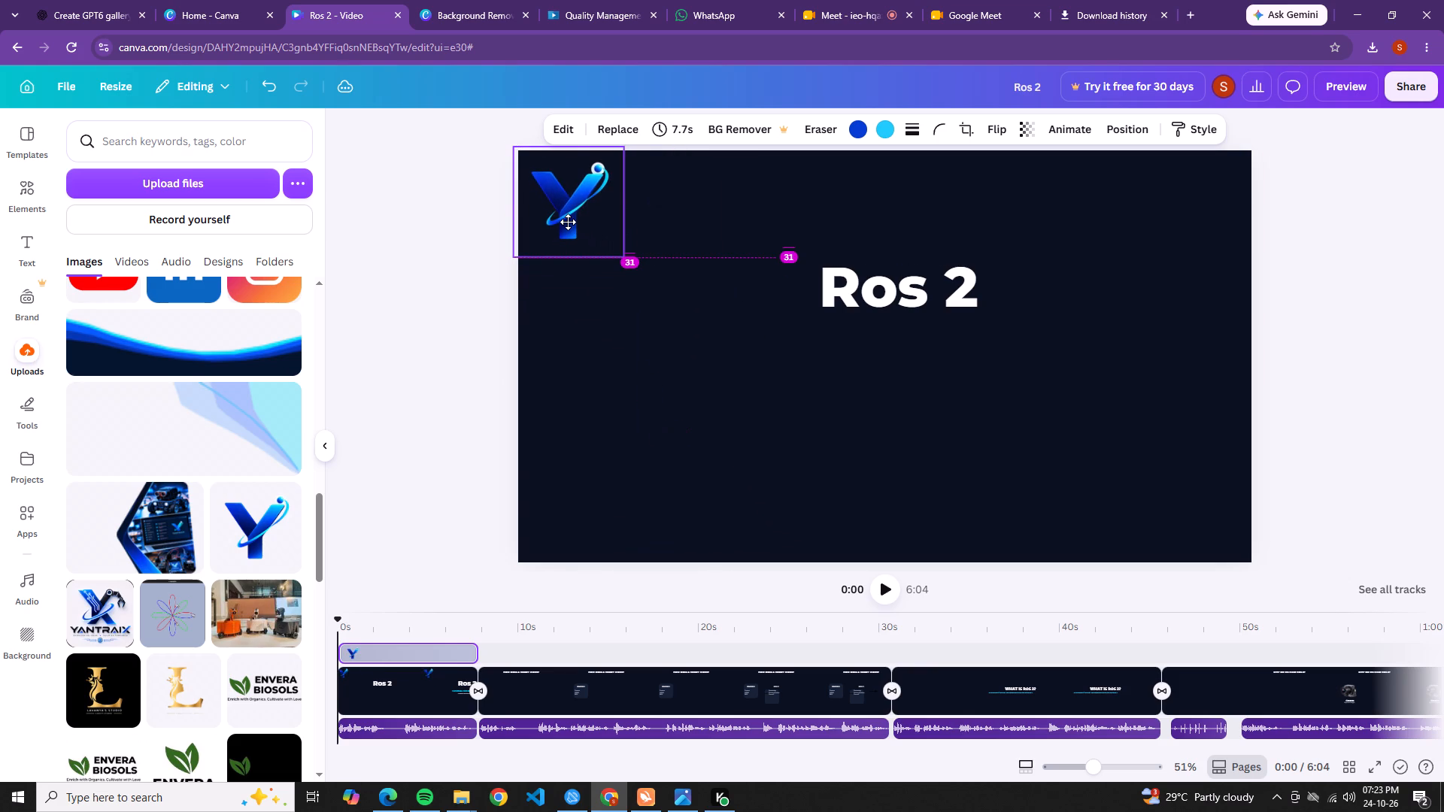
left_click_drag(622, 254, 605, 239)
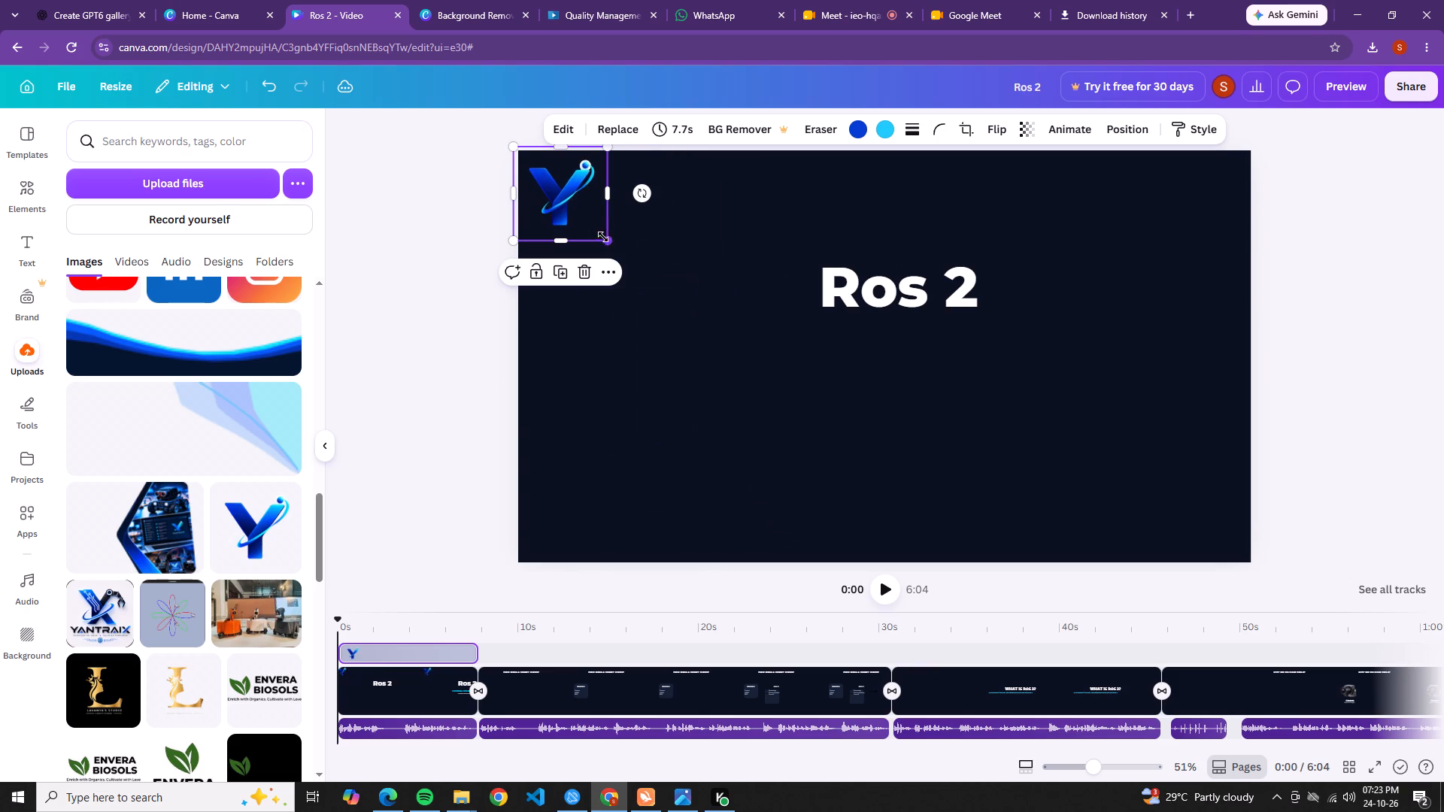
left_click_drag(605, 240, 593, 226)
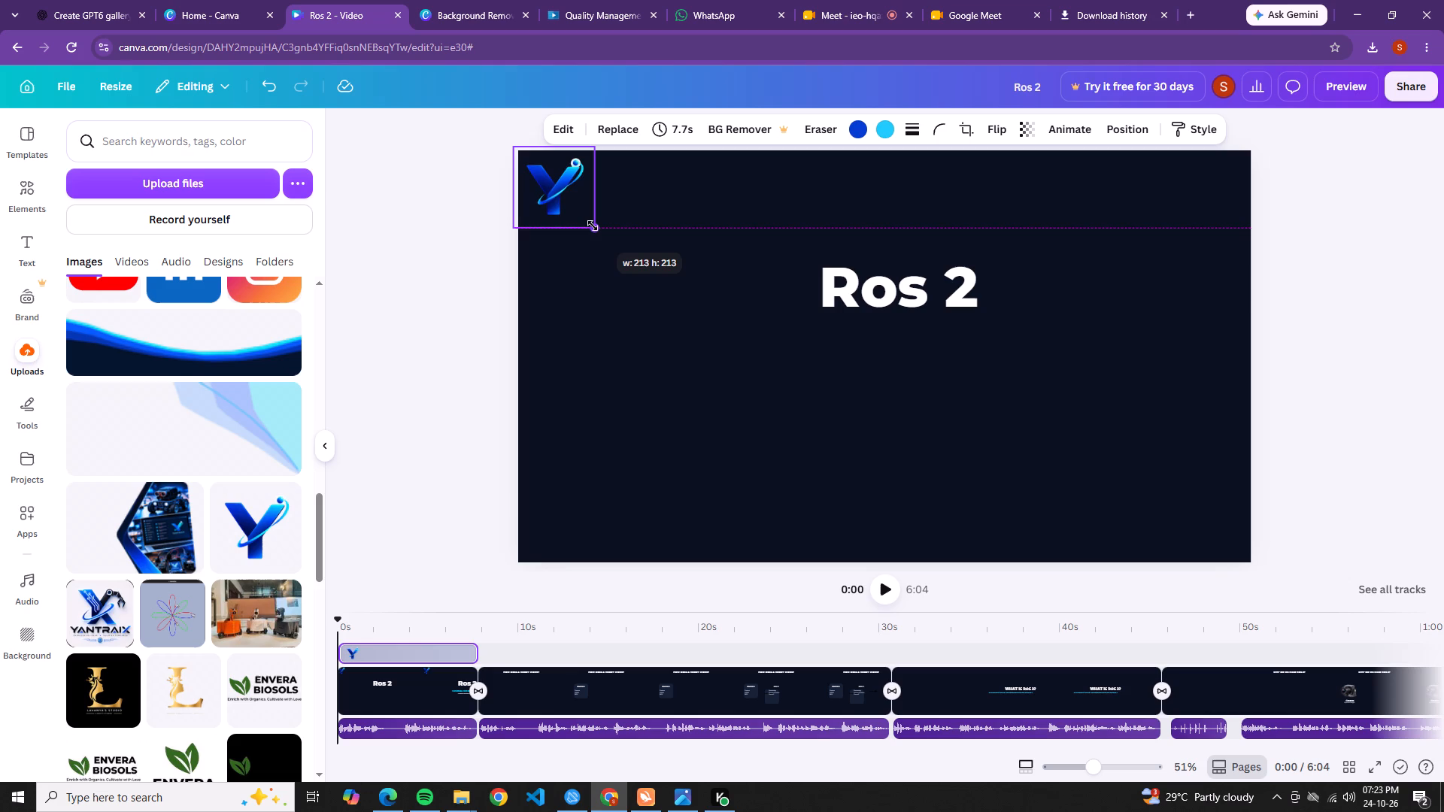
left_click_drag(593, 226, 587, 224)
left_click(629, 337)
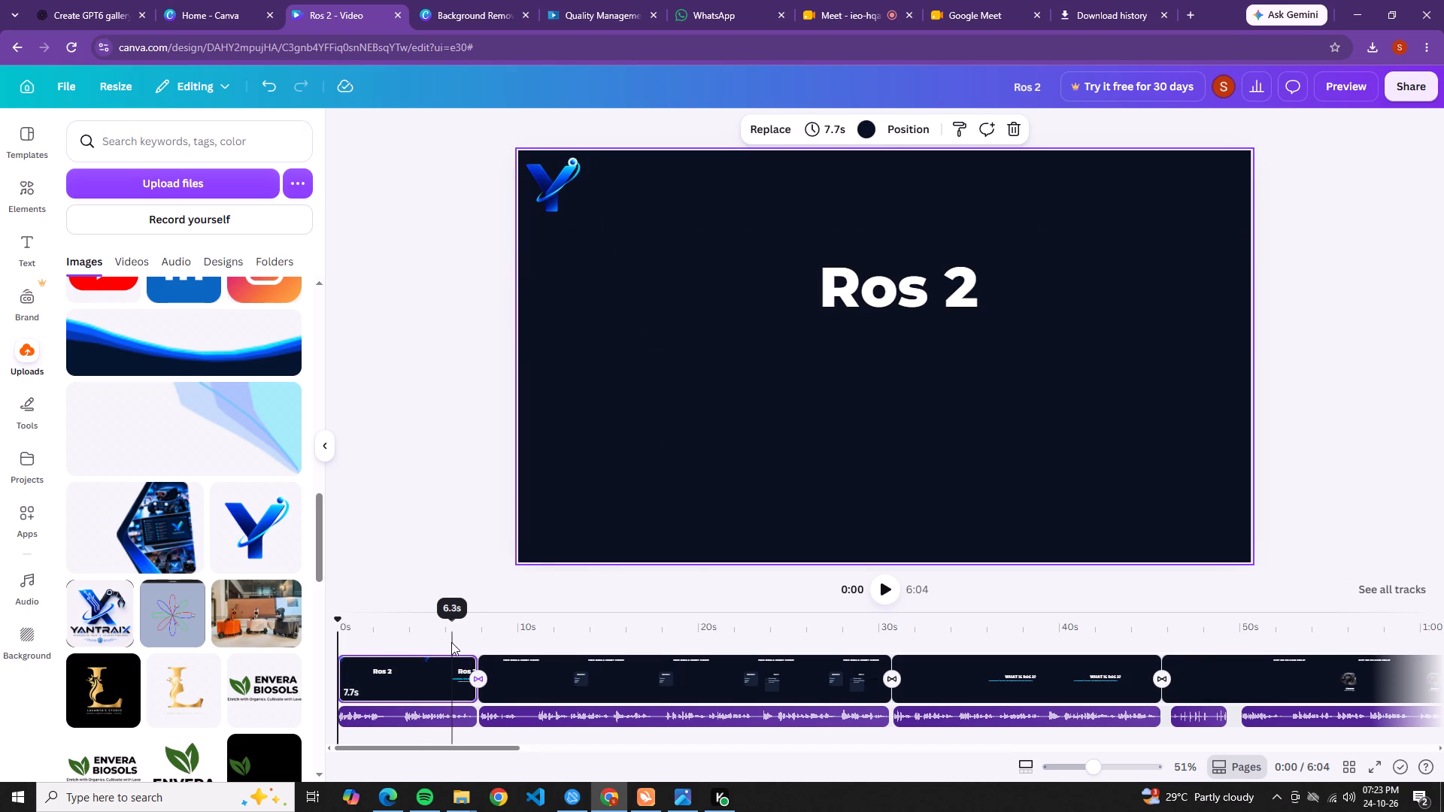
Extend the corner Y logo's timing from the opening page to the end of the video at 6:04.
double_click(554, 211)
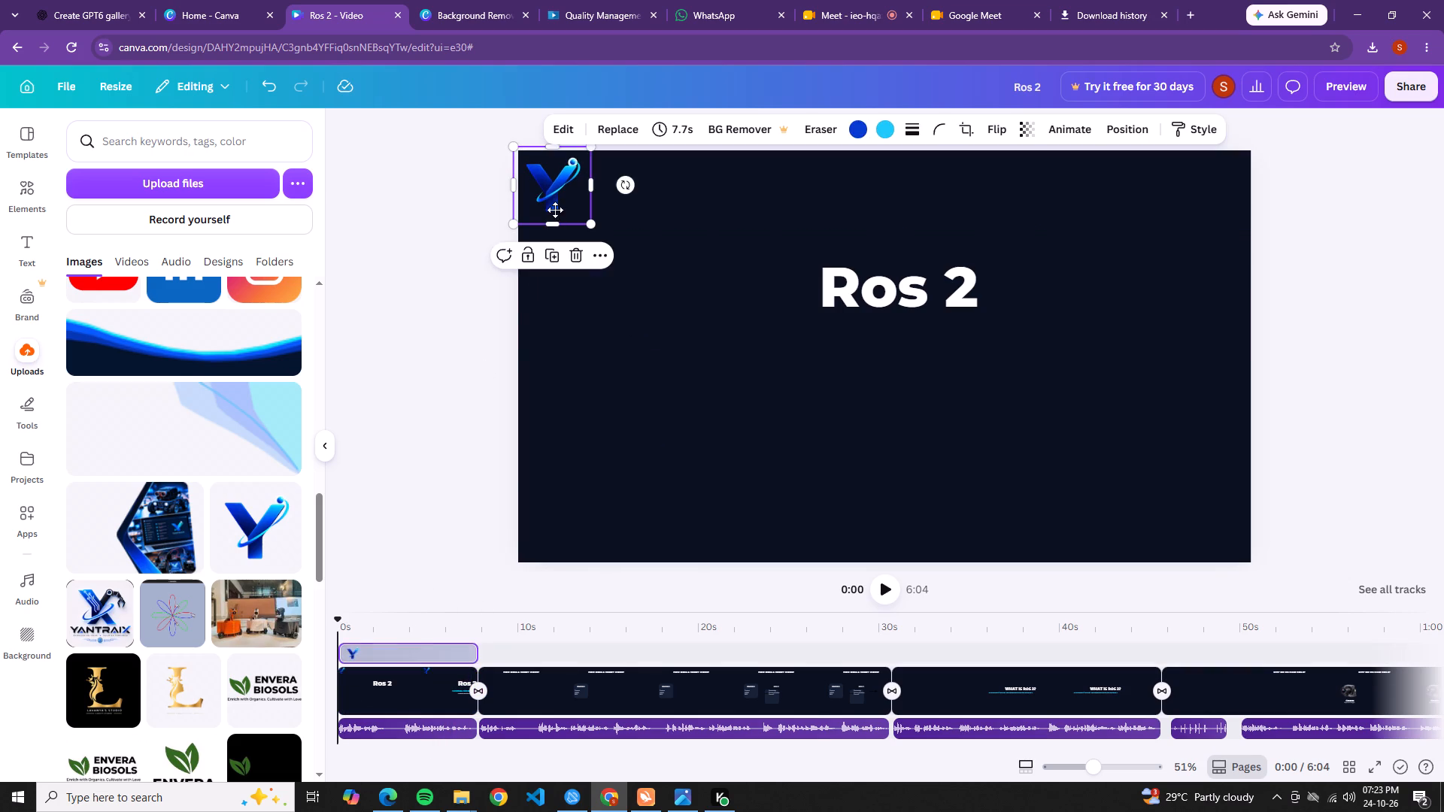
left_click(556, 201)
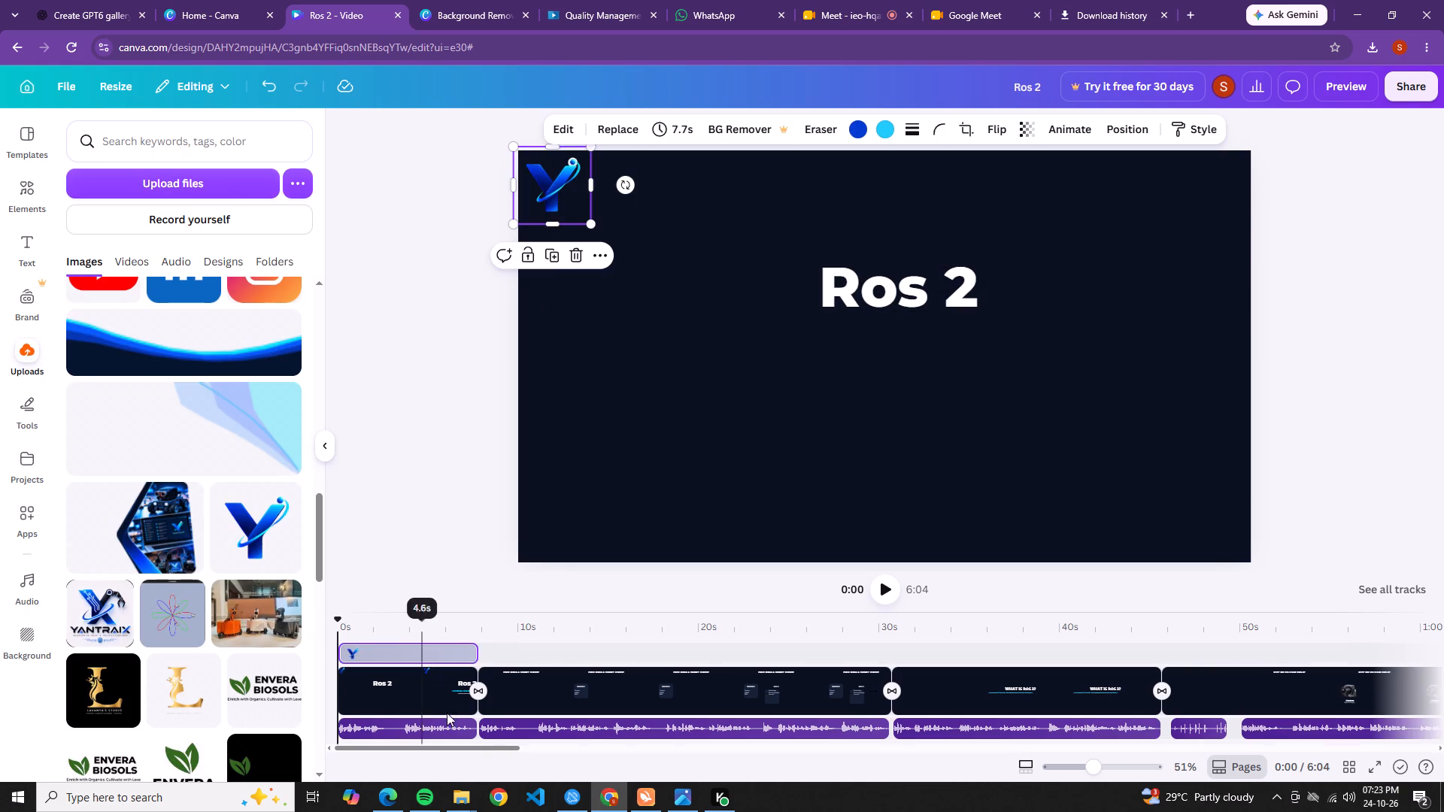
left_click_drag(474, 653, 1056, 629)
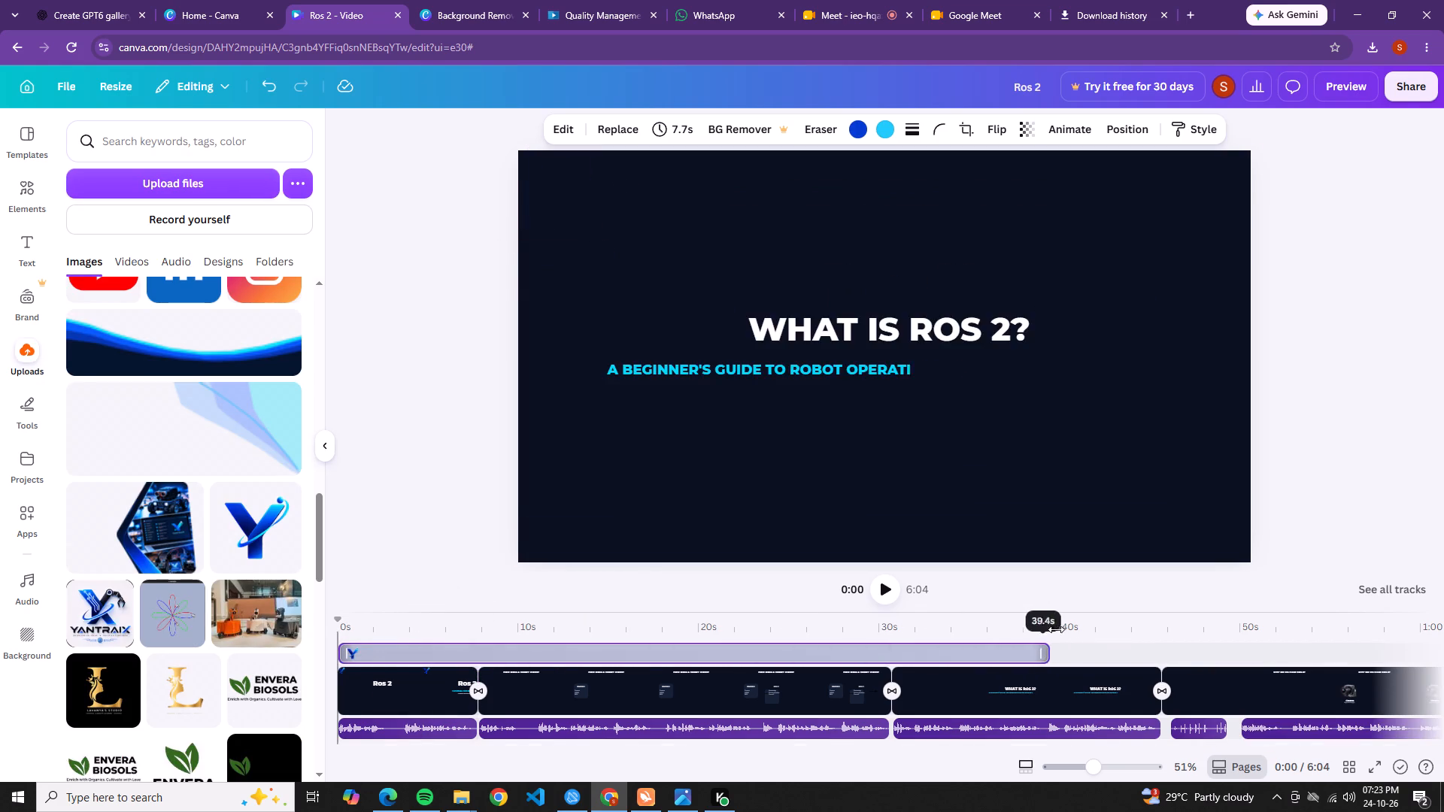
left_click_drag(1056, 629, 1391, 649)
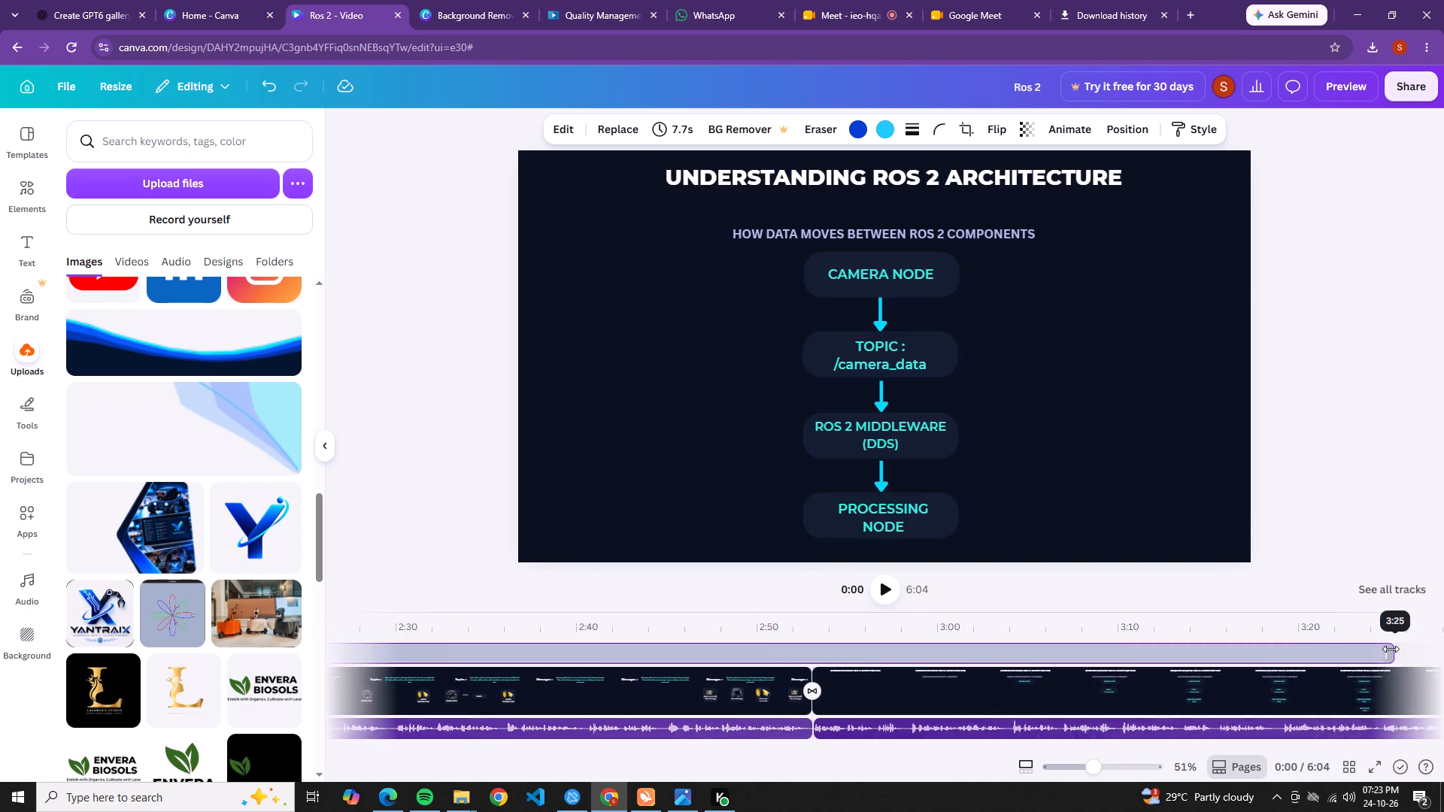
left_click_drag(1391, 649, 1364, 660)
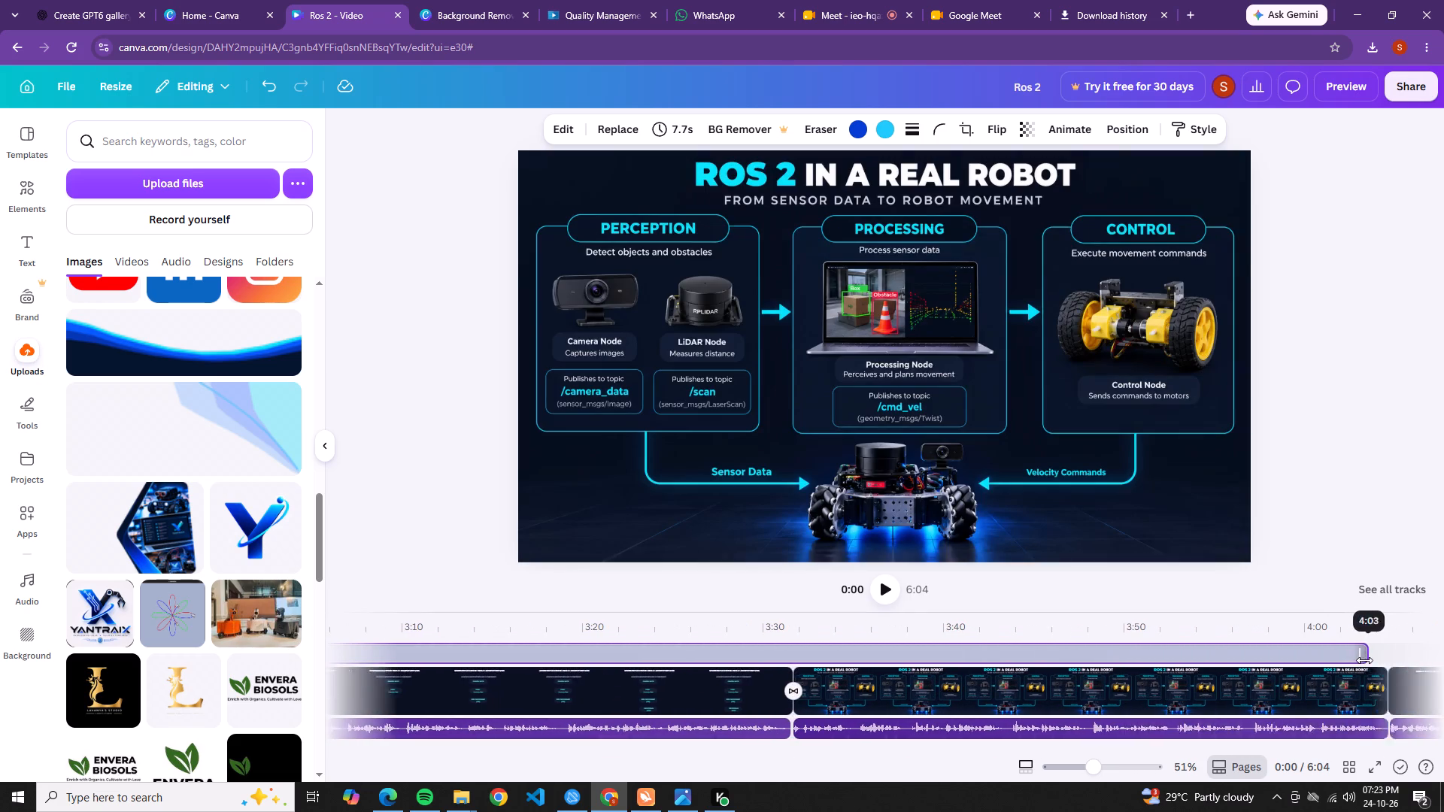
left_click_drag(1364, 660, 1365, 660)
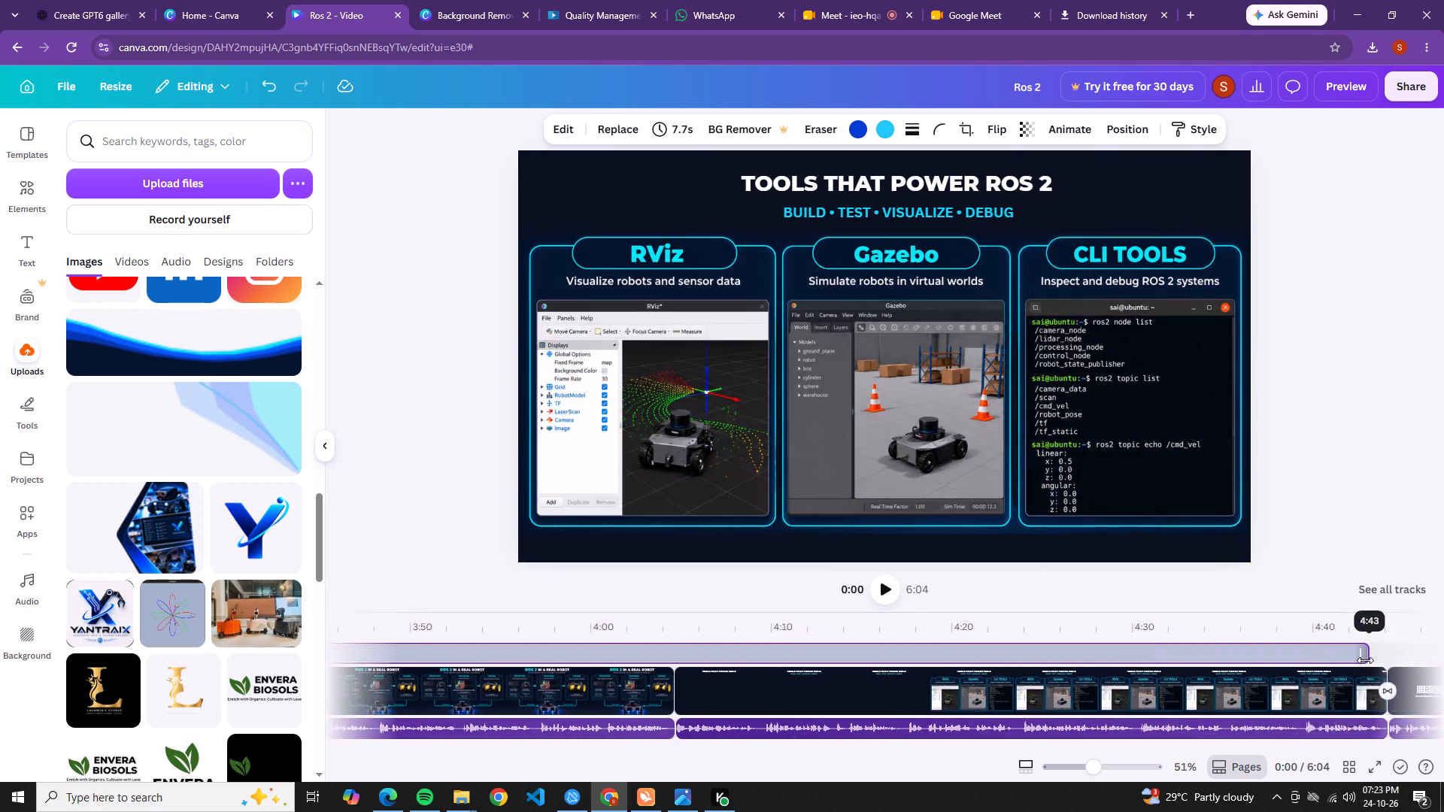
left_click_drag(1365, 660, 1366, 660)
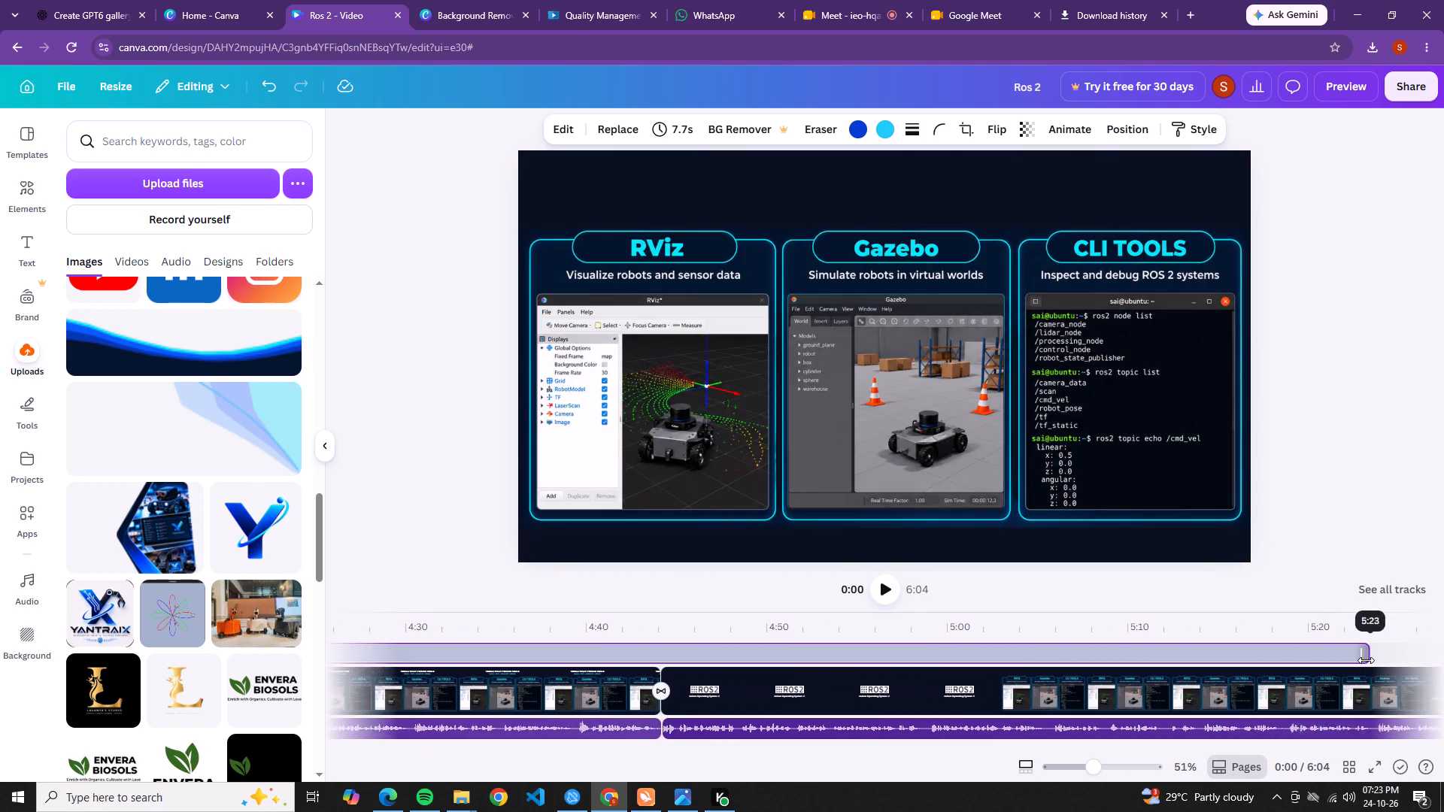
left_click_drag(1366, 660, 1386, 668)
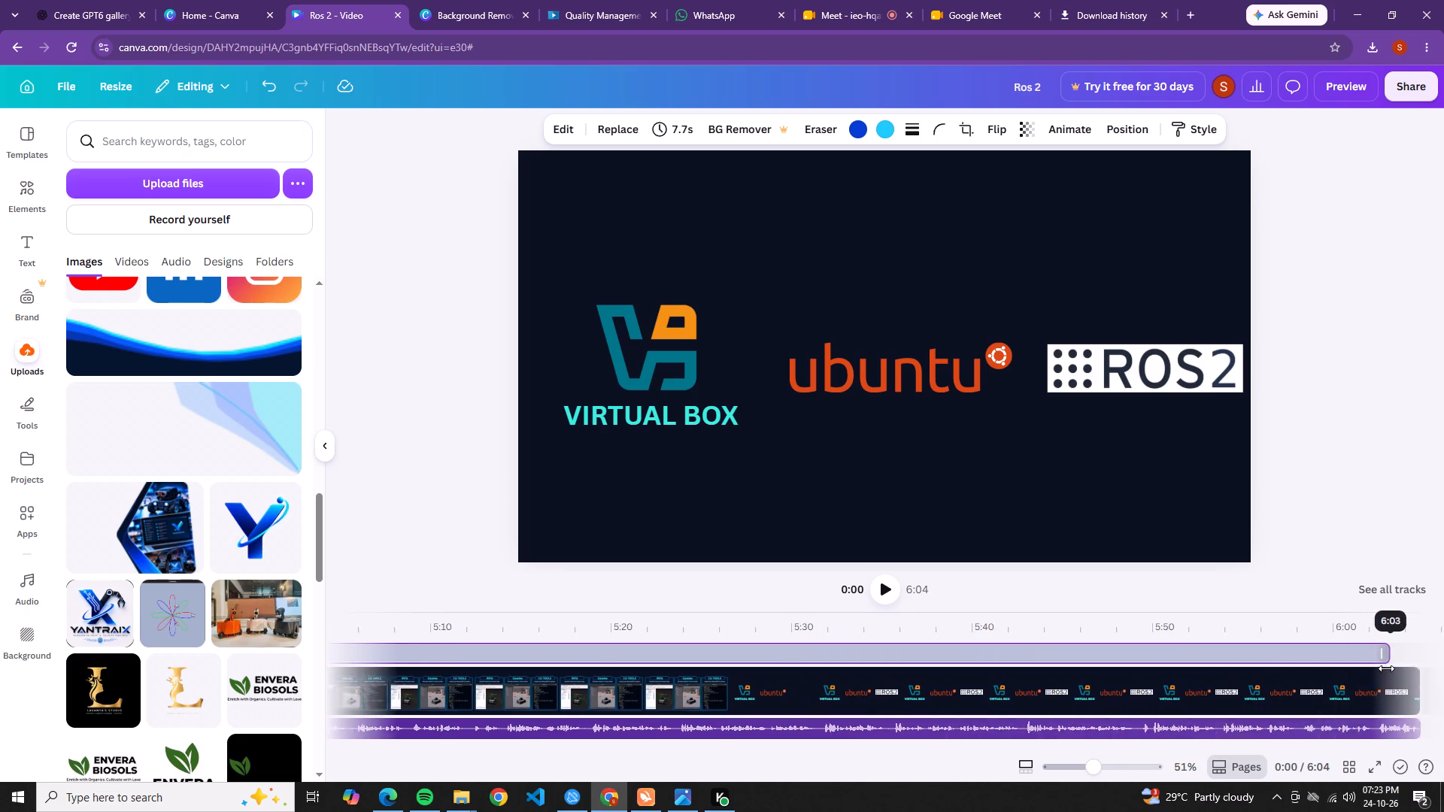
left_click_drag(1386, 668, 1373, 668)
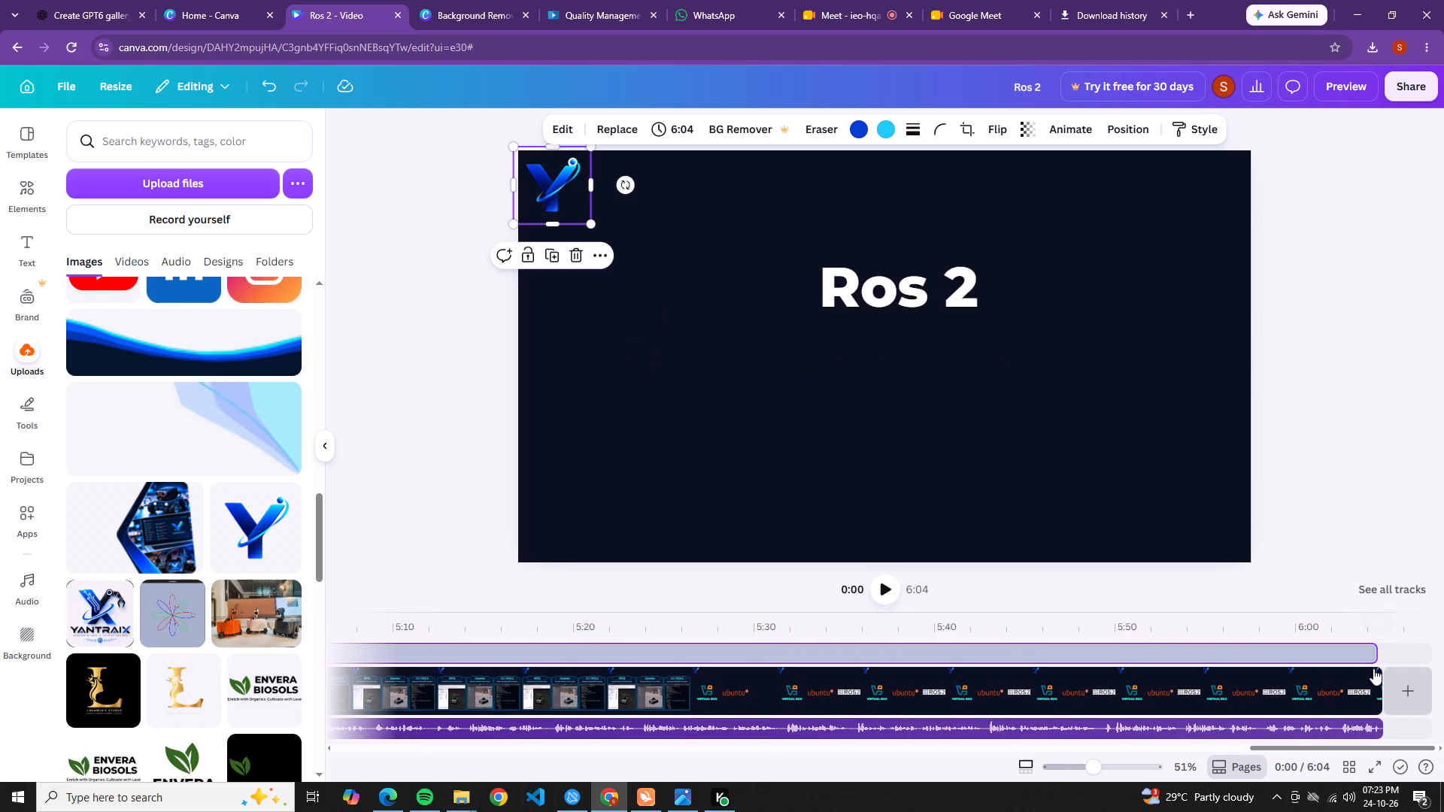
left_click_drag(1375, 650, 1388, 650)
left_click(1388, 650)
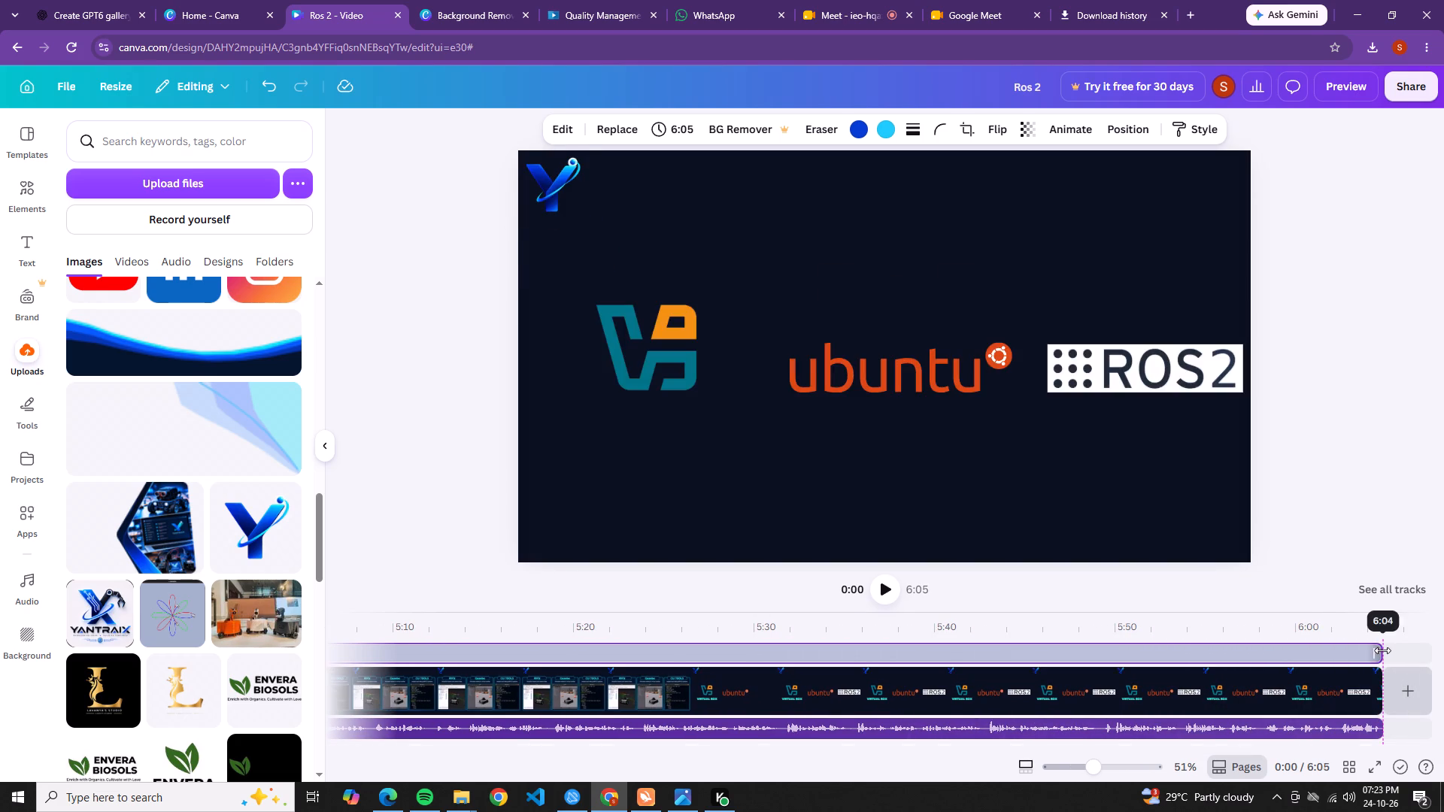
Check the Y logo's placement on the RViz, Gazebo and CLI Tools page at about 5:17.
left_click(523, 637)
left_click(520, 640)
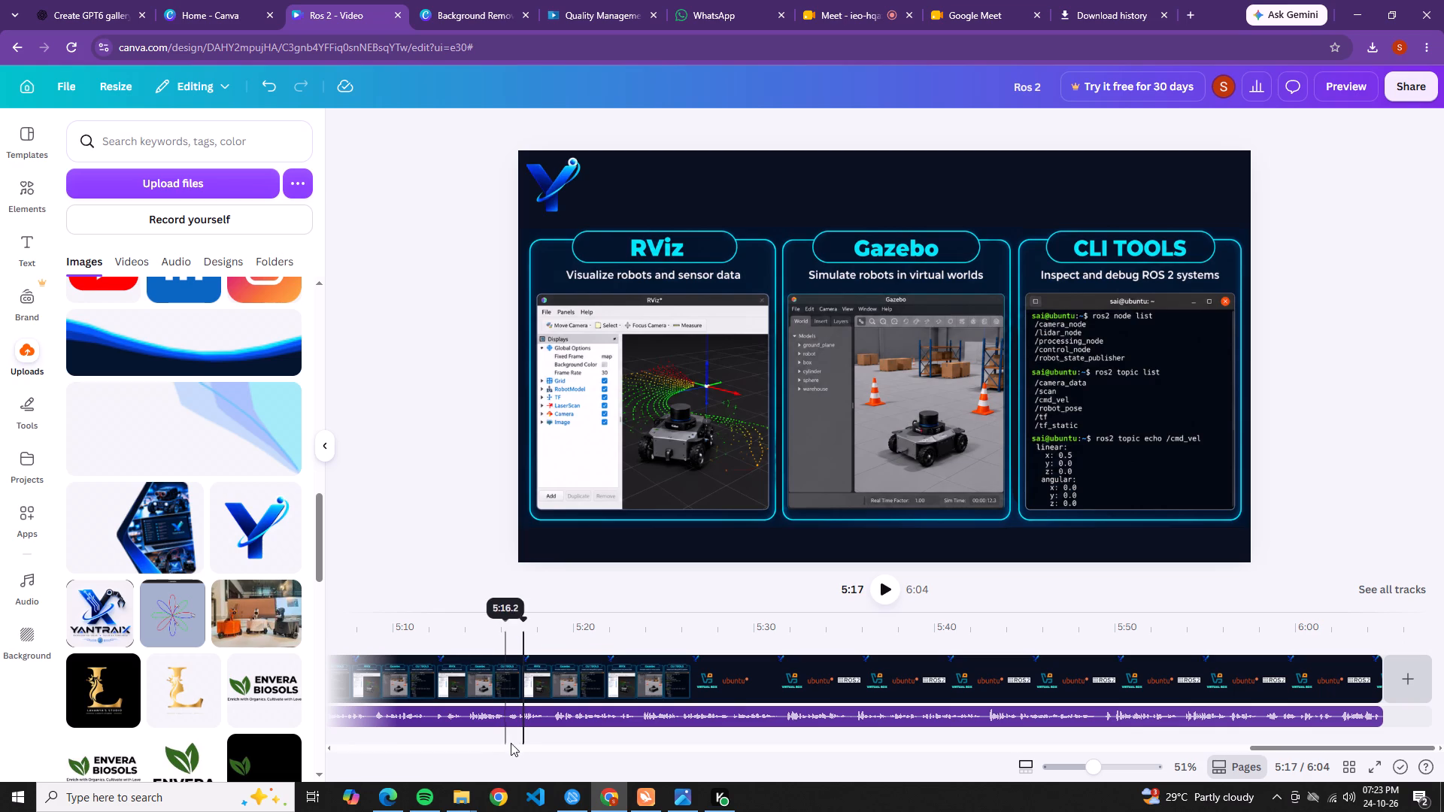
left_click_drag(521, 737, 466, 739)
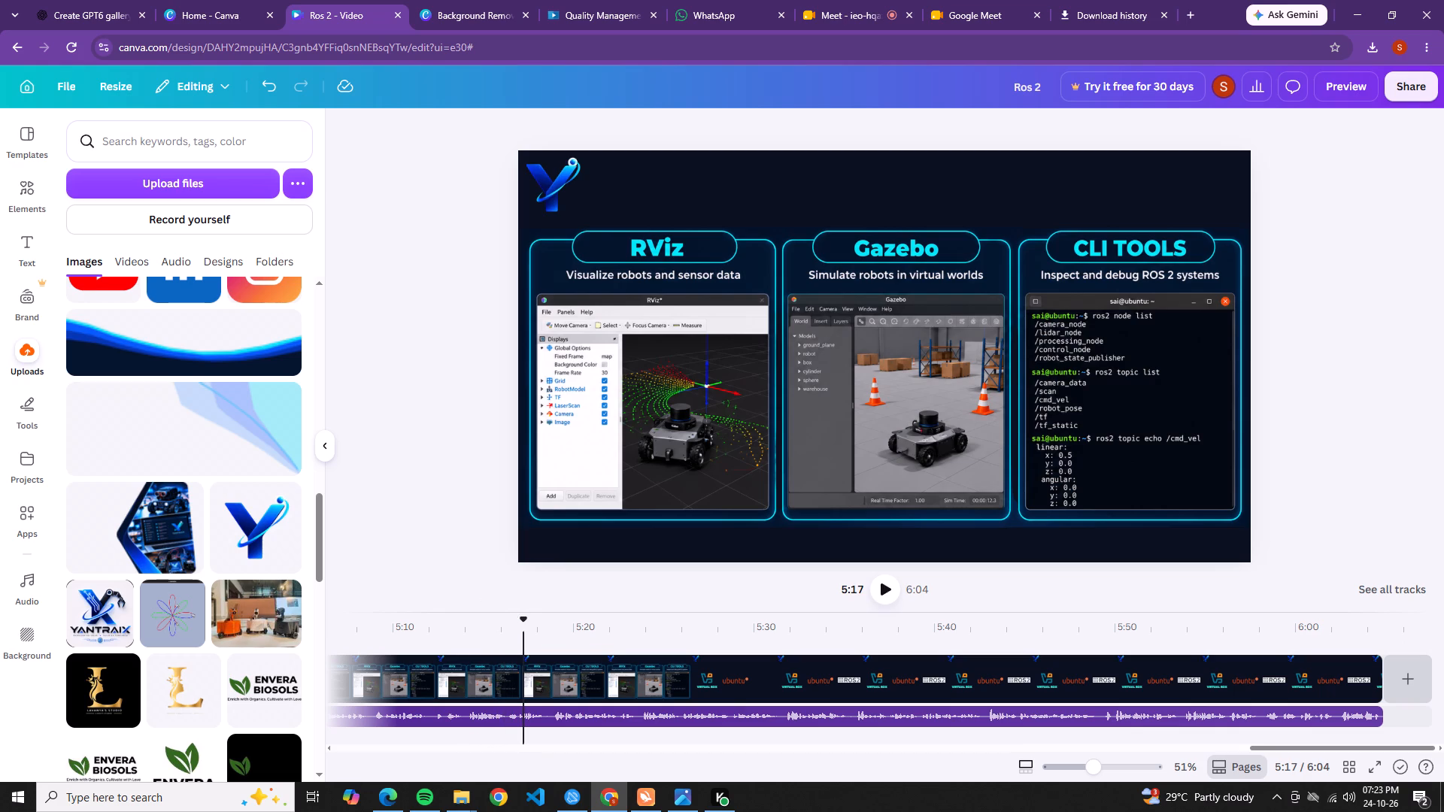
Play the video from its beginning and pause at about 0:06 to check the opening Ros 2 page.
left_click_drag(523, 628, 321, 615)
left_click(887, 593)
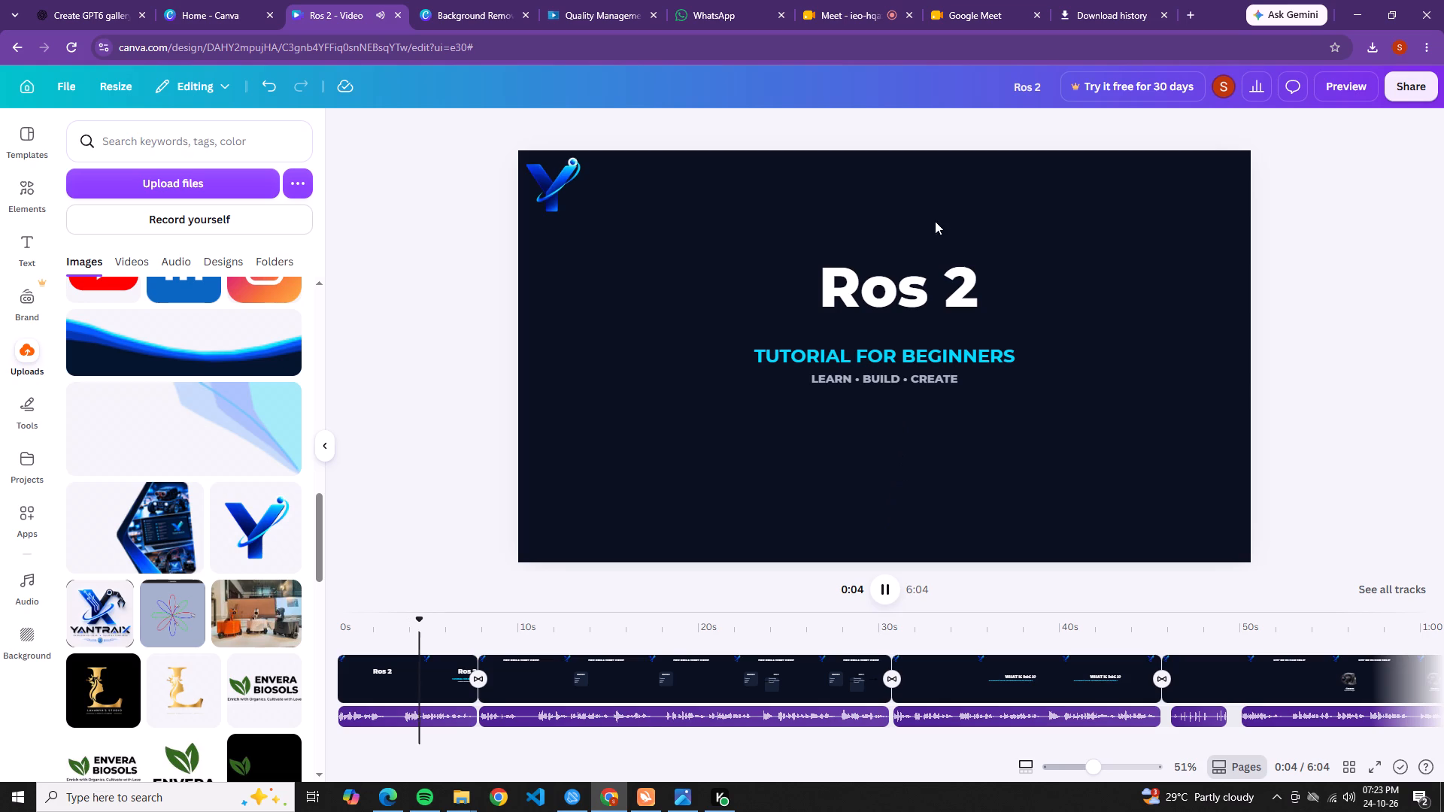
left_click(934, 261)
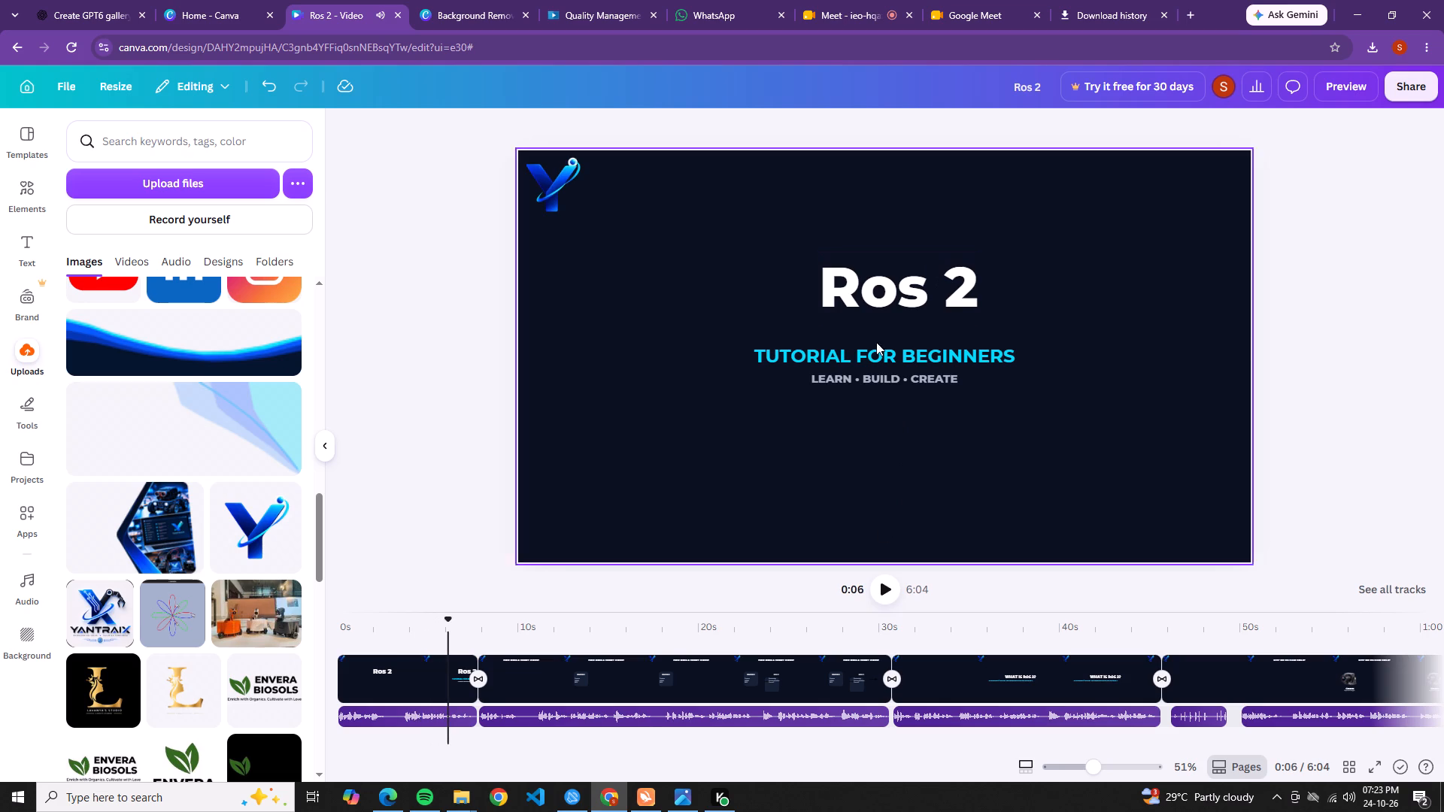
left_click_drag(1007, 274, 884, 298)
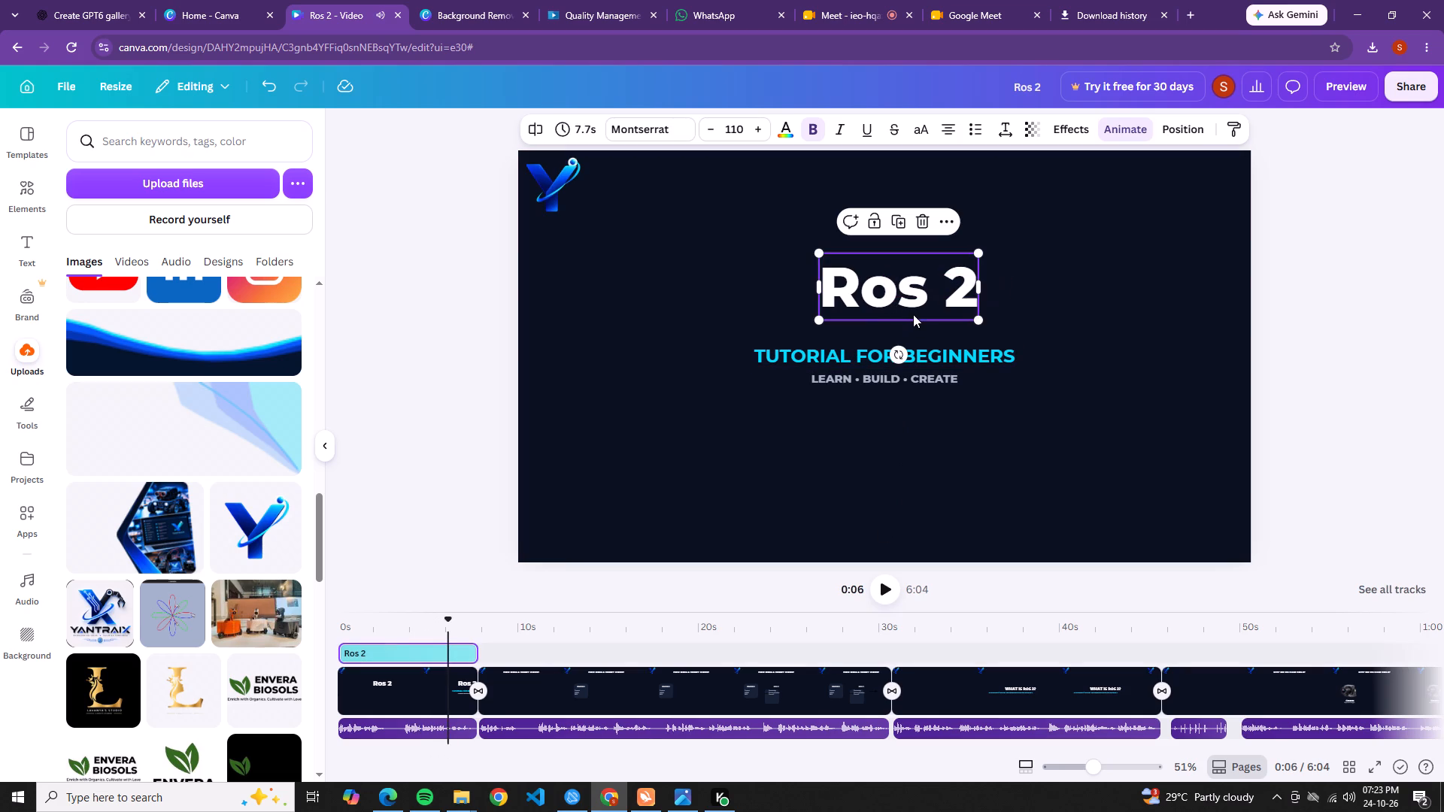
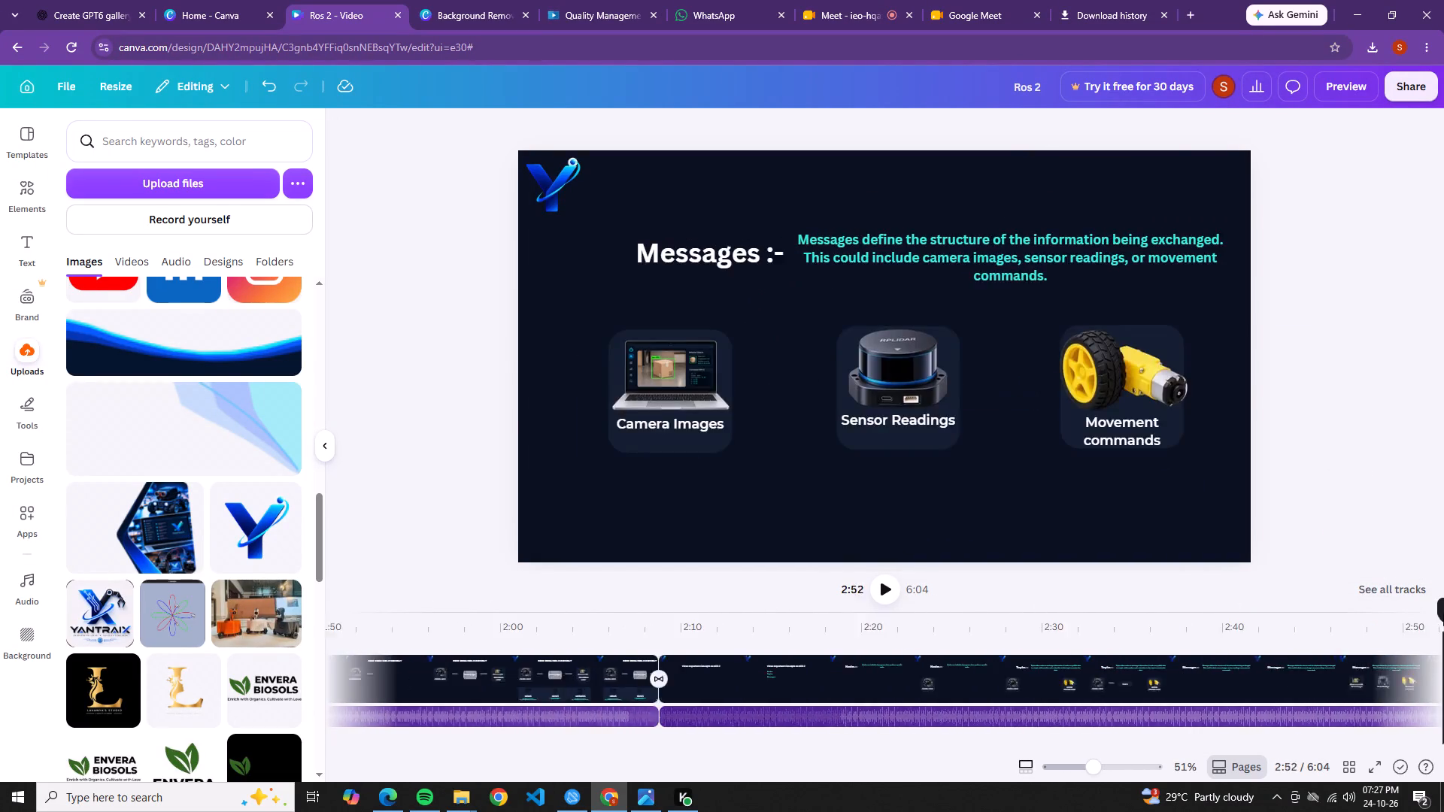
Select the slanted arrow between the CAMERA NODE and TOPIC boxes on the Understanding ROS 2 Architecture page at about 3:09.
left_click_drag(1443, 614, 688, 584)
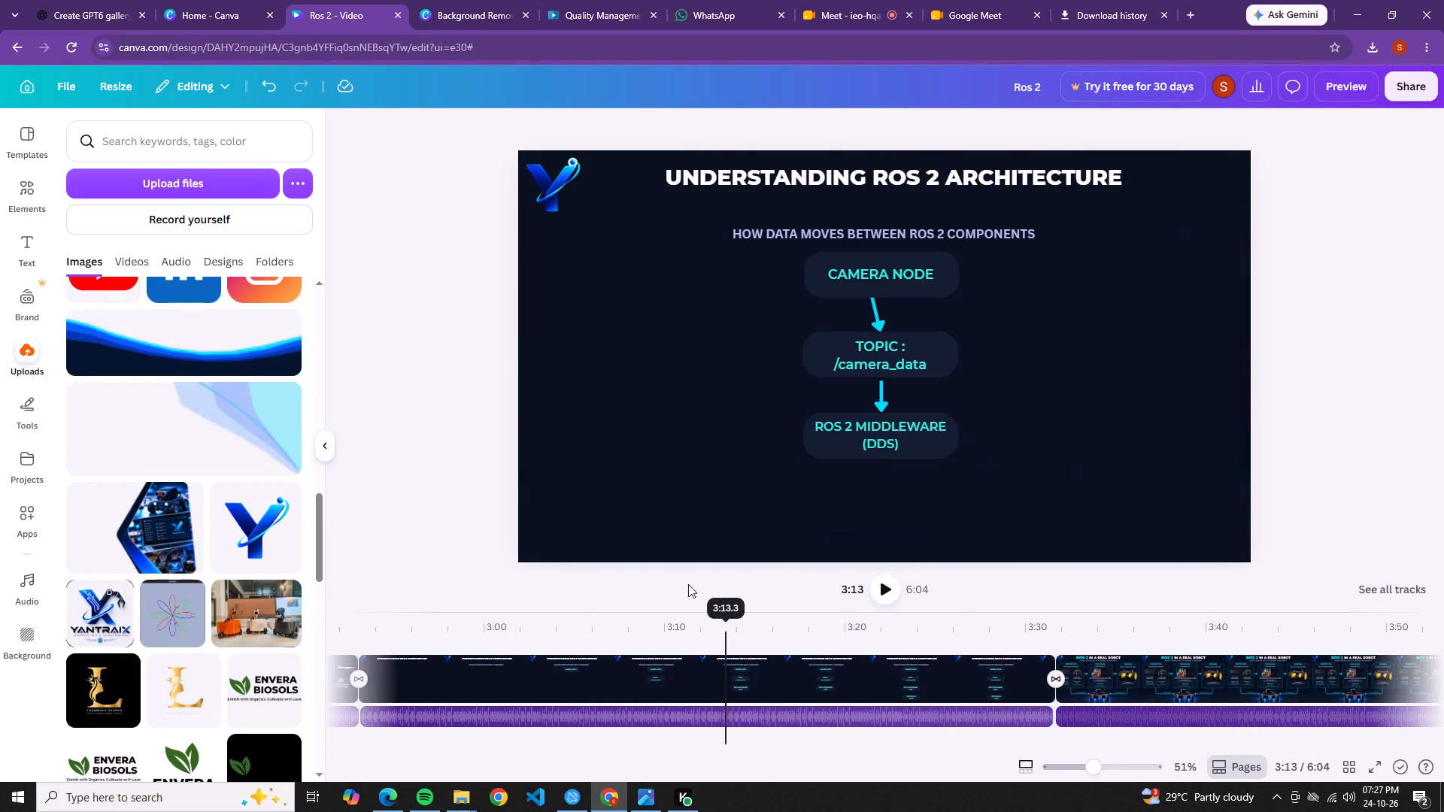
left_click_drag(688, 584, 651, 580)
left_click(873, 302)
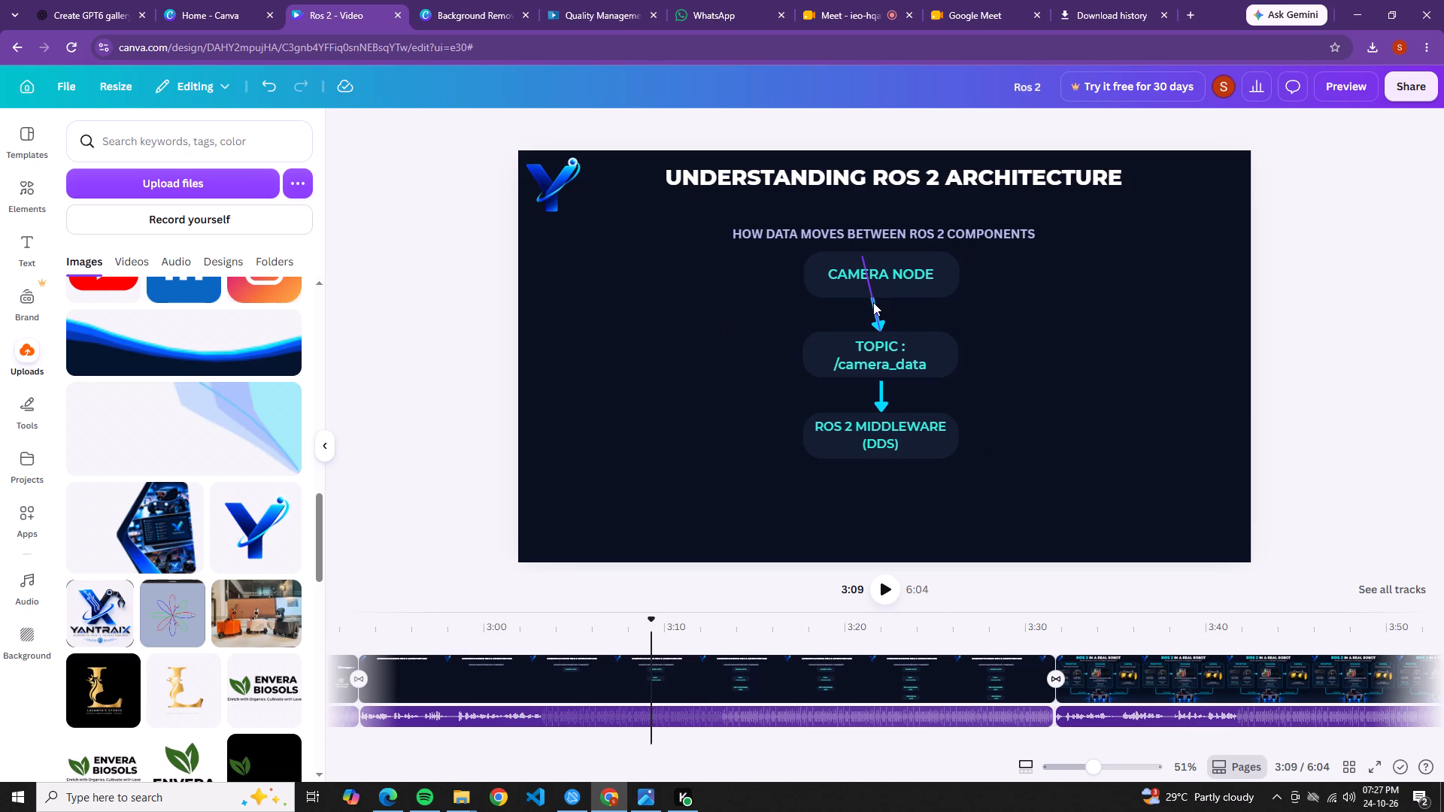
left_click(873, 302)
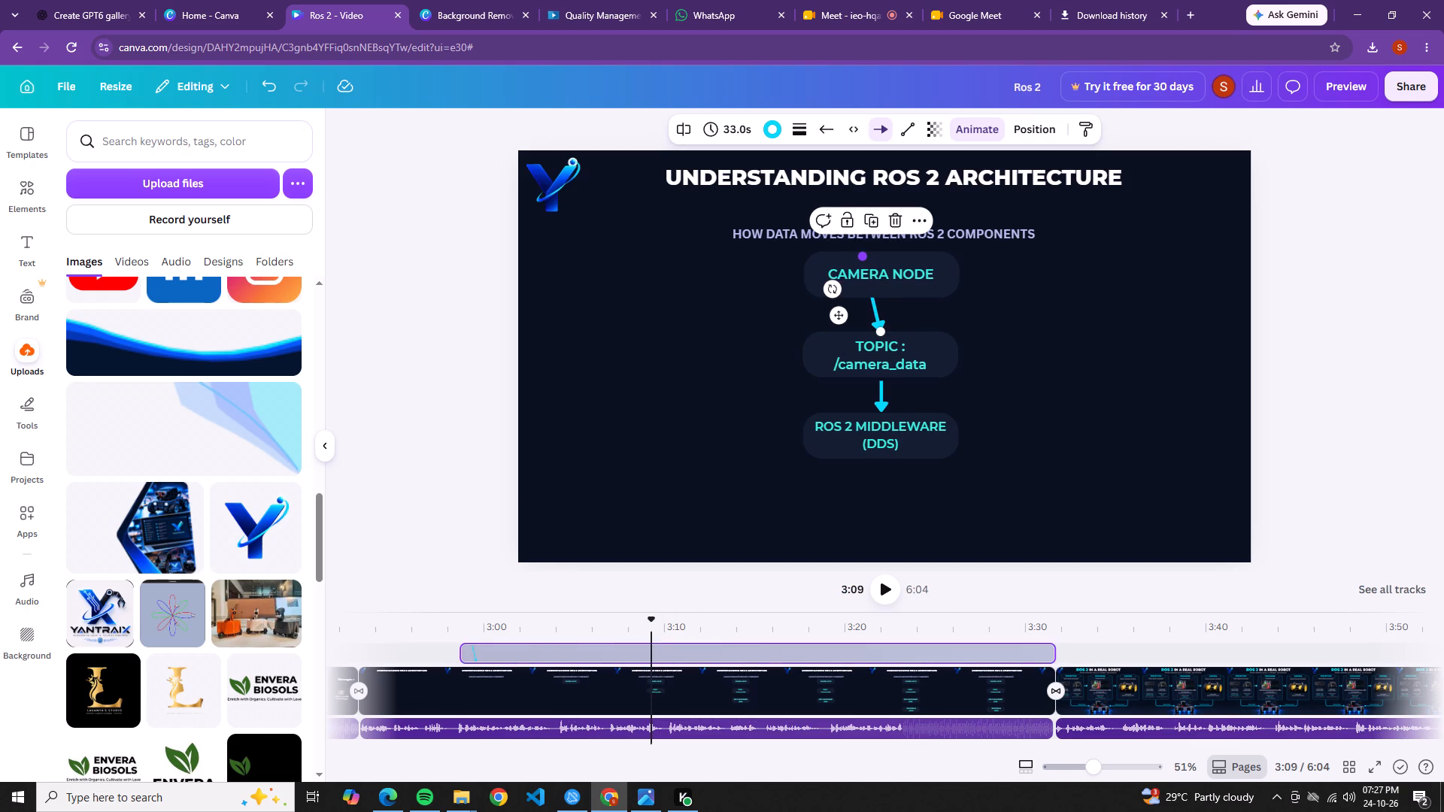
Straighten the arrow between the Camera Node and Topic boxes to vertical at 90°, with a length of about 197.
left_click_drag(862, 257, 878, 255)
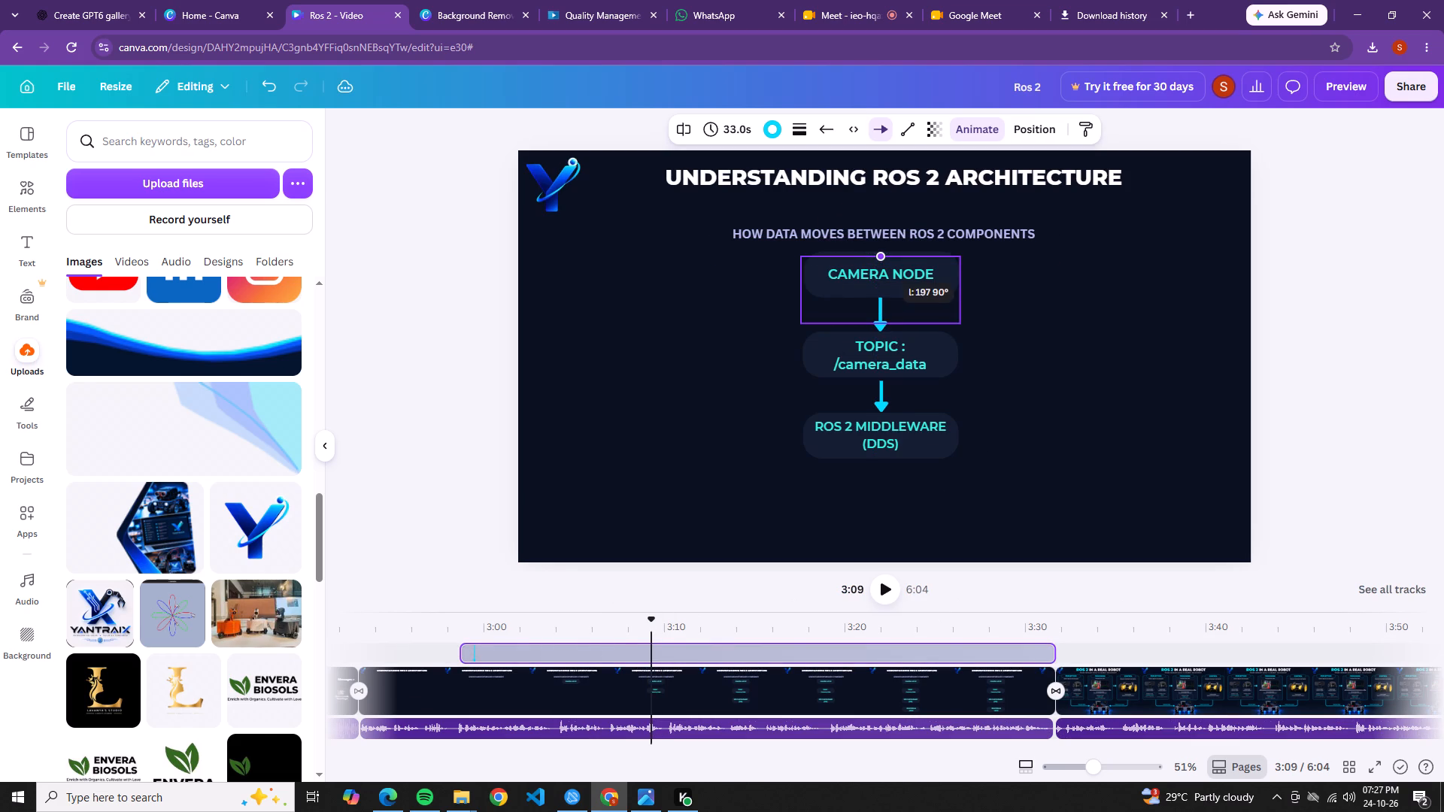
left_click(1055, 297)
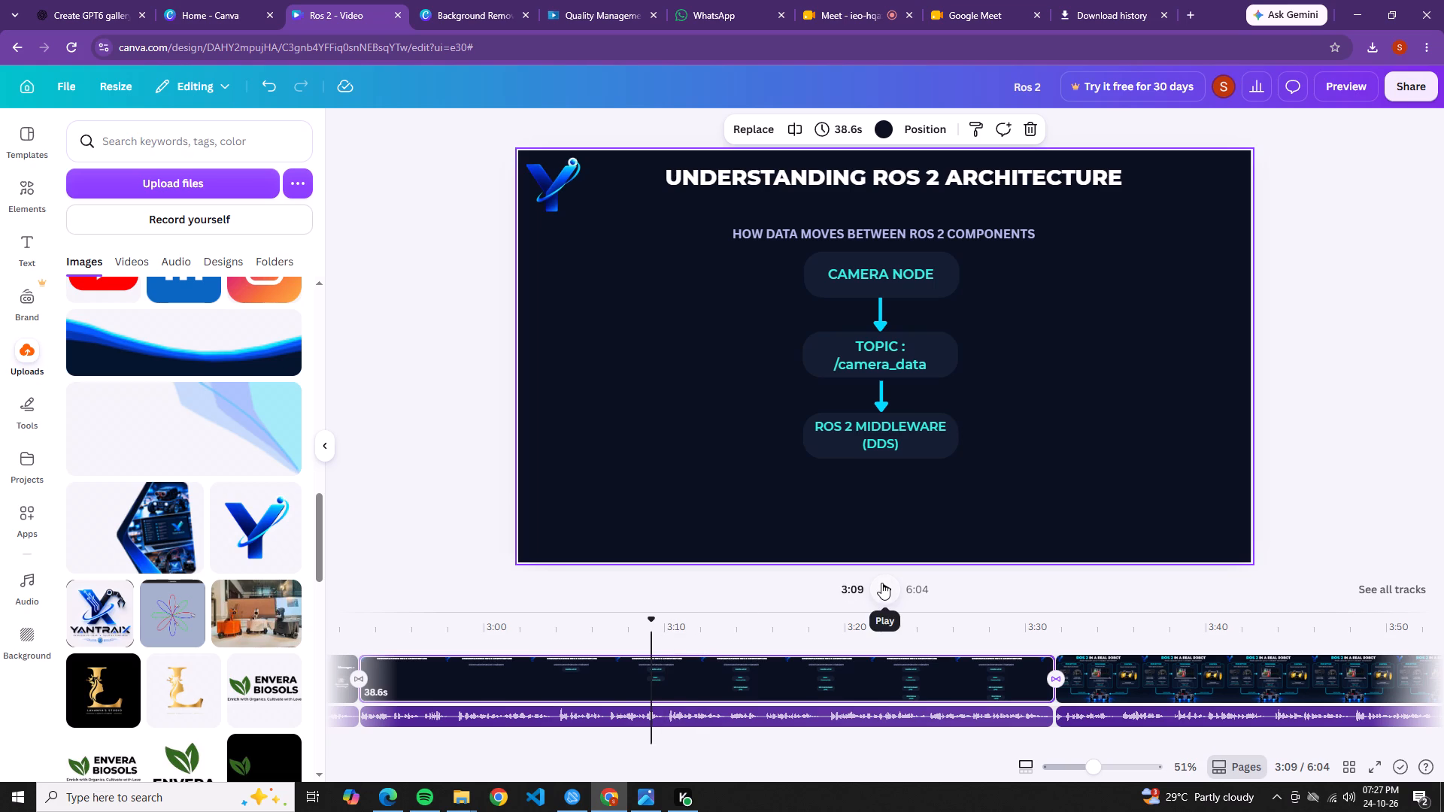
left_click(461, 361)
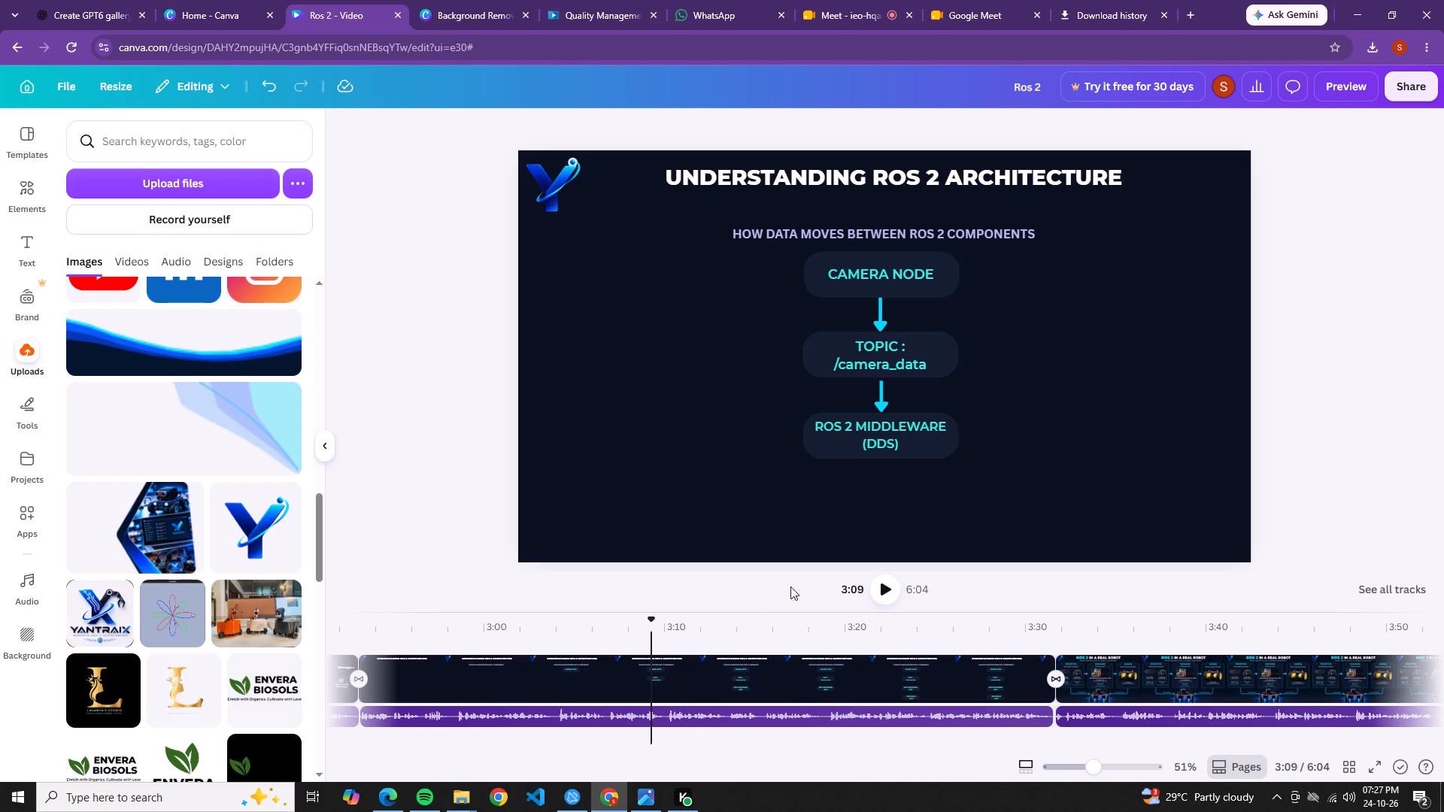
Scrub the timeline from 3:09 to the end at 6:04 to check the Y logo on the remaining pages.
left_click_drag(651, 621, 1166, 610)
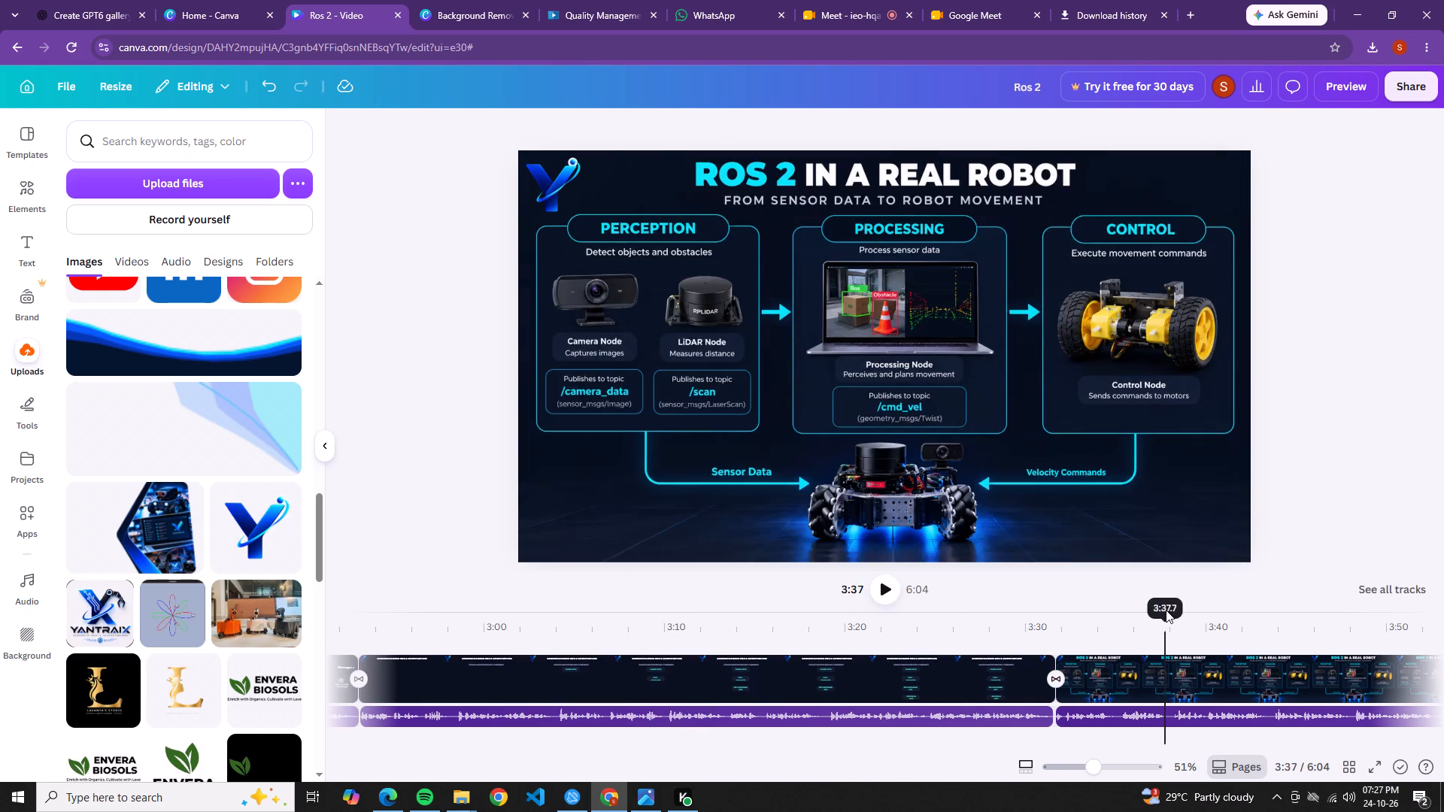
left_click_drag(1166, 610, 1378, 623)
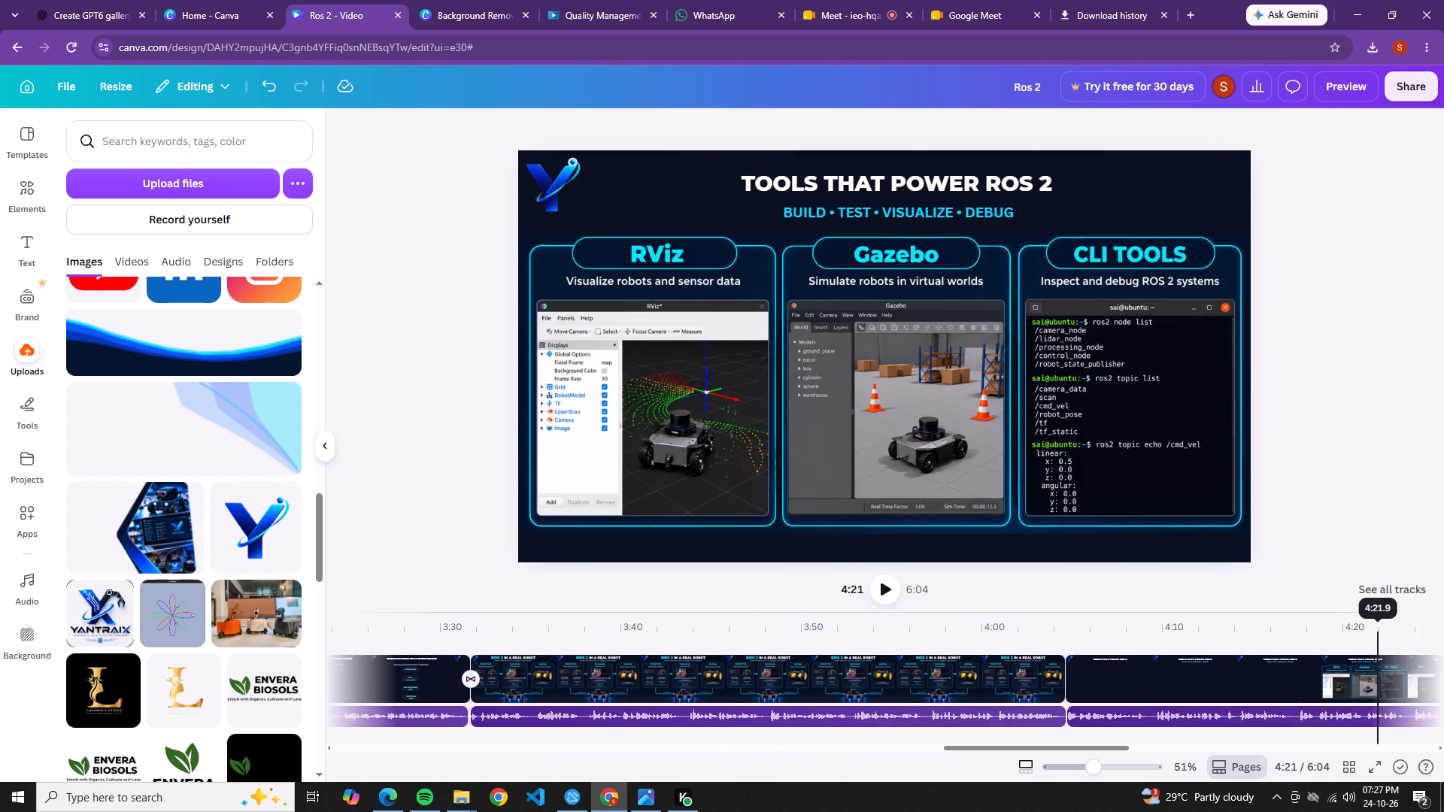
left_click_drag(1378, 623, 1356, 604)
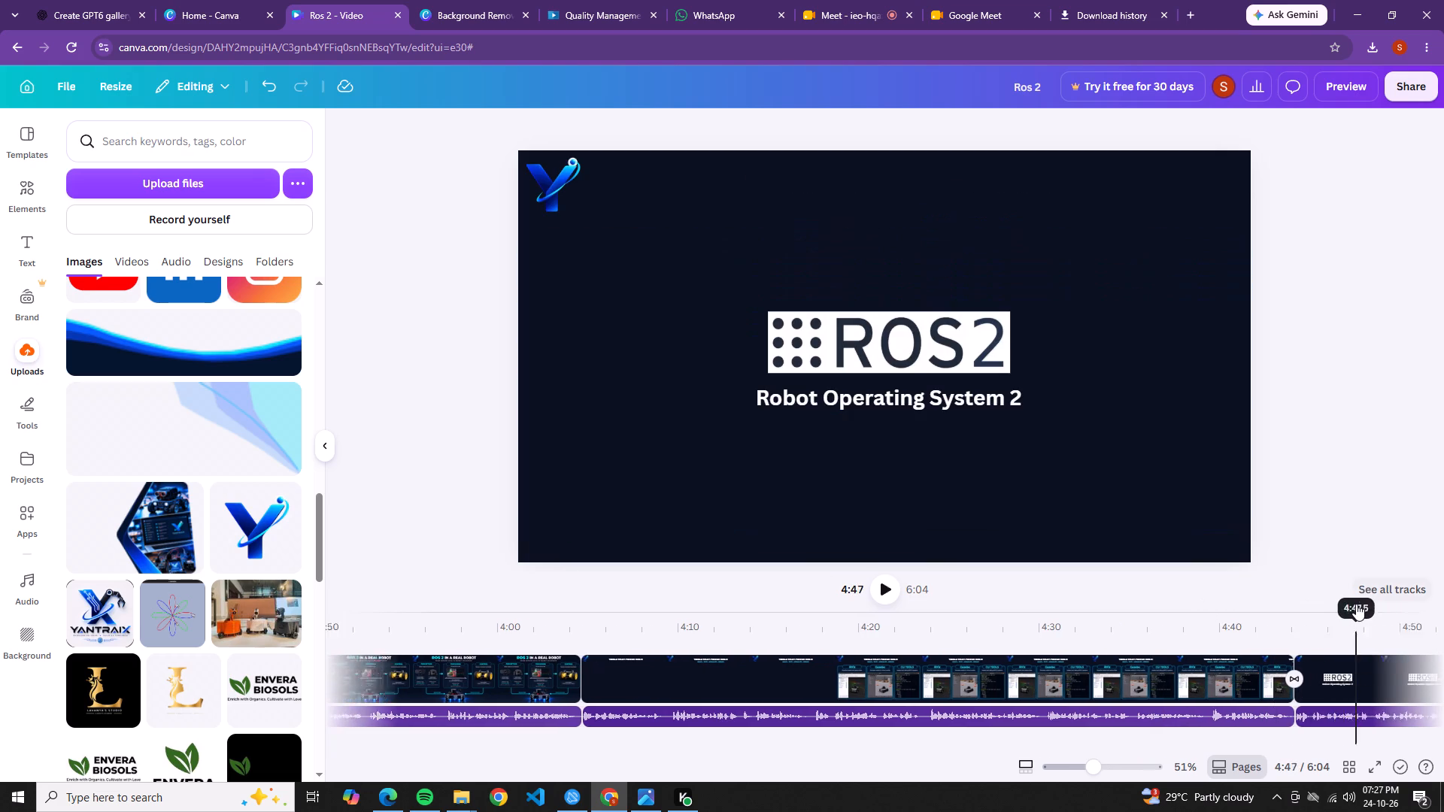
left_click_drag(1356, 604, 1361, 607)
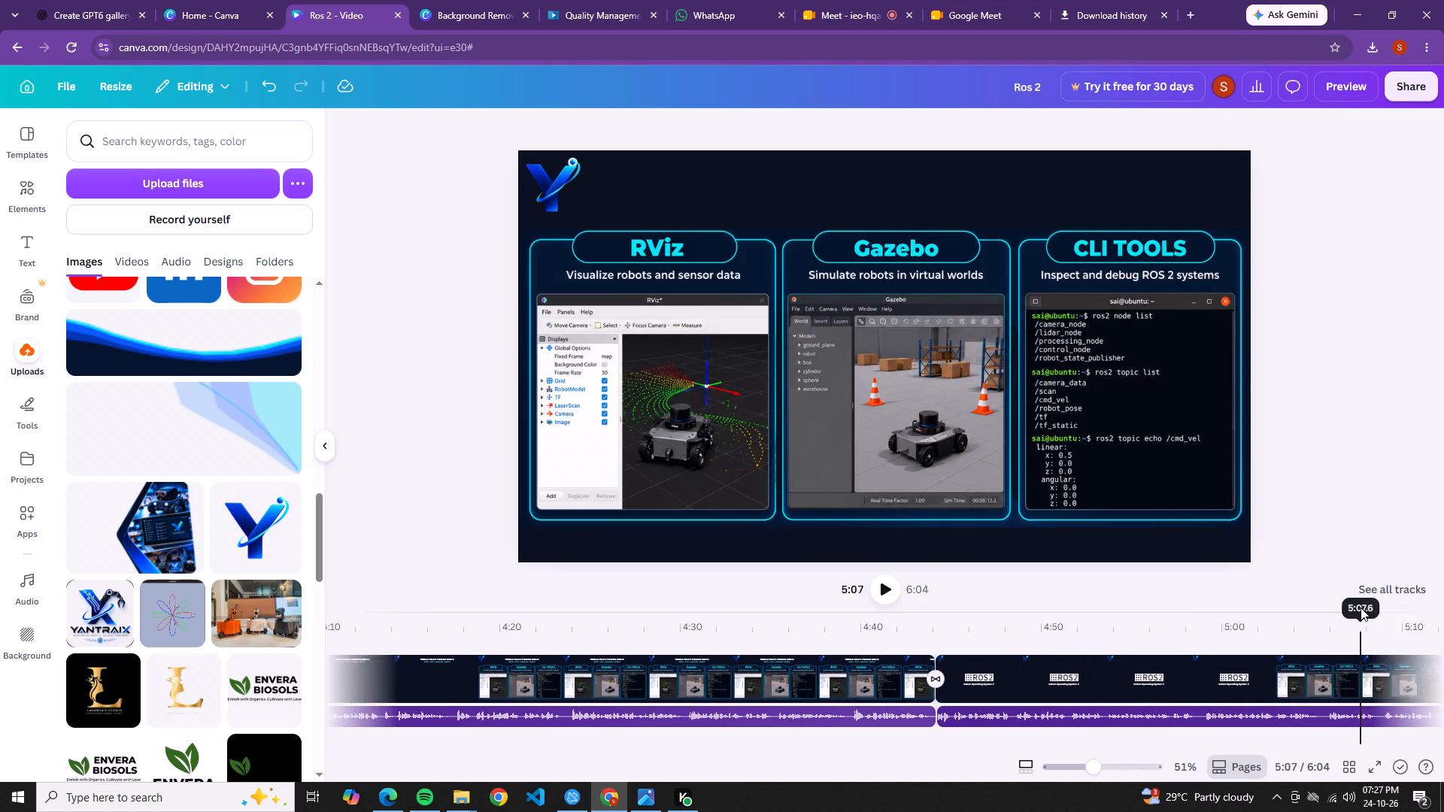
left_click_drag(1361, 607, 1350, 604)
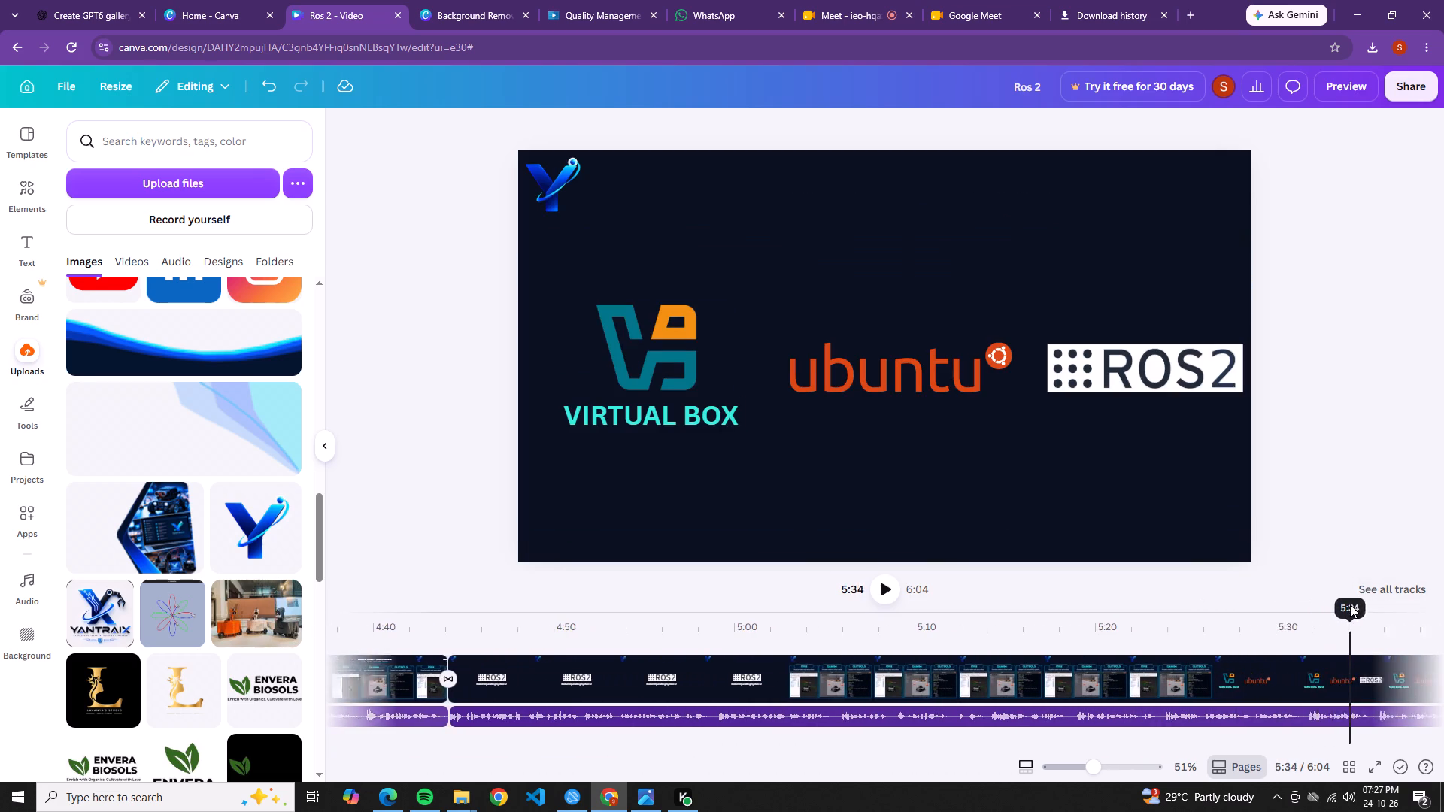
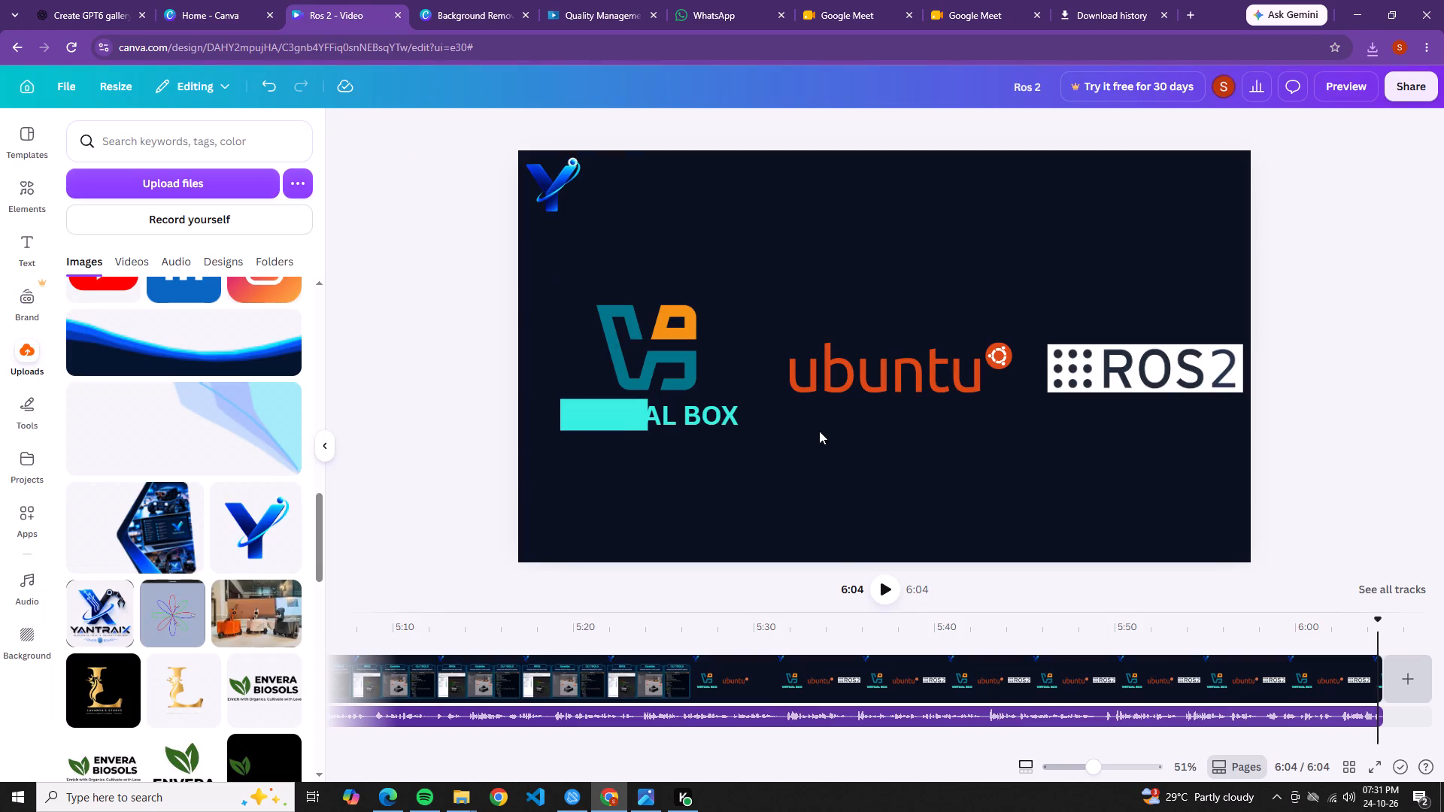
left_click(886, 574)
left_click(886, 576)
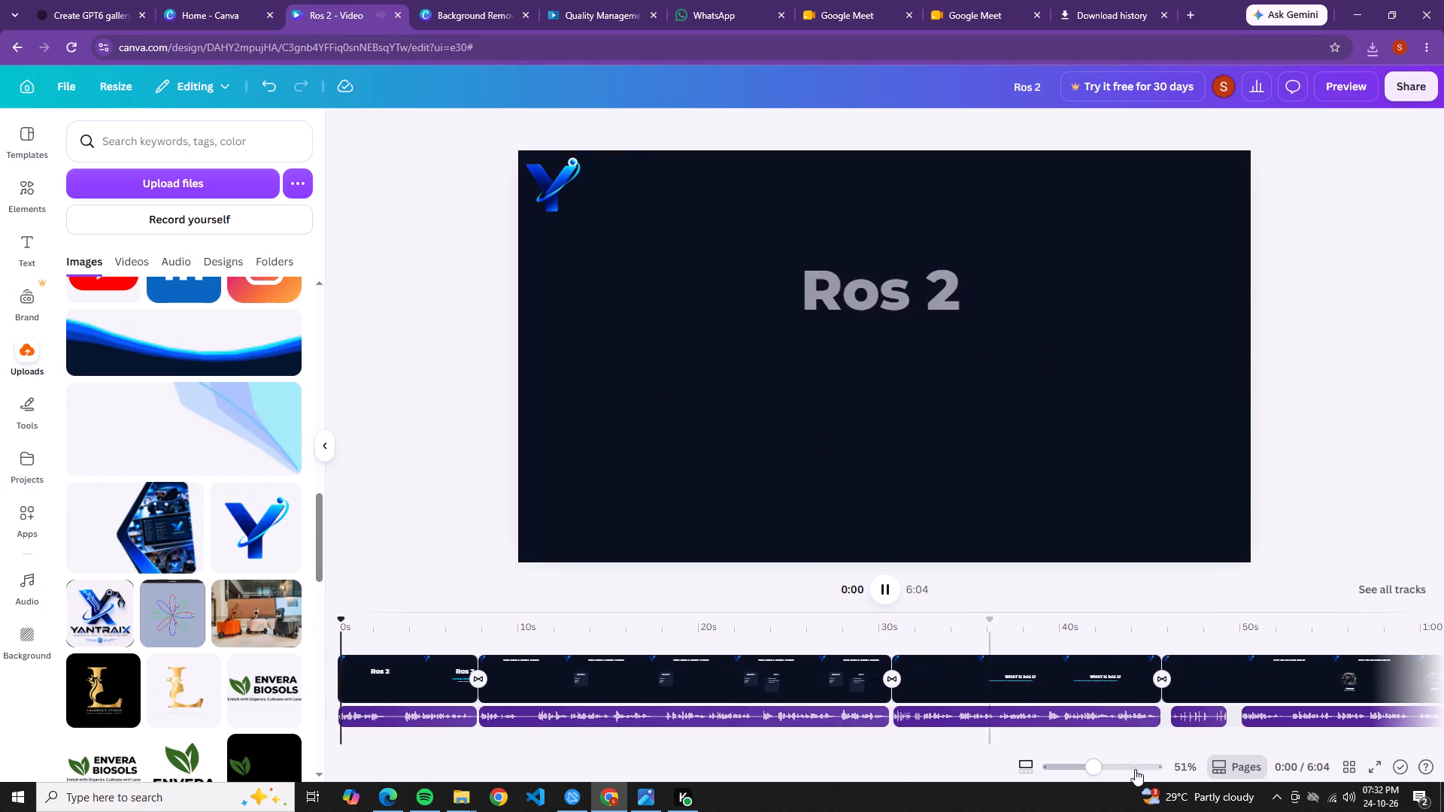
left_click_drag(501, 747, 1443, 735)
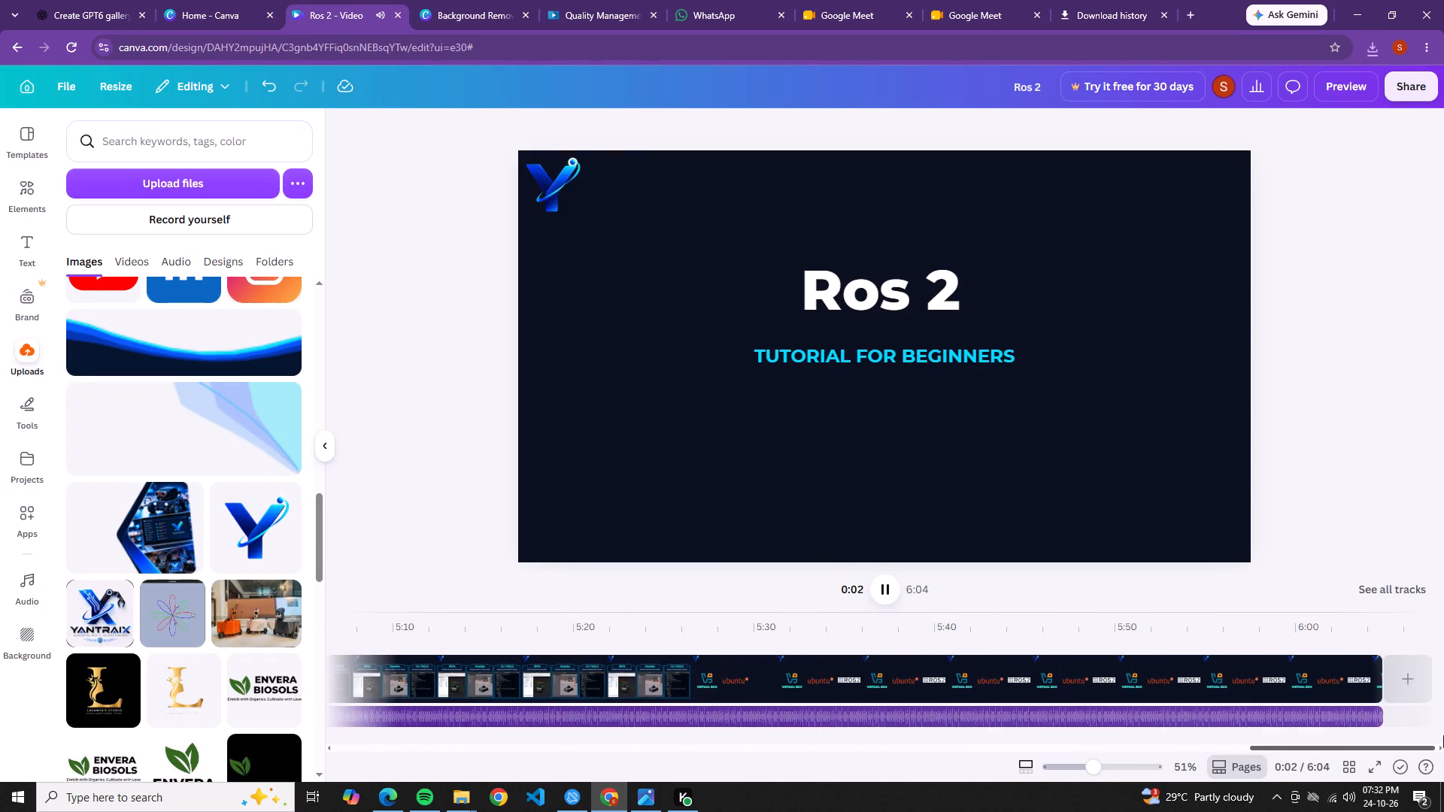
left_click_drag(1443, 735, 1443, 727)
left_click(884, 603)
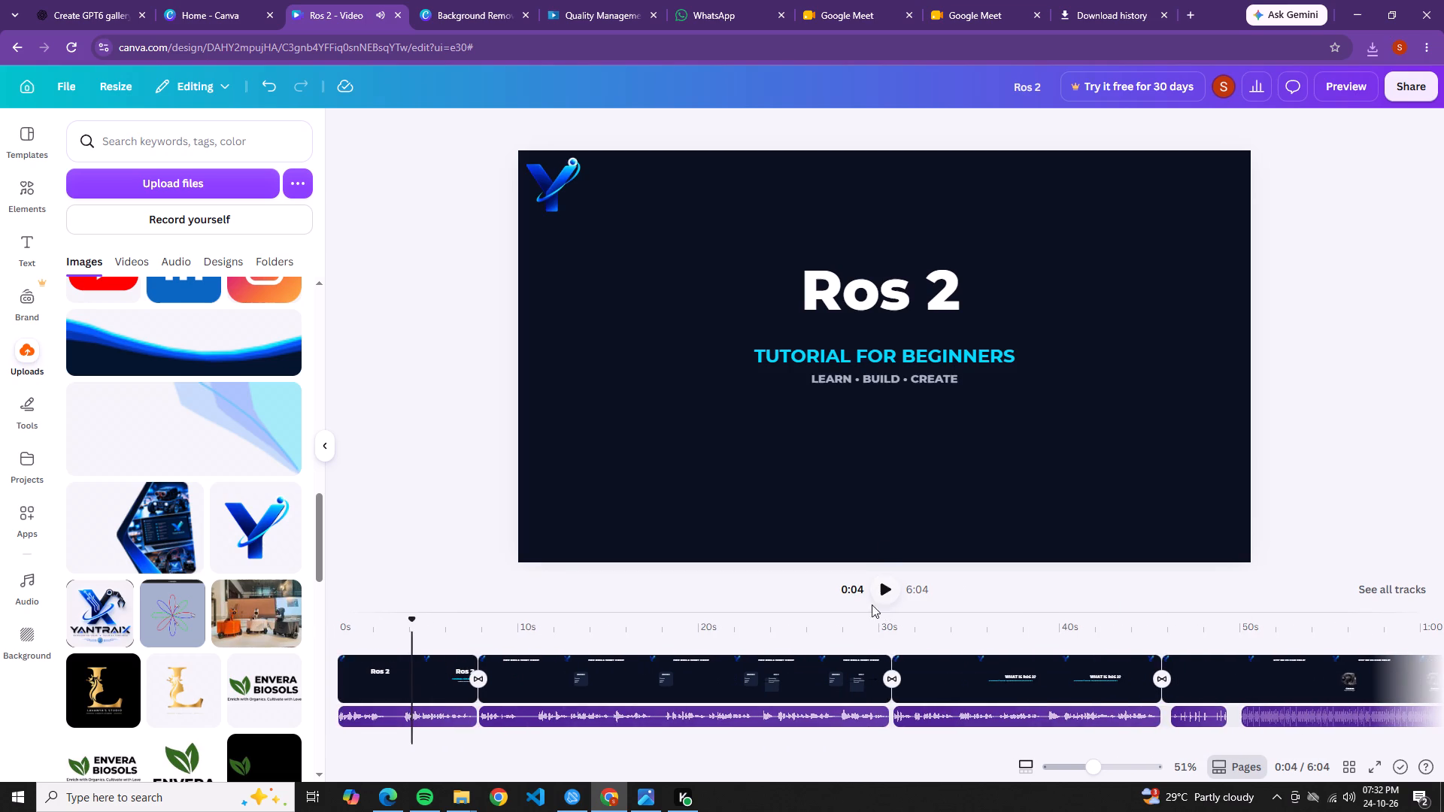
left_click_drag(448, 747, 1443, 811)
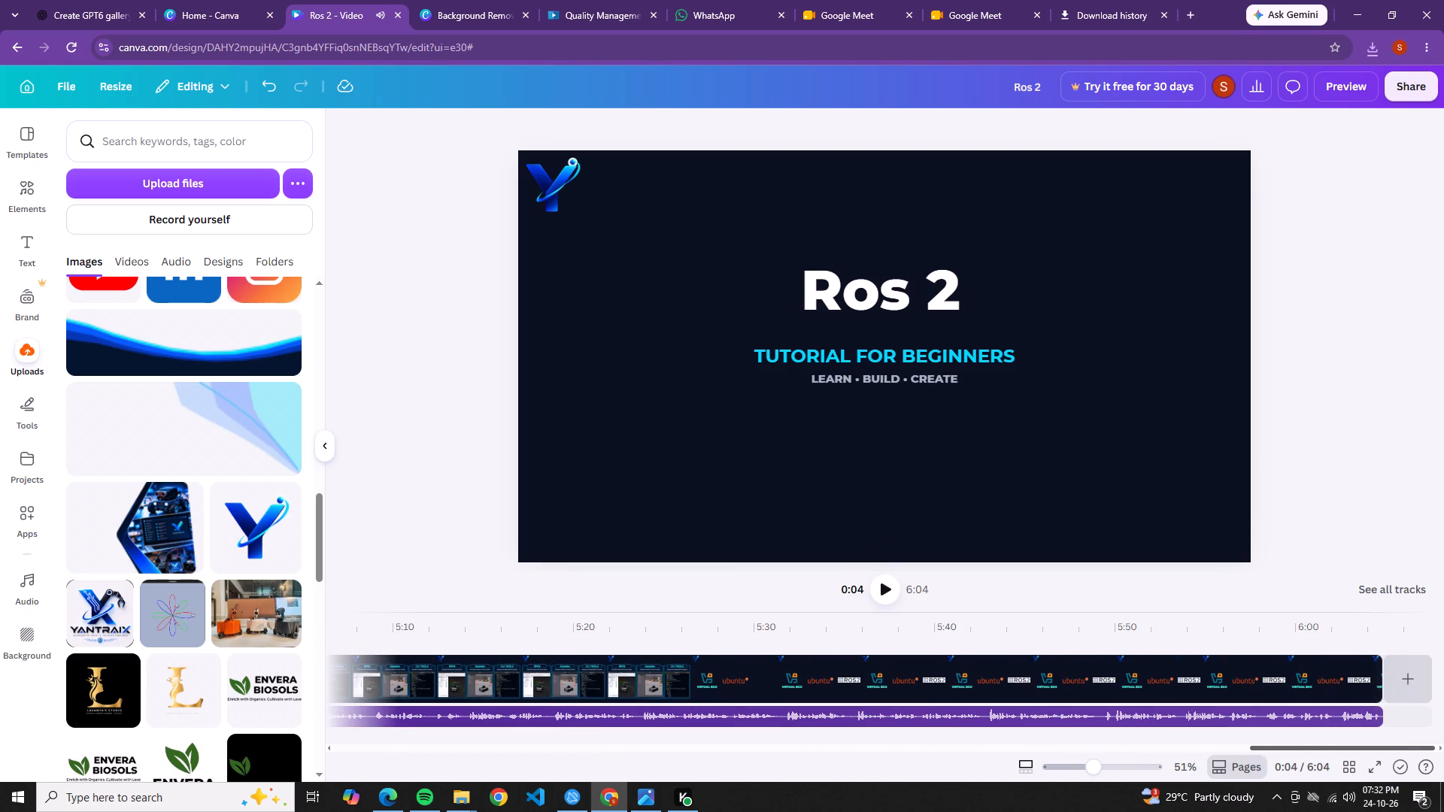
left_click_drag(1443, 811, 1443, 807)
left_click(1405, 665)
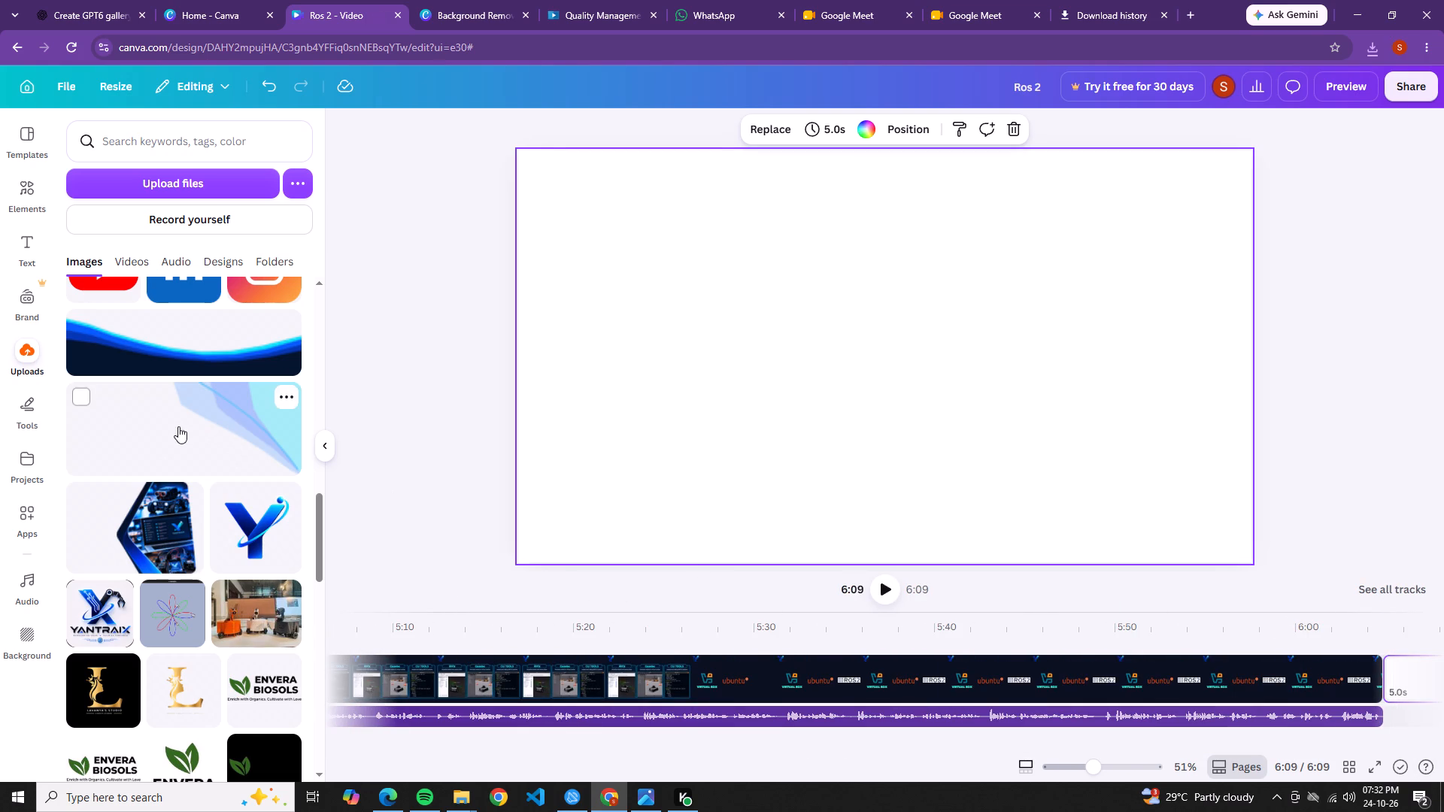
Upload the Yantraix Futuristic Tech Outro PNG from the Downloads folder to the design's uploads.
scroll(592, 385, "up", 2)
left_click(95, 187)
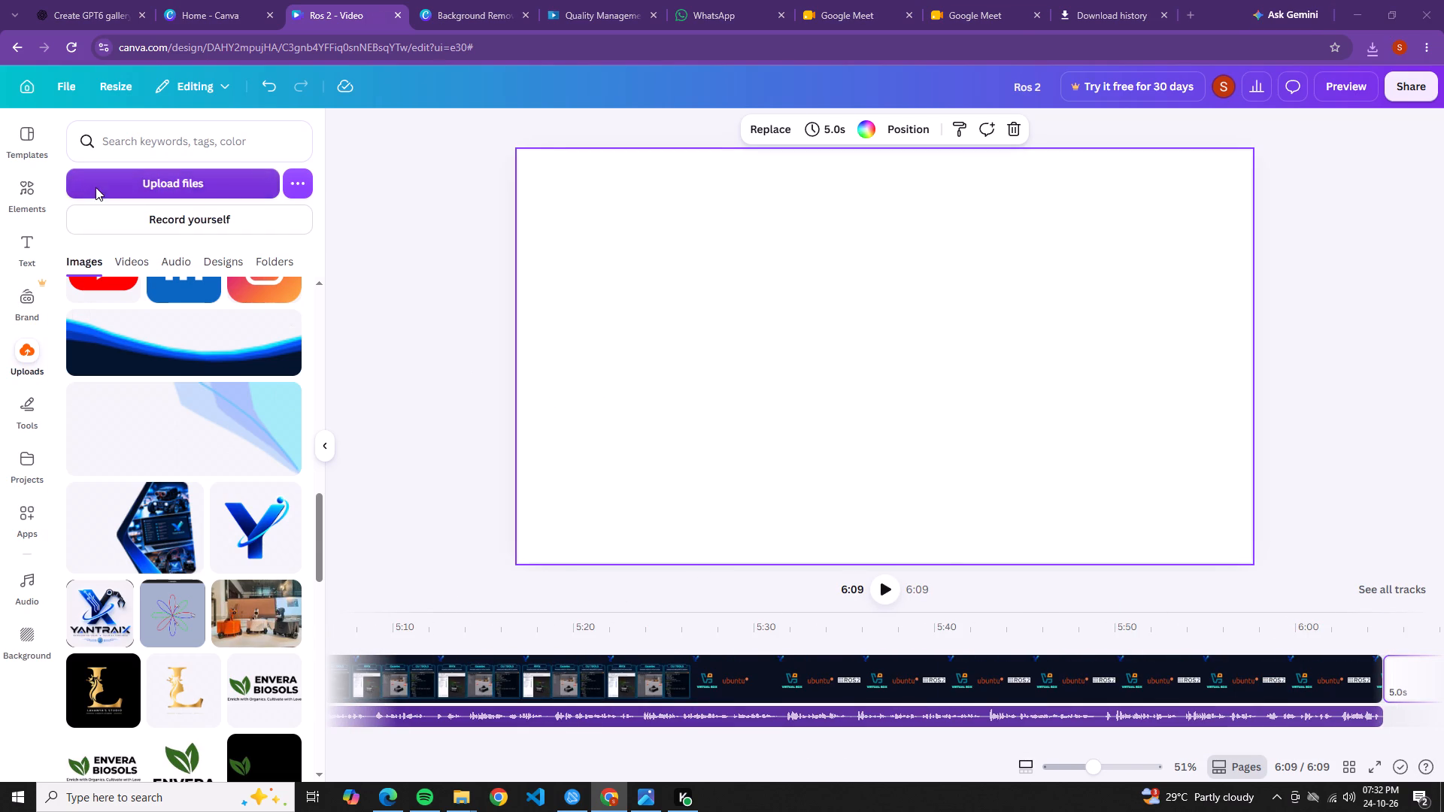
left_click(78, 356)
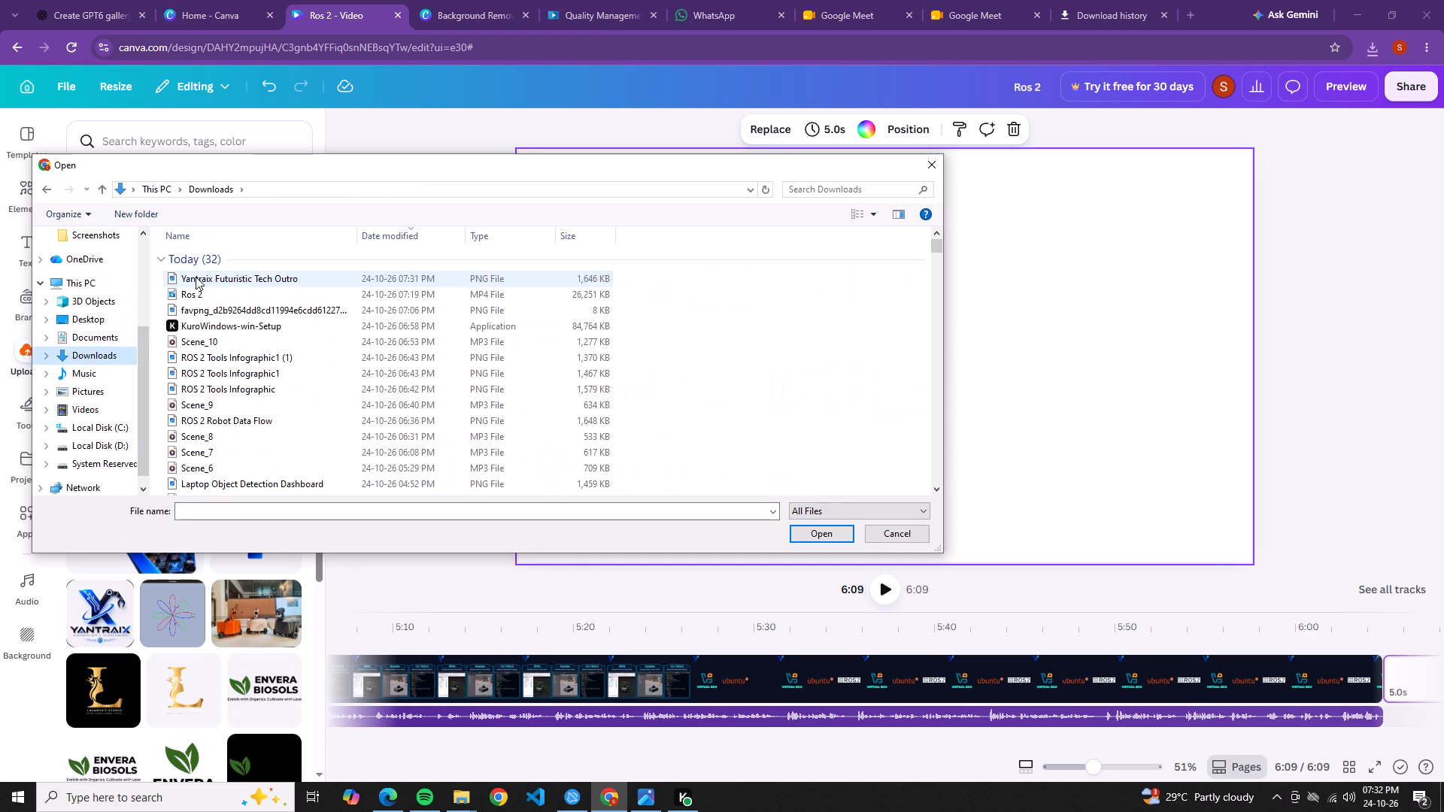
left_click(196, 277)
left_click(827, 535)
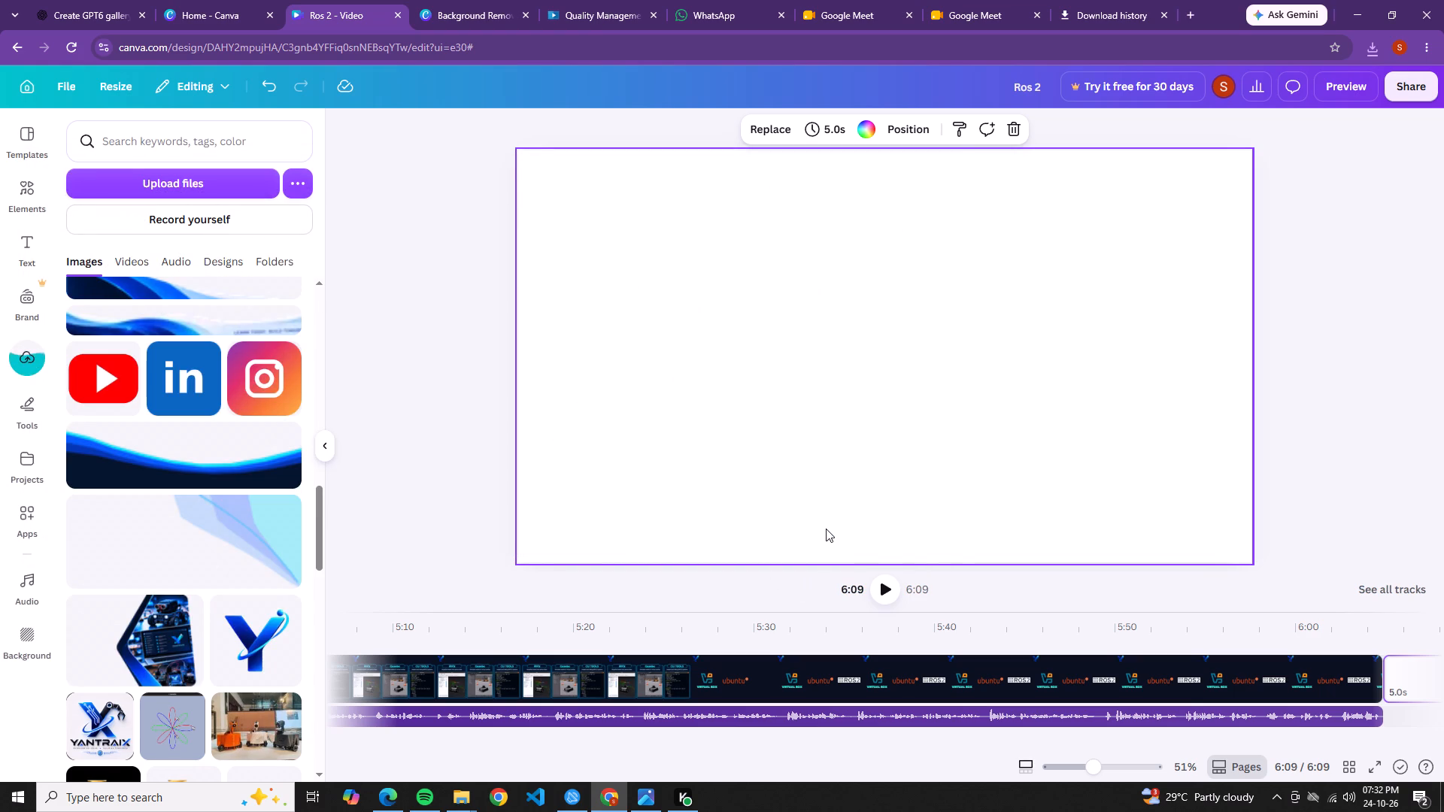
Place the uploaded Yantraix Thank You outro image on the new blank last page.
scroll(173, 433, "up", 11)
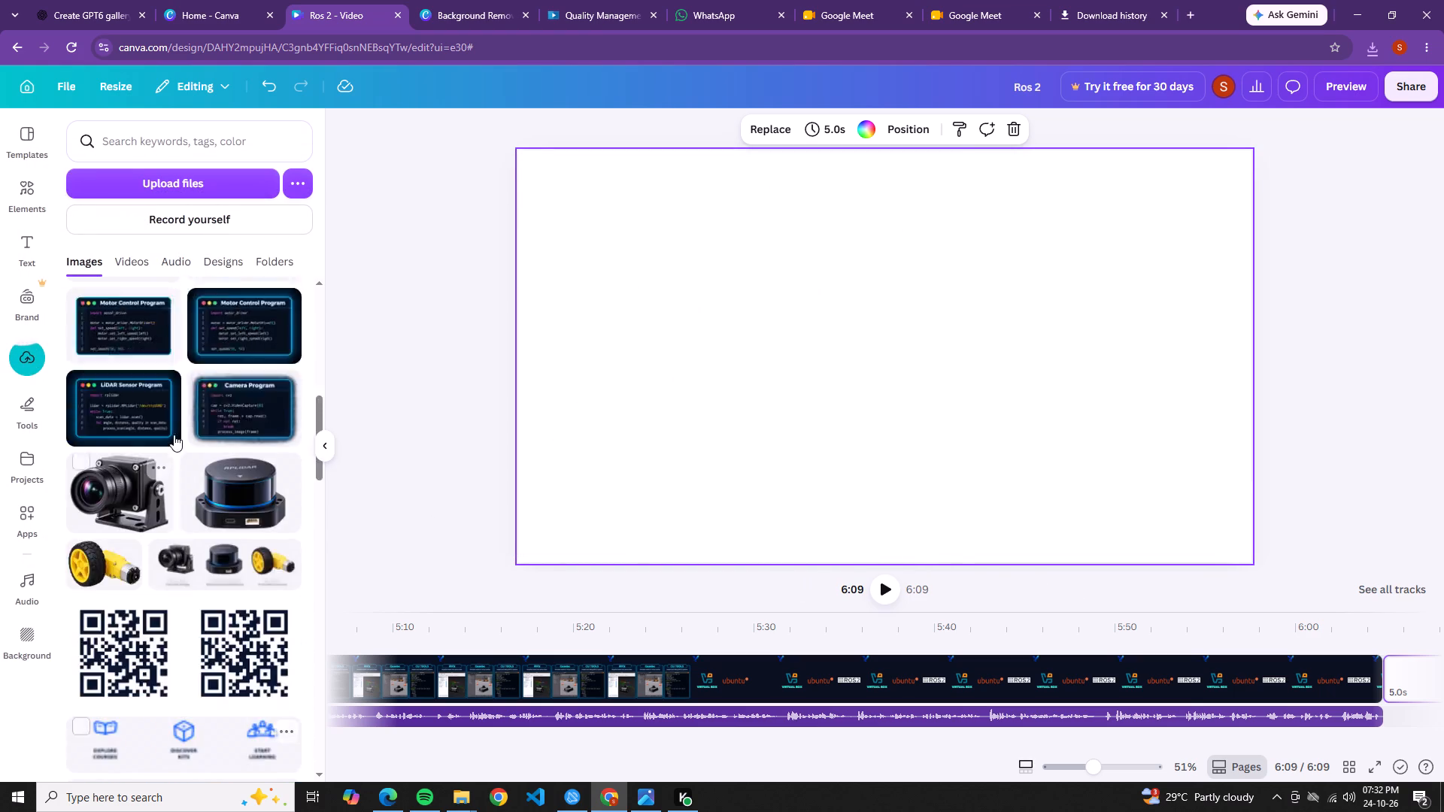
scroll(174, 435, "up", 14)
left_click_drag(143, 422, 168, 428)
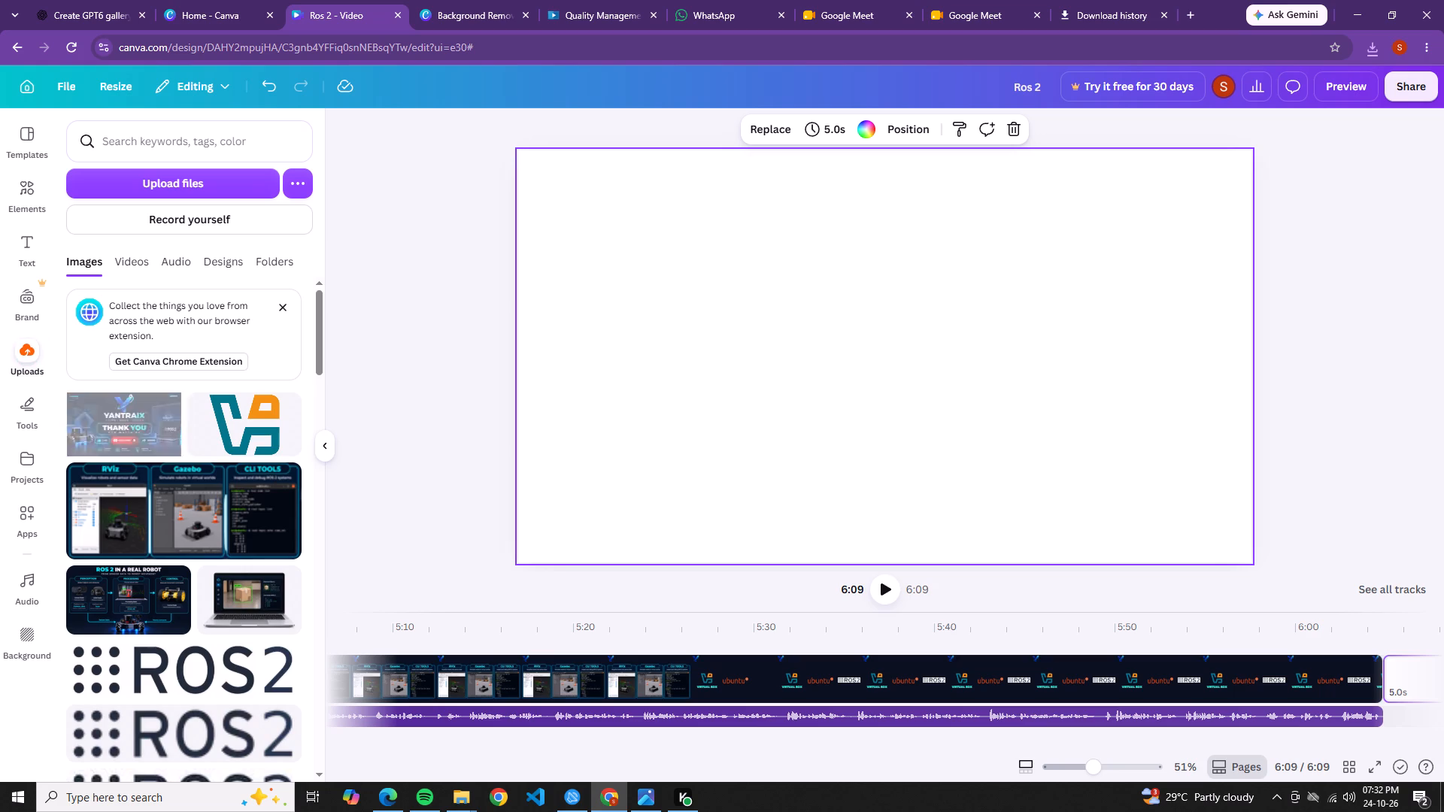
left_click_drag(168, 428, 771, 298)
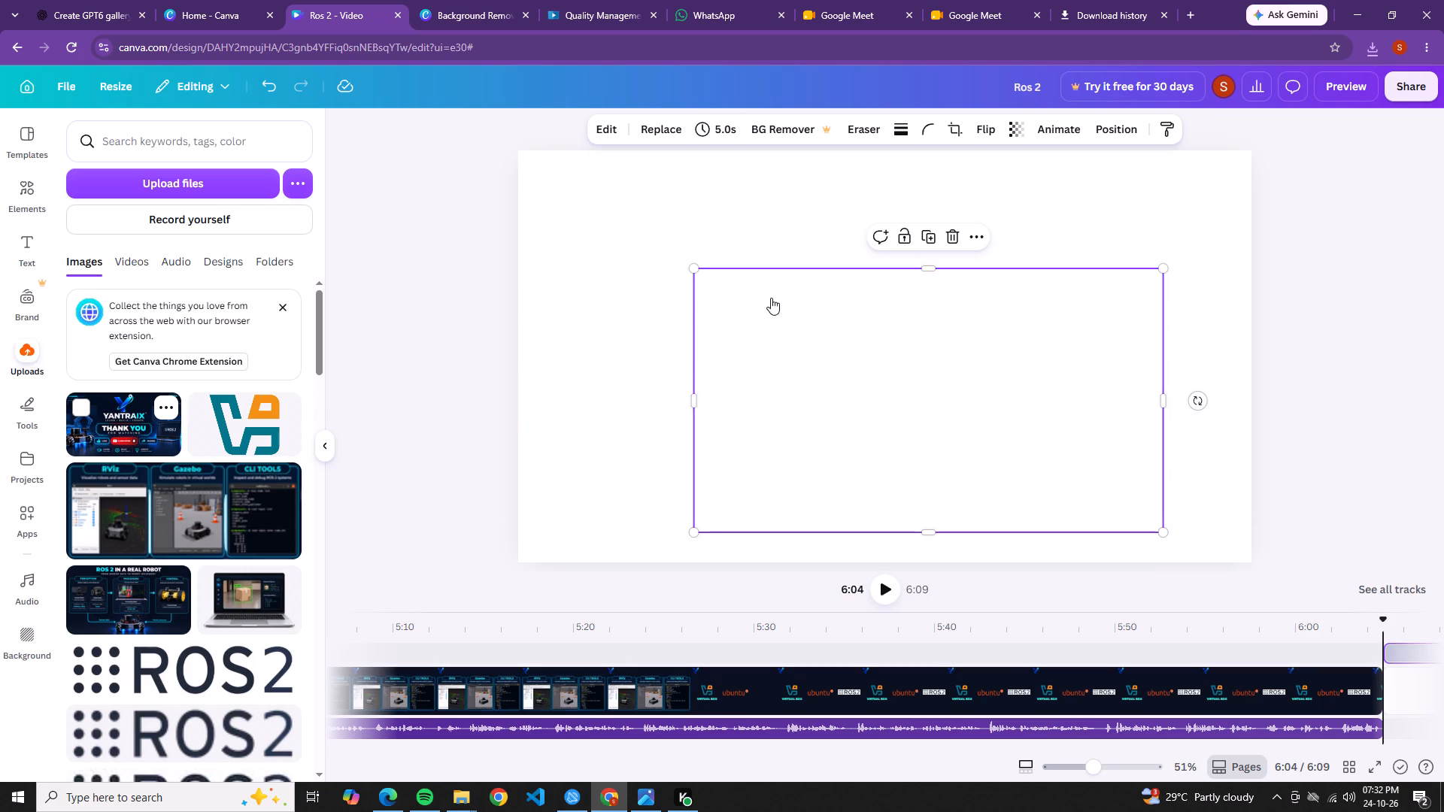
Enlarge and reposition the Thank You image so that it fills the whole last page, and deselect it.
left_click_drag(693, 269, 499, 174)
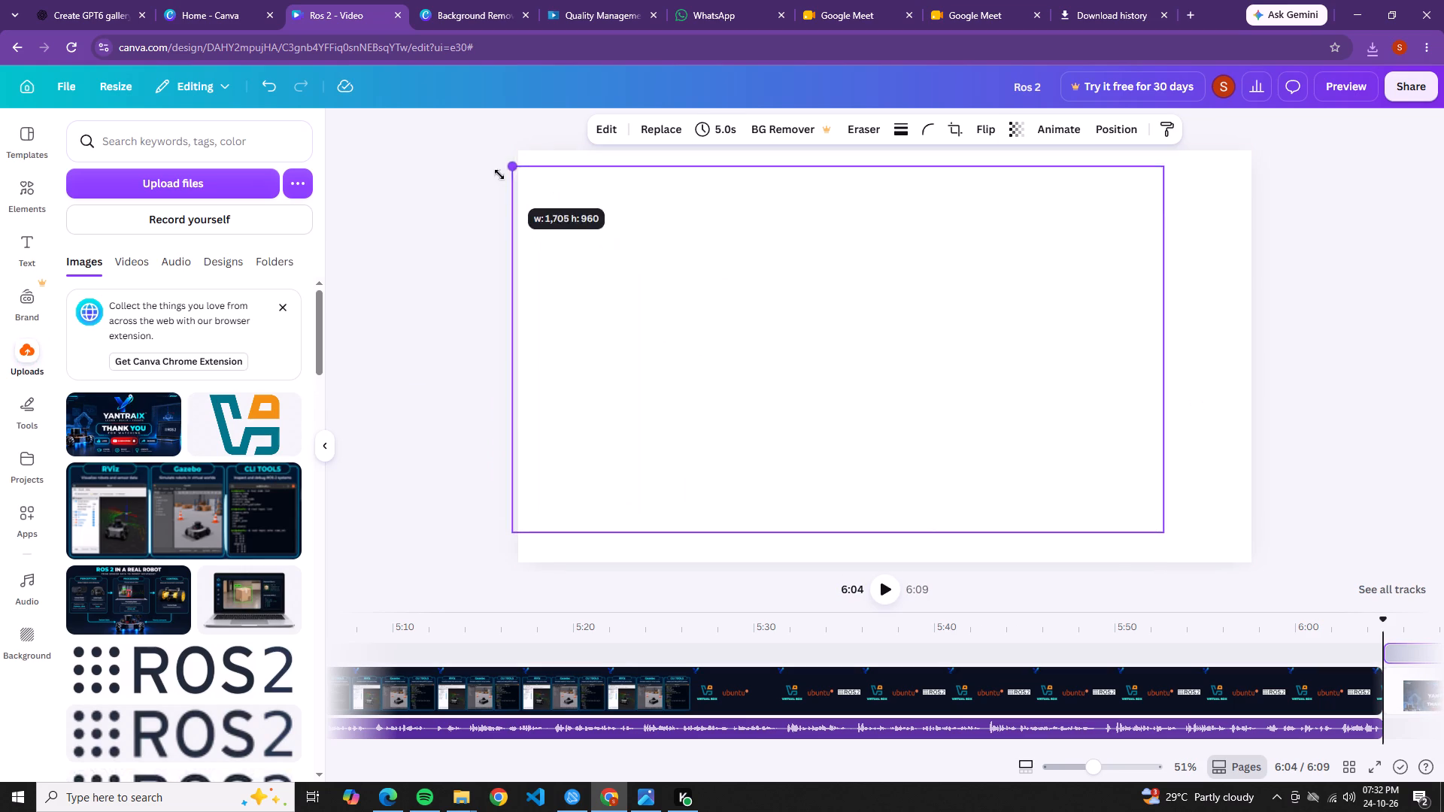
left_click_drag(499, 174, 527, 165)
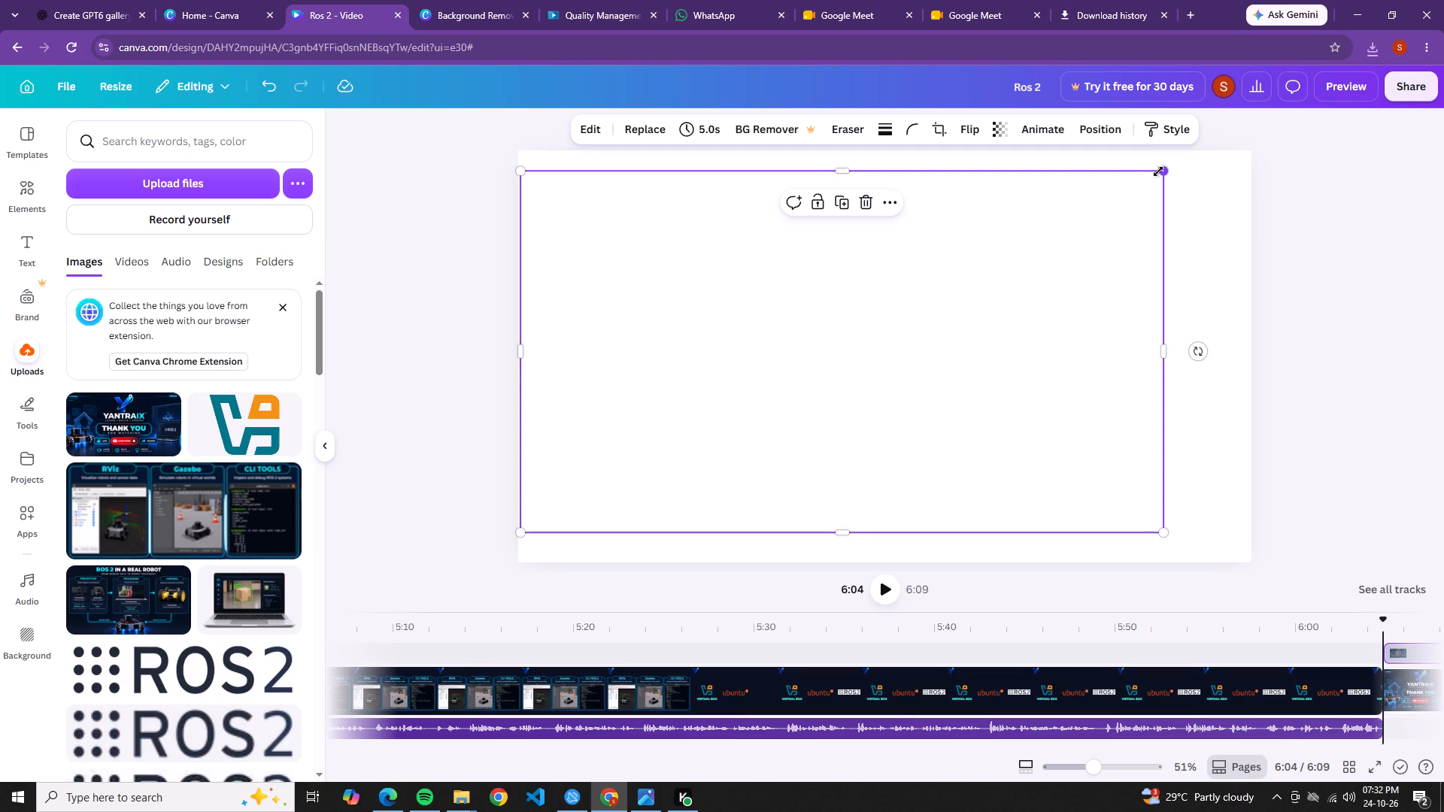
left_click_drag(1160, 172, 1219, 185)
left_click_drag(1157, 199, 1201, 226)
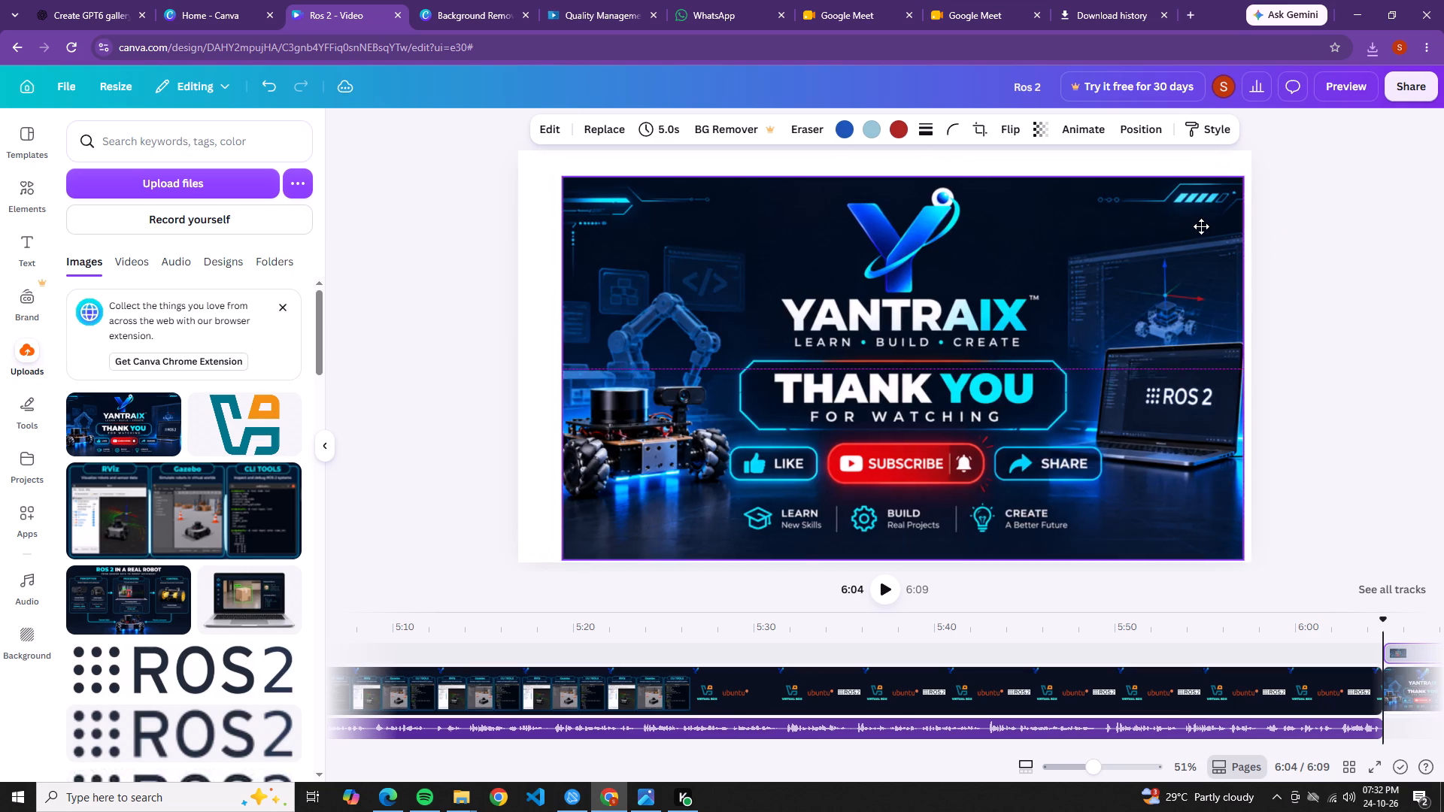
left_click_drag(1201, 226, 1204, 230)
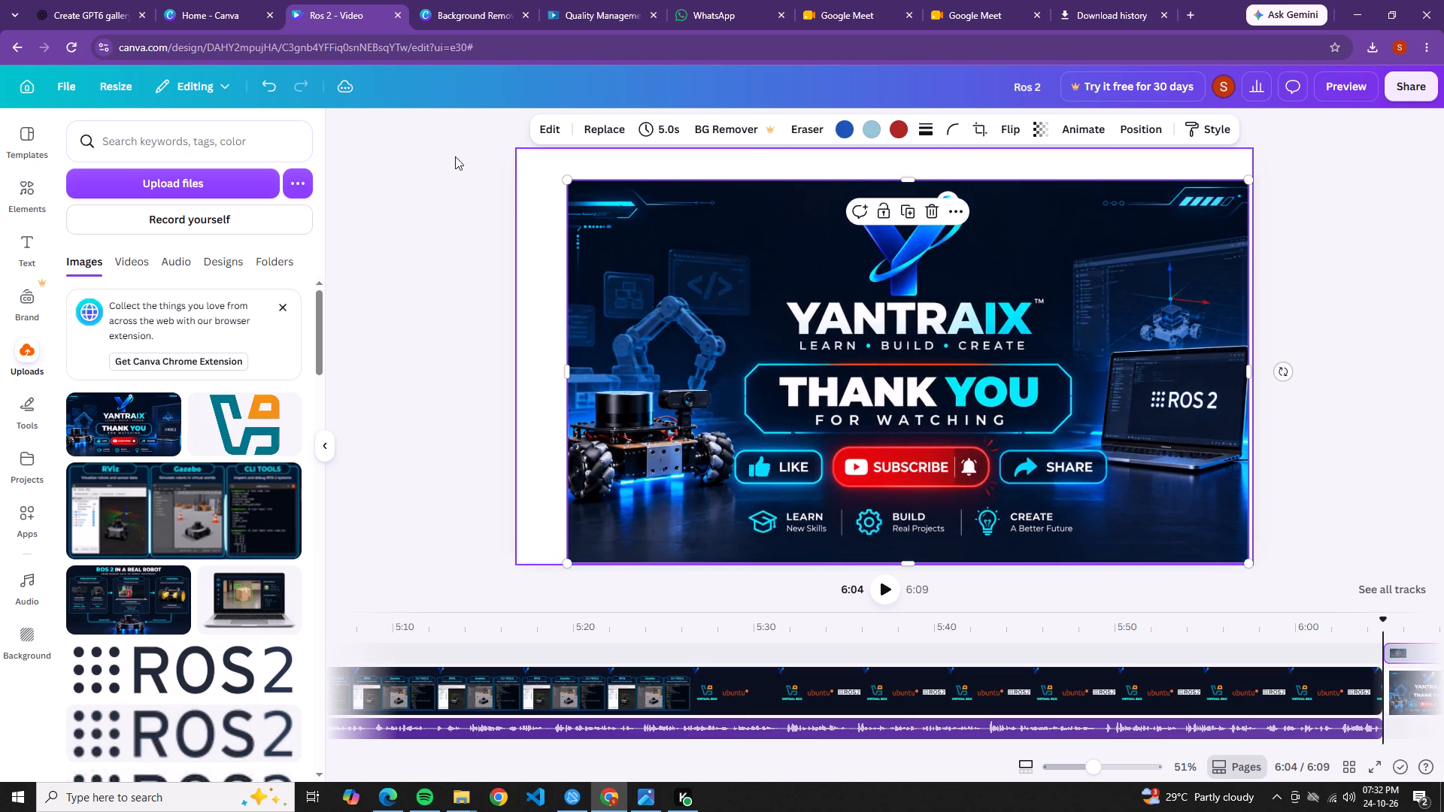
left_click_drag(564, 186, 512, 161)
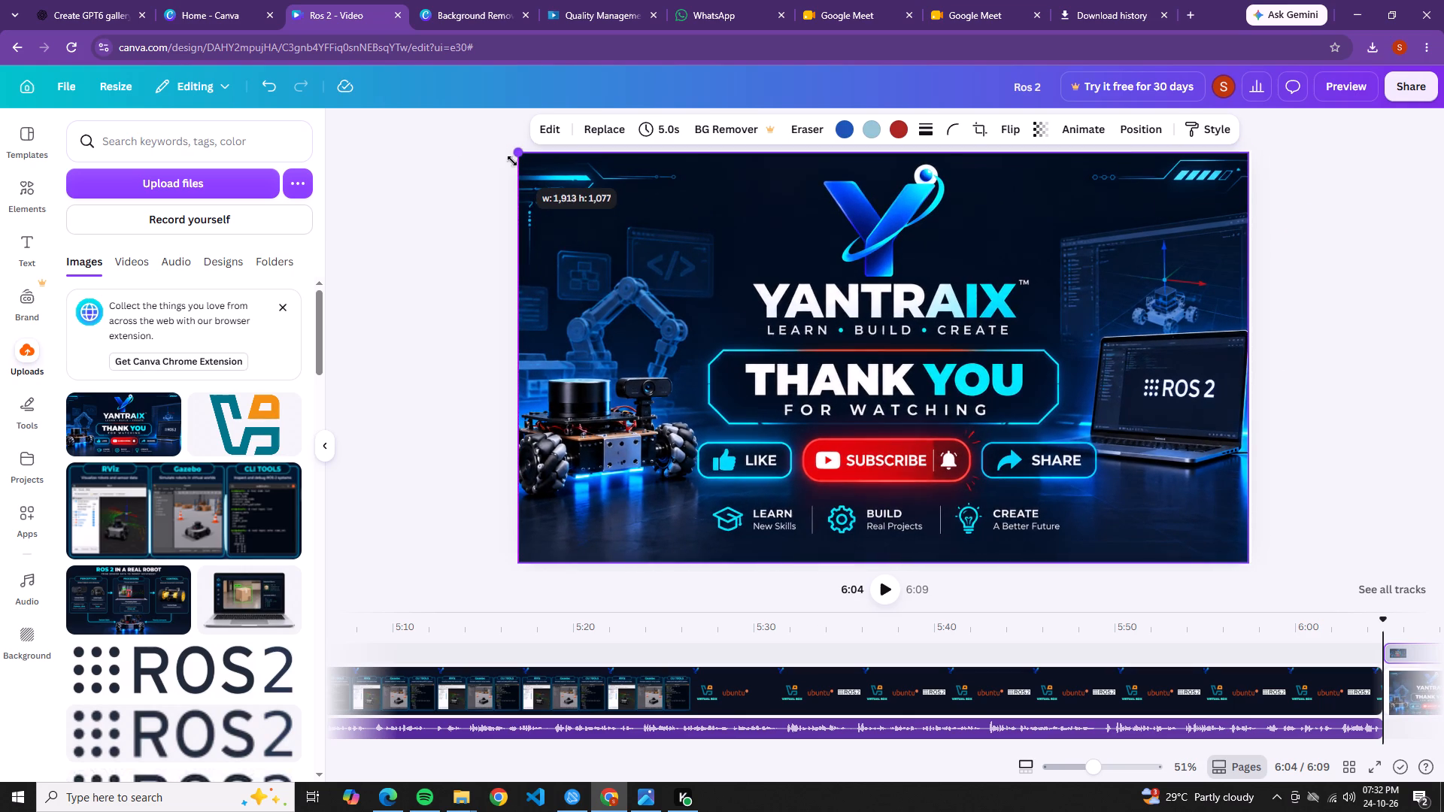
left_click_drag(512, 161, 511, 157)
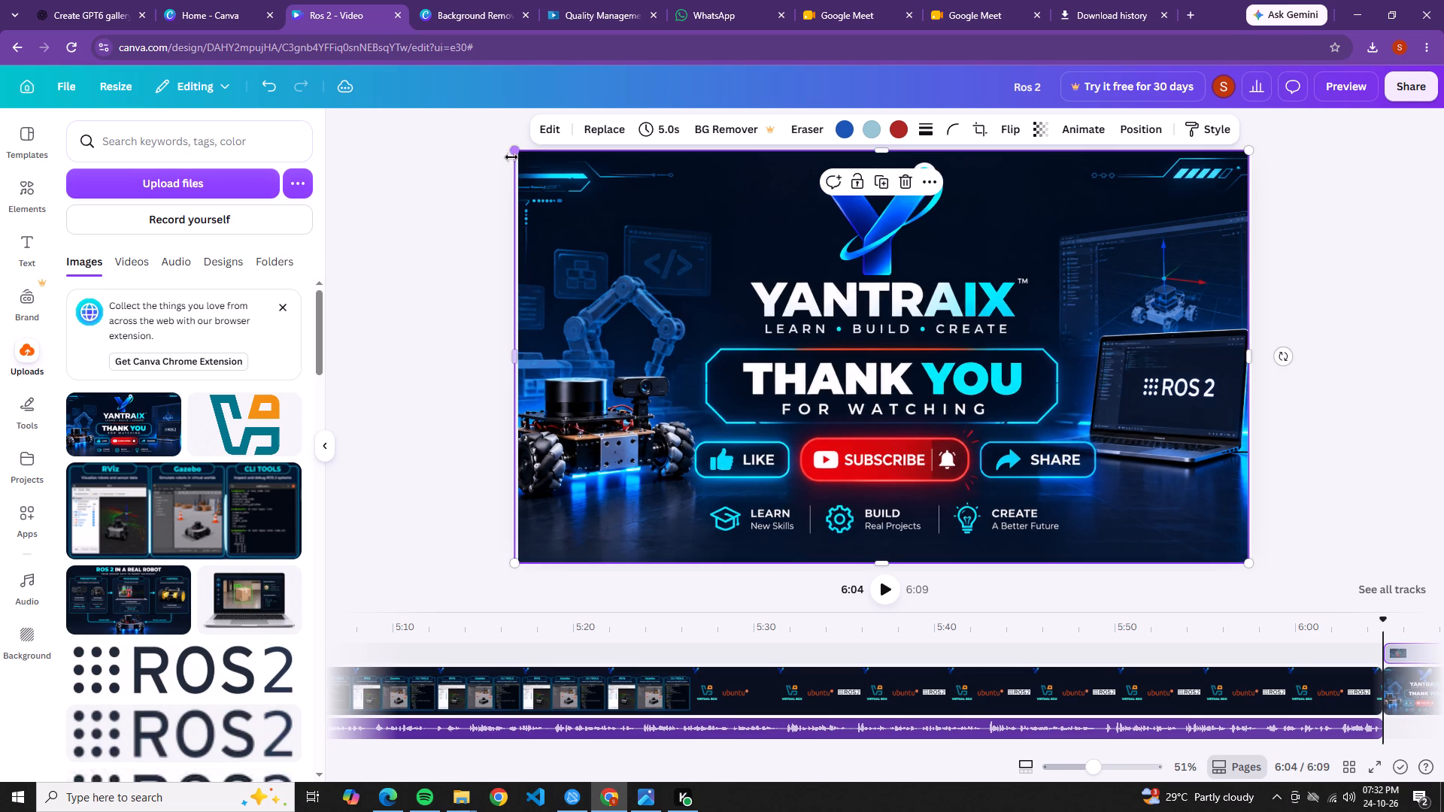
left_click(441, 206)
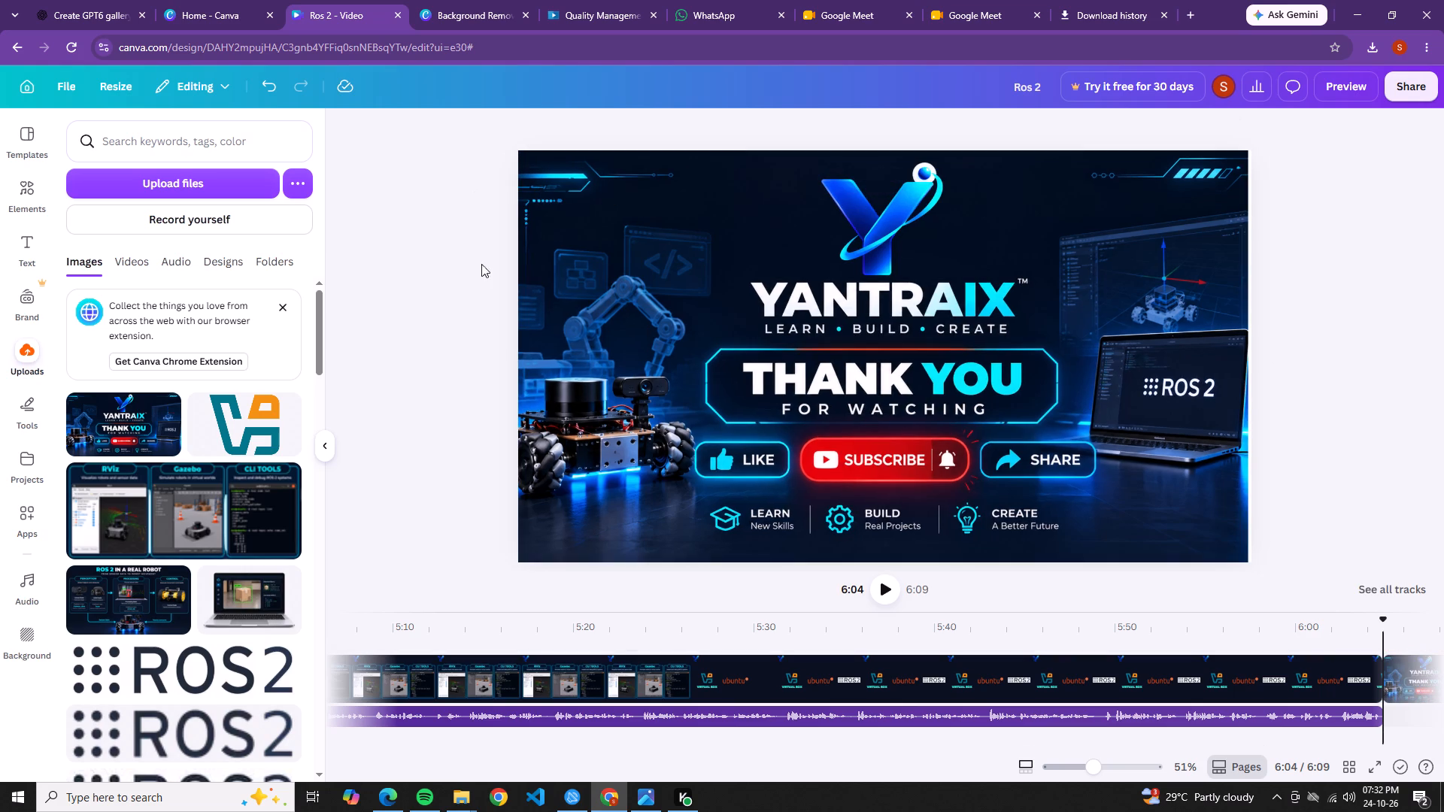
Play back the end of the video, including the change from the Virtual Box, Ubuntu and ROS2 scene to the Thank You page.
left_click(881, 585)
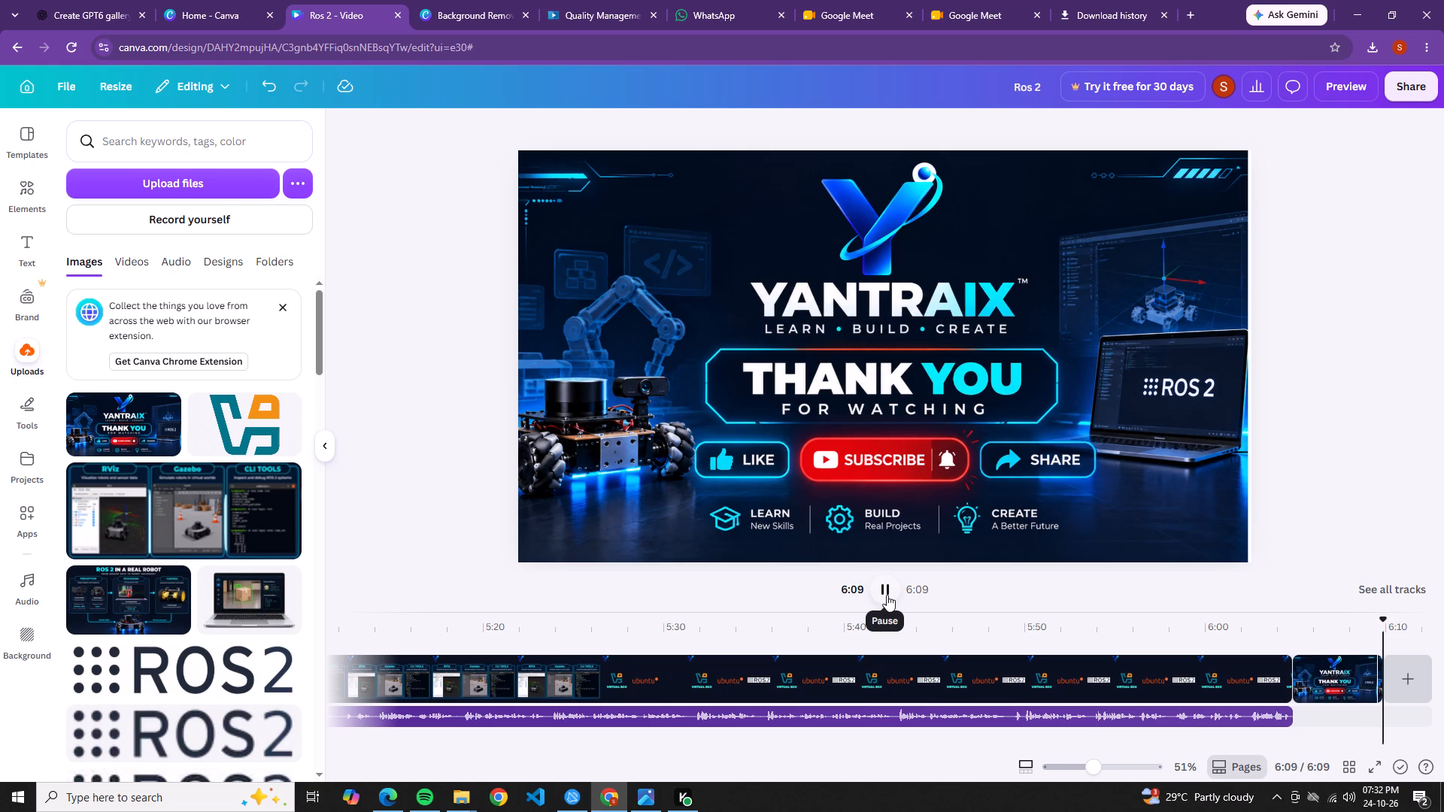
left_click(1238, 671)
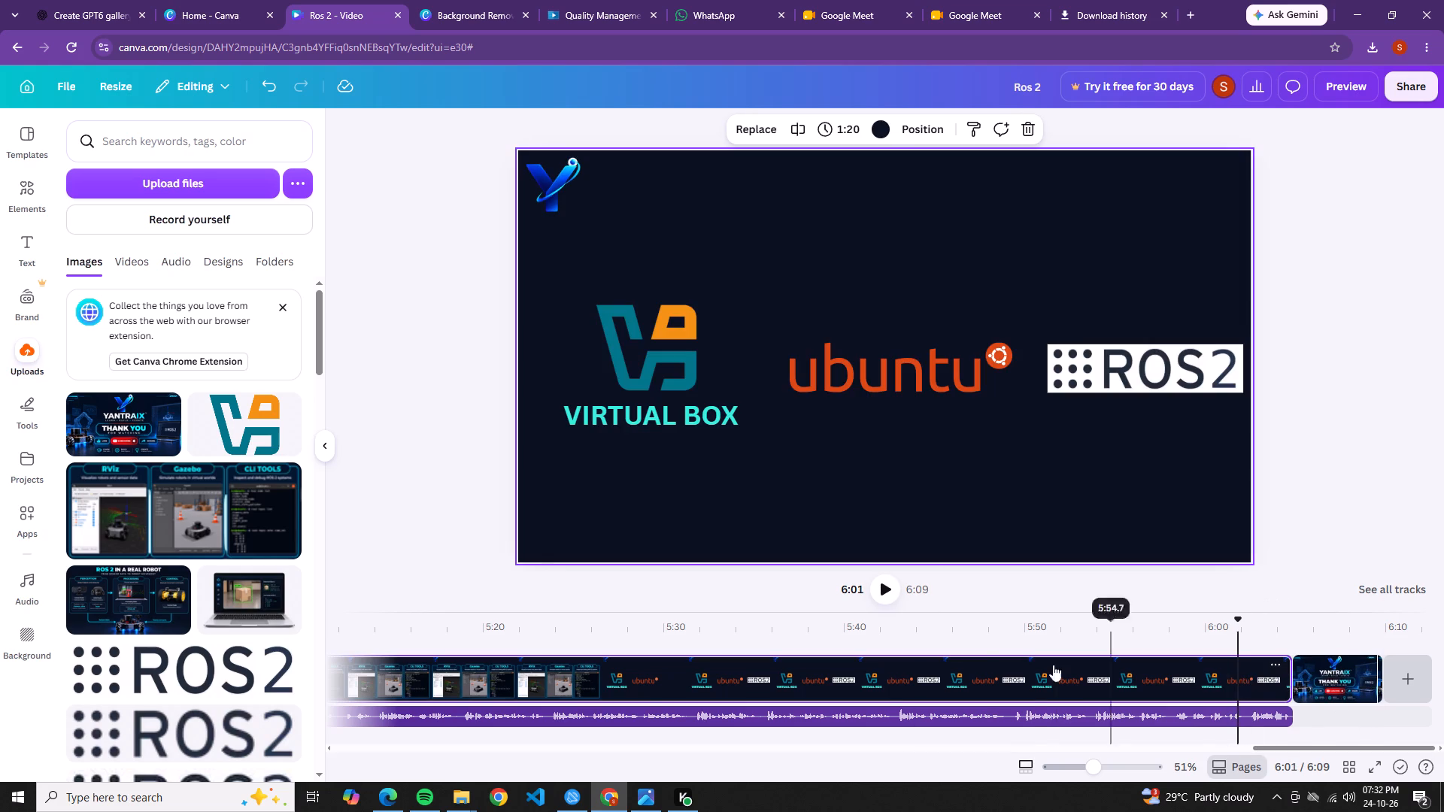
left_click(885, 587)
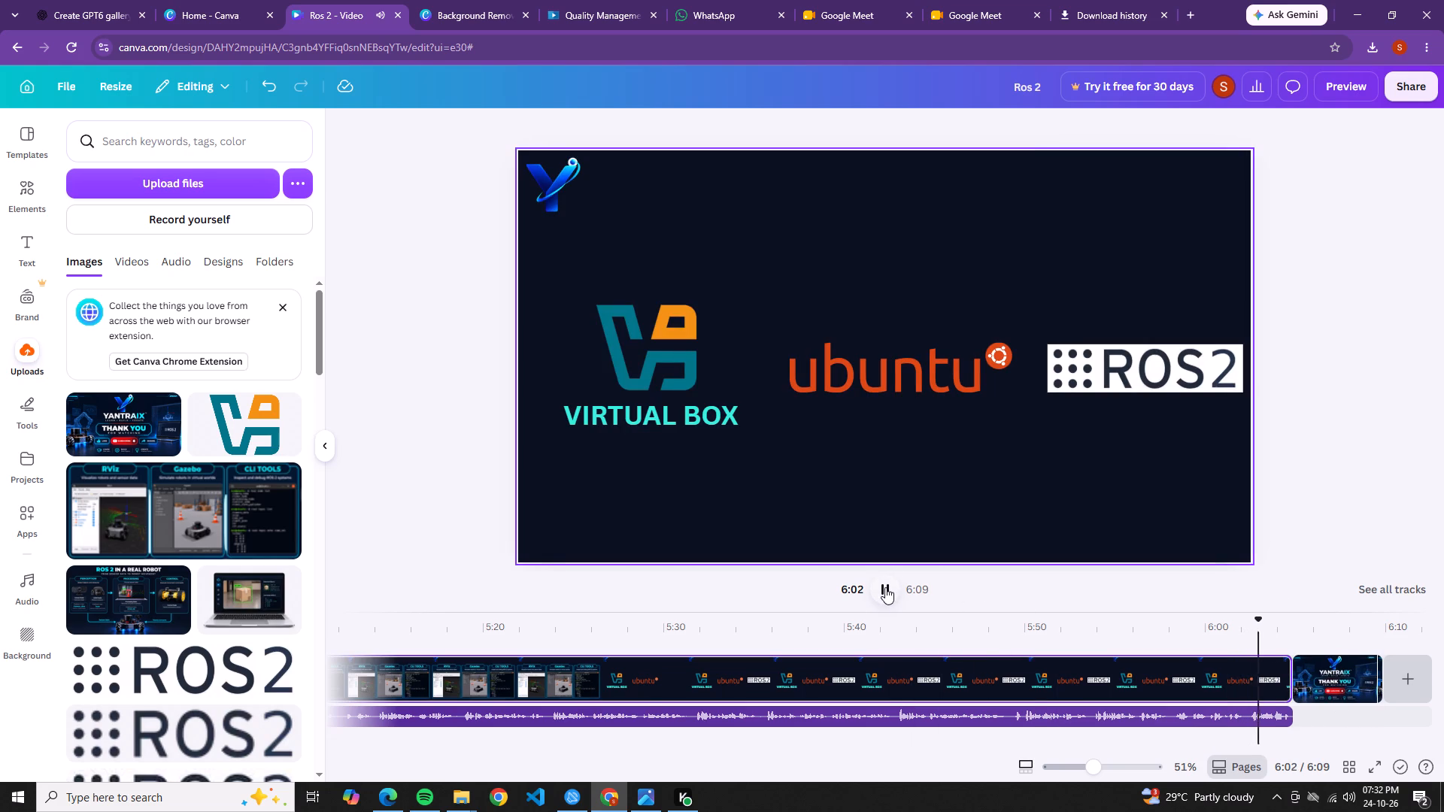
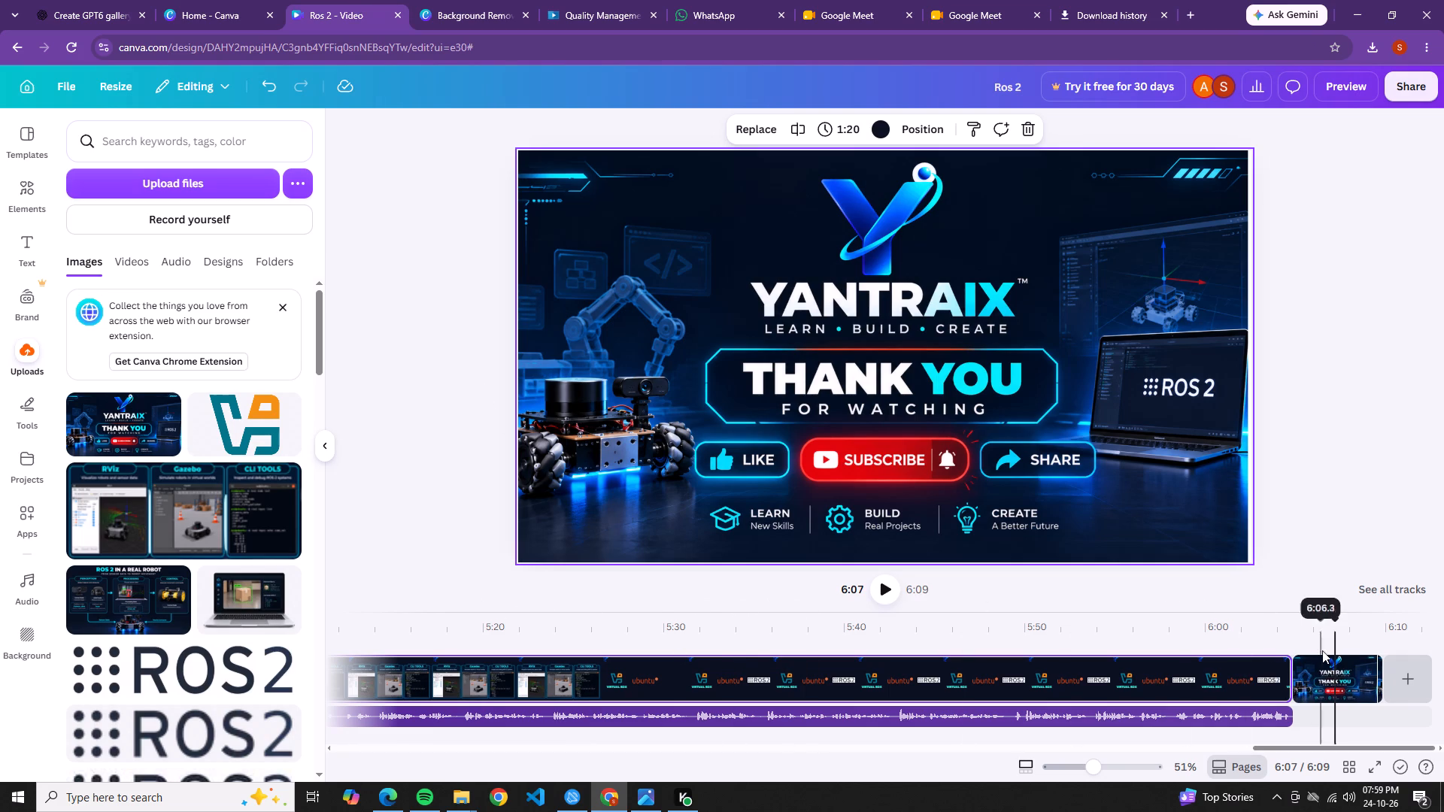
left_click_drag(1336, 623, 229, 592)
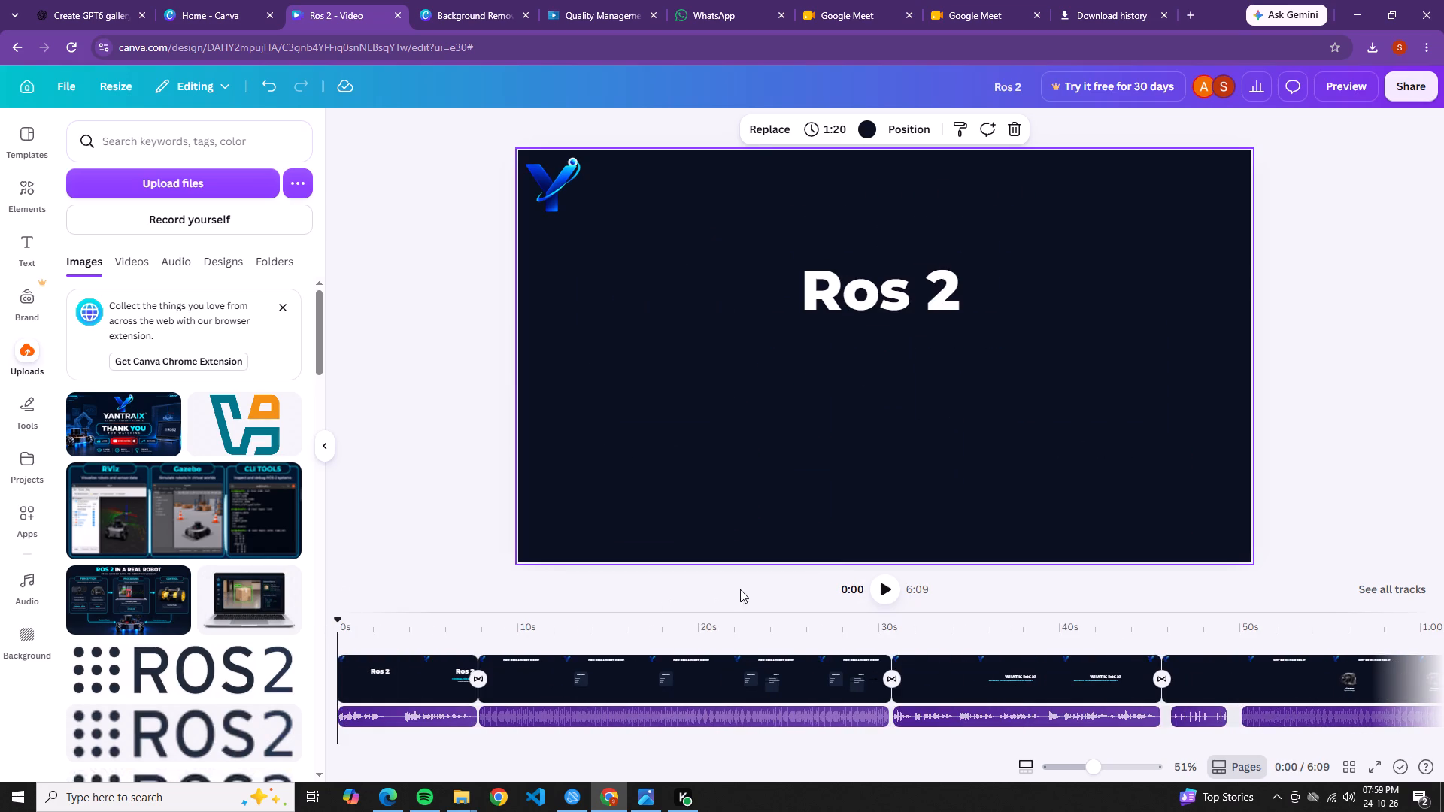
left_click(878, 589)
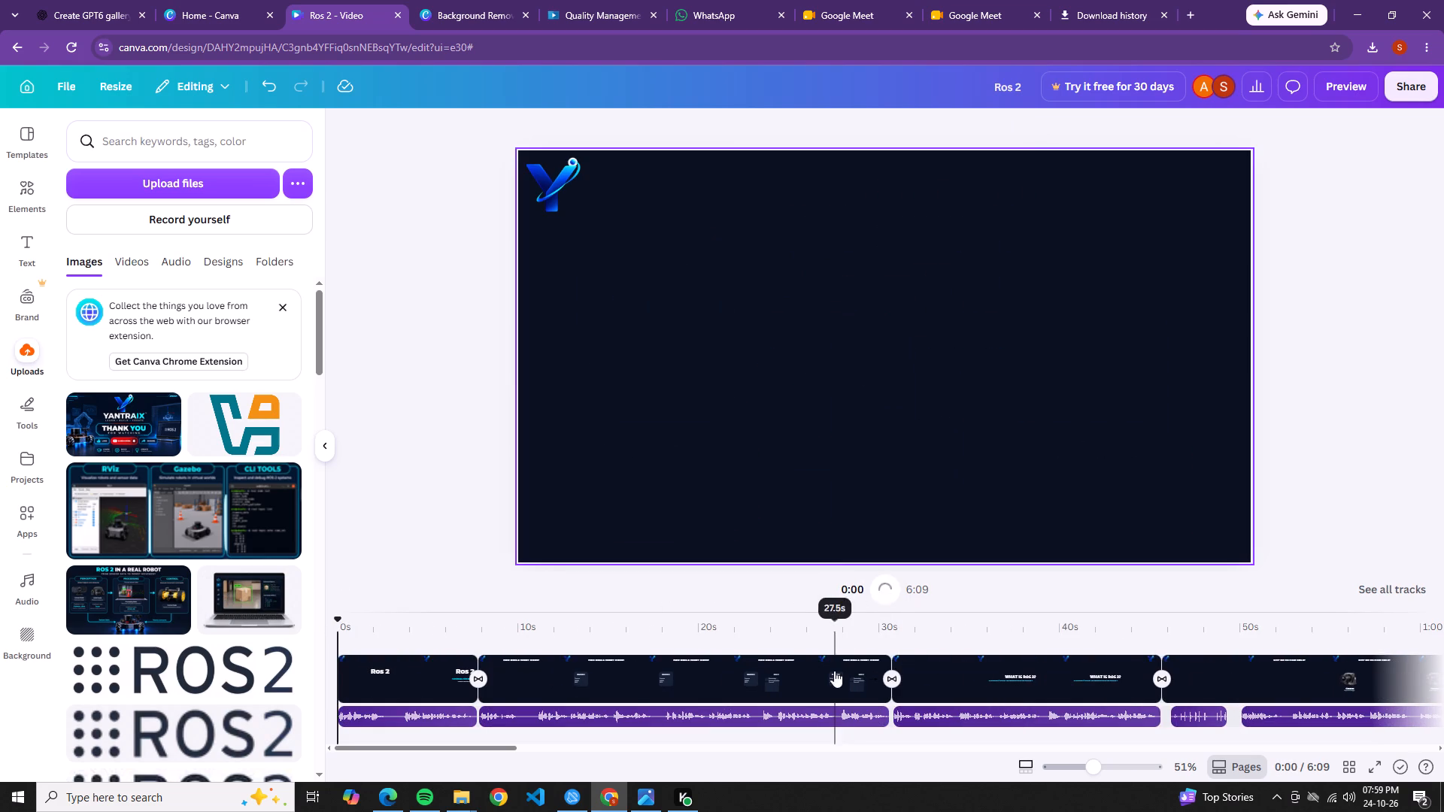
left_click(533, 630)
left_click(887, 599)
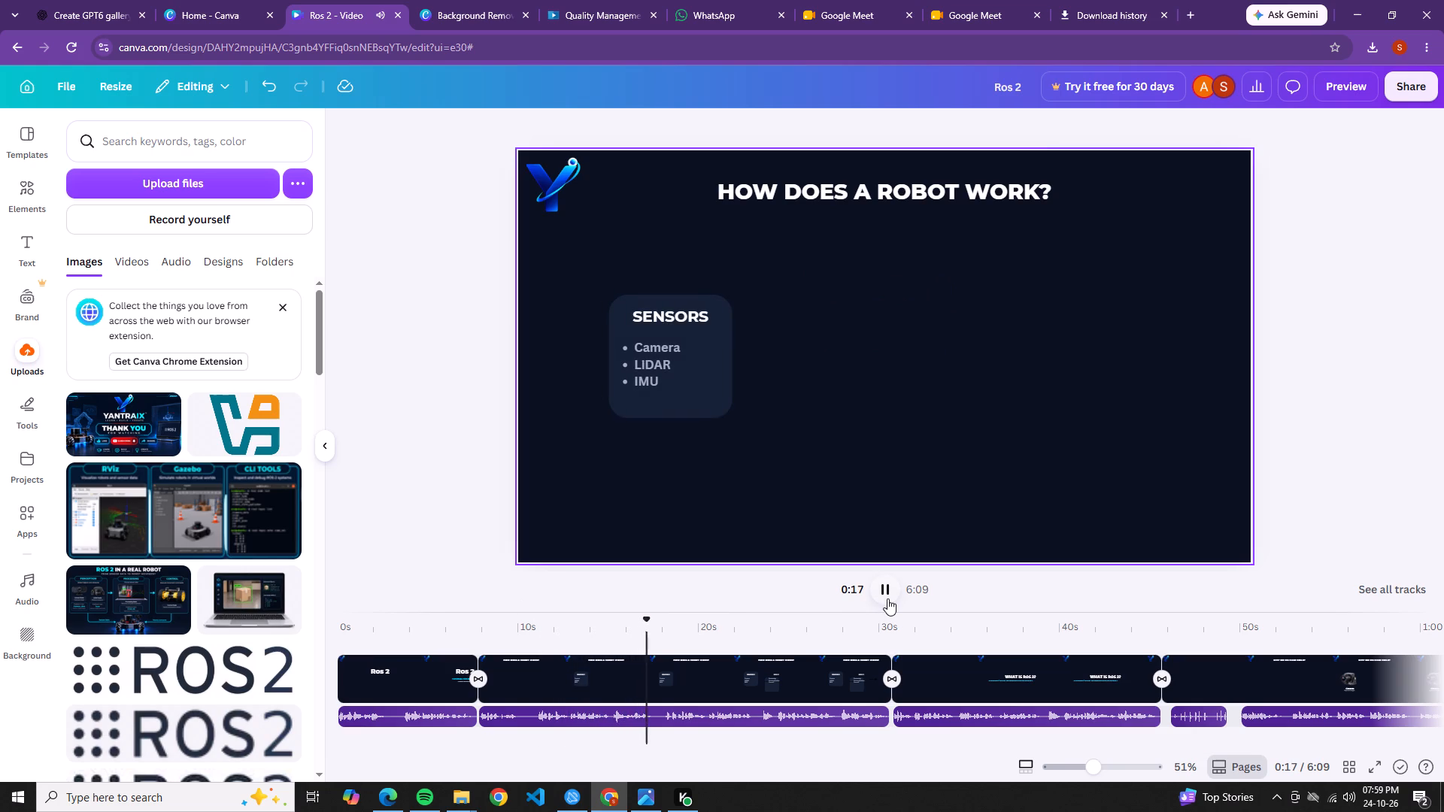
left_click(887, 598)
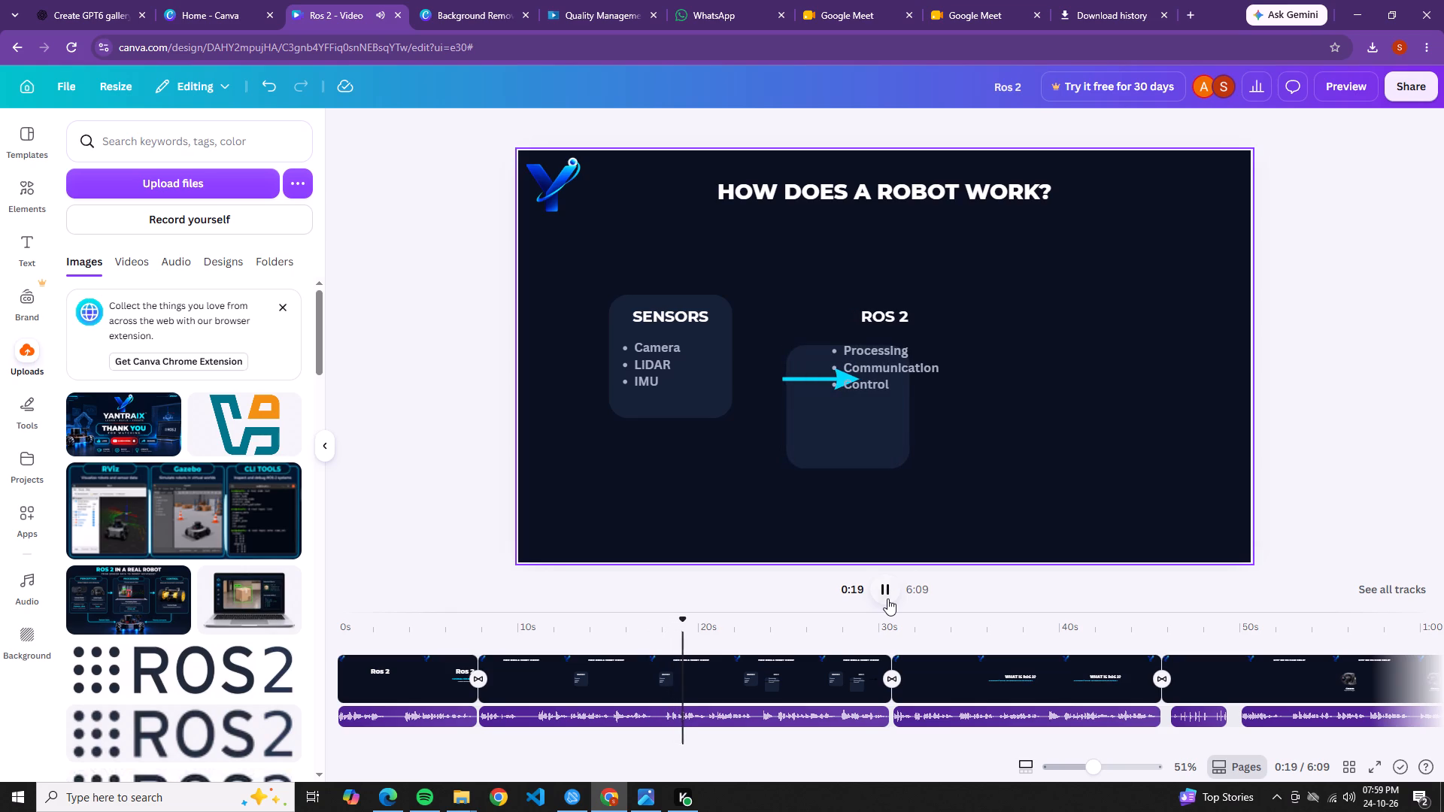
left_click(871, 463)
left_click_drag(869, 460, 906, 407)
left_click_drag(812, 380, 771, 362)
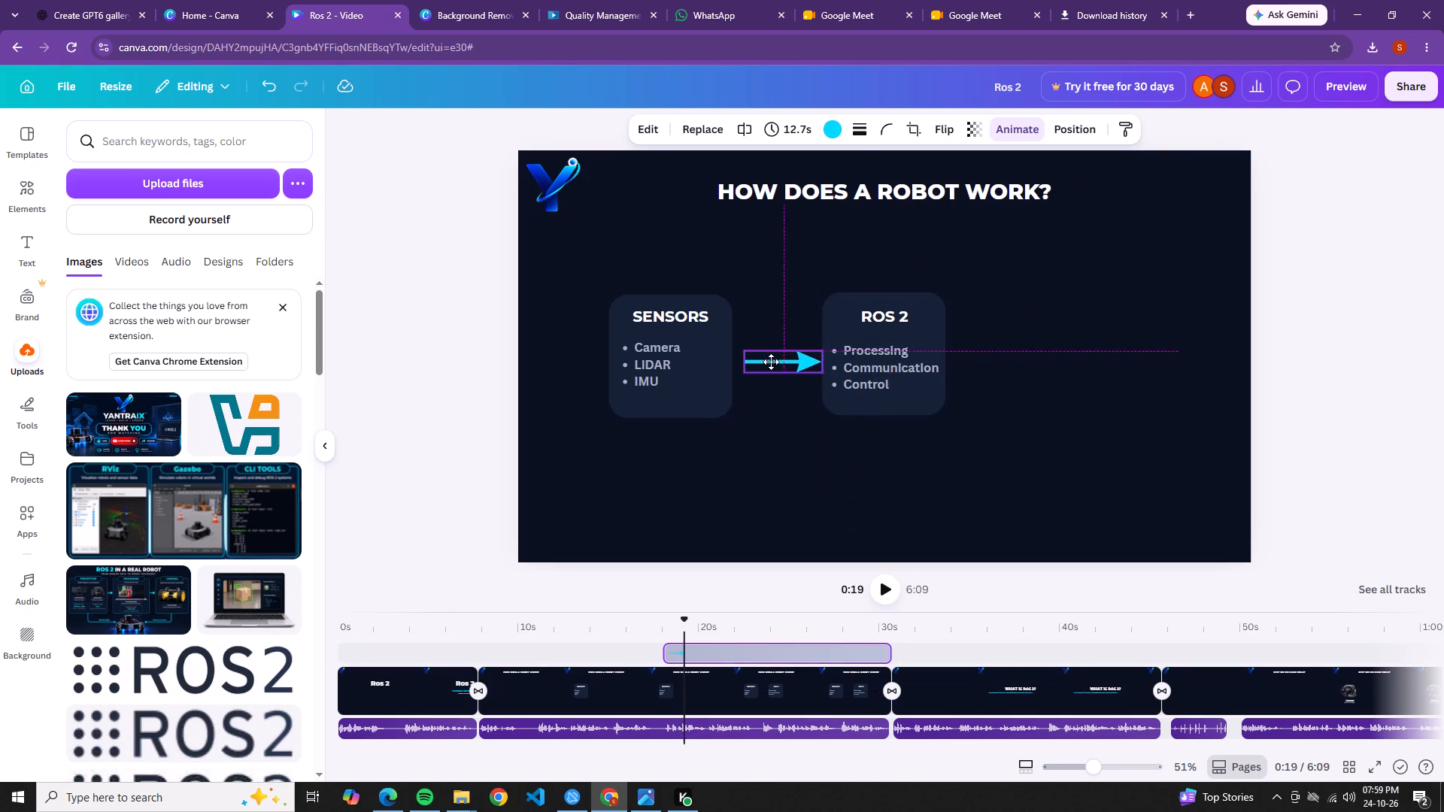
left_click_drag(771, 362, 766, 357)
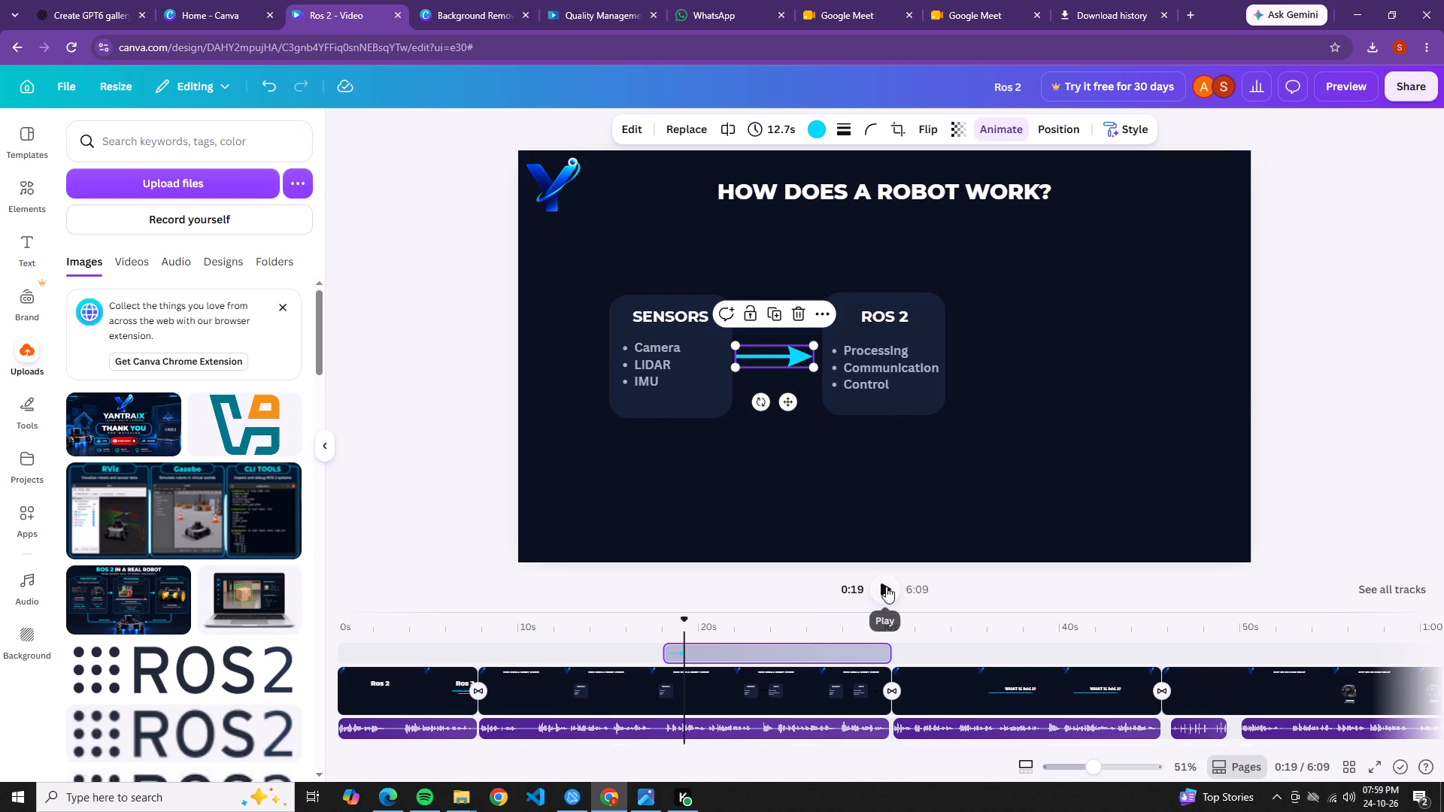
Play on to the MOTORS part of the scene and move the Movement, Direction, Speed list inside the MOTORS card.
left_click(886, 586)
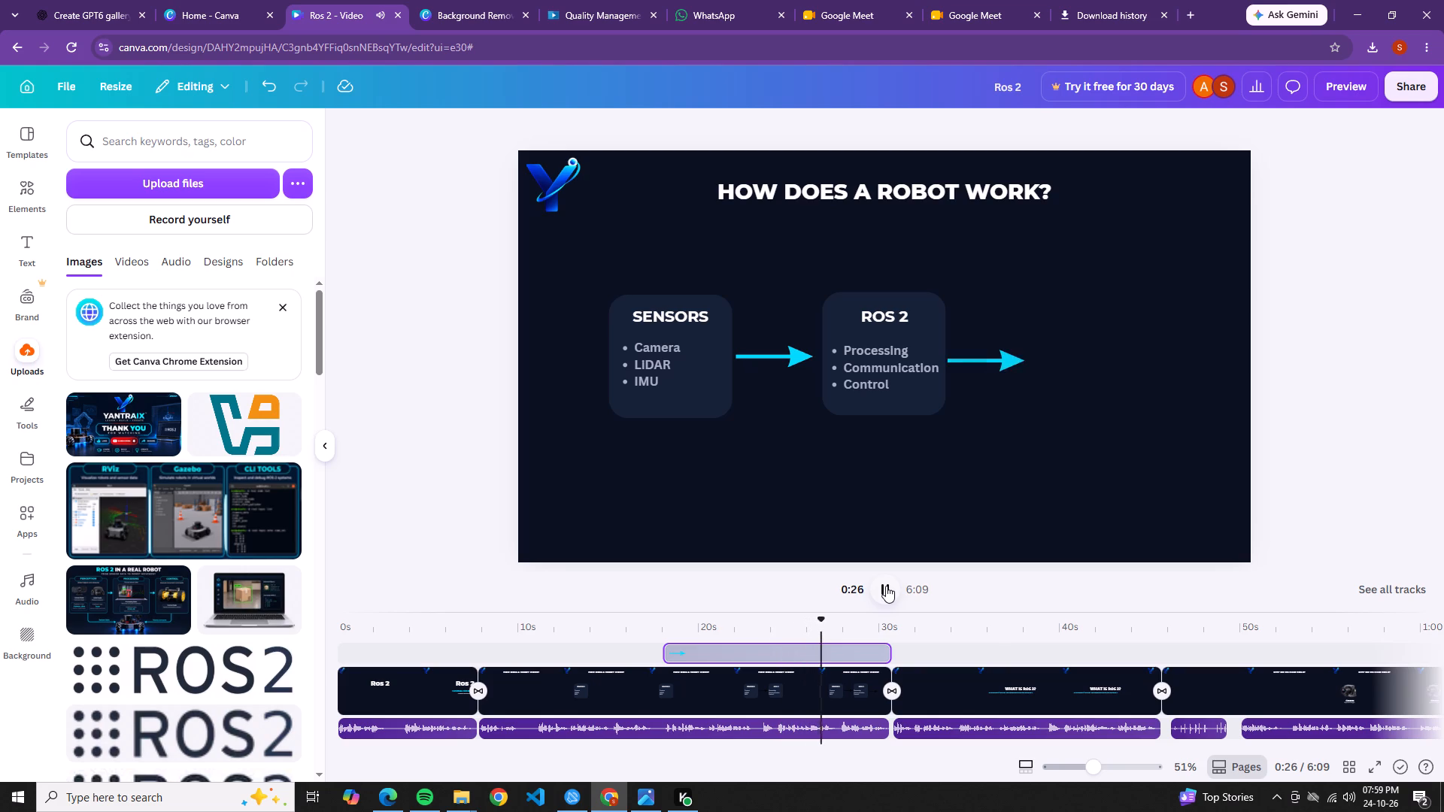
left_click(886, 586)
left_click(995, 408)
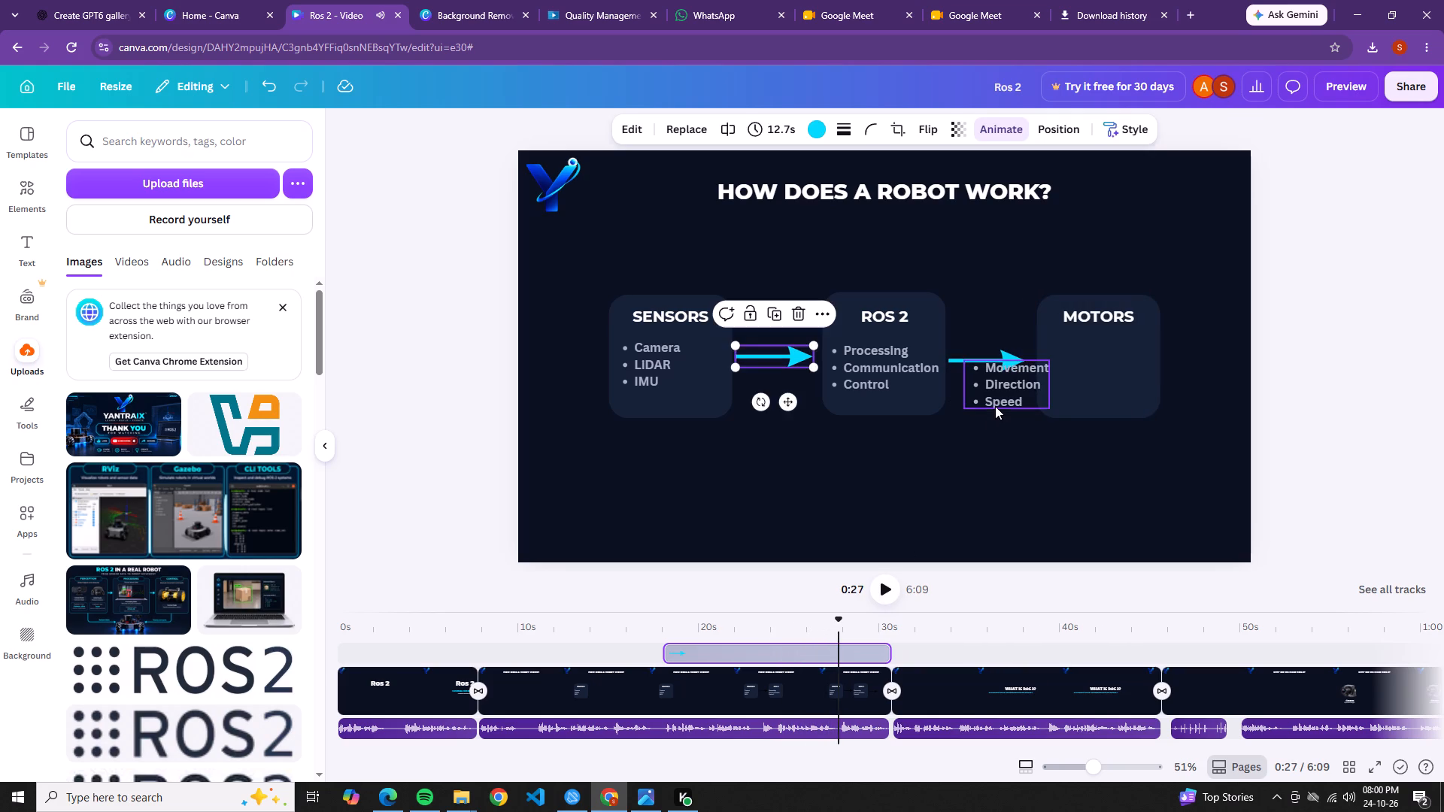
left_click_drag(995, 406, 1092, 391)
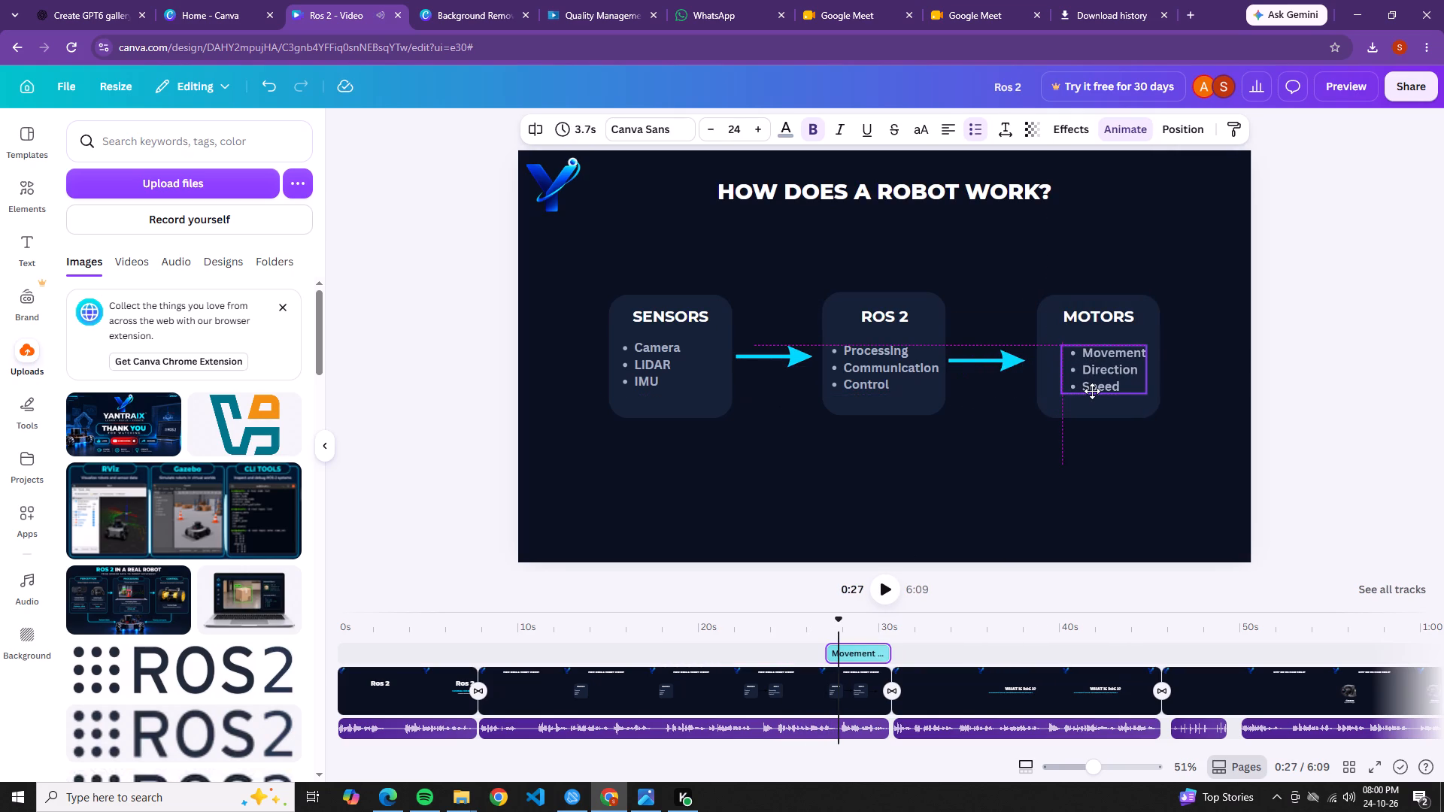
left_click_drag(1092, 391, 1083, 391)
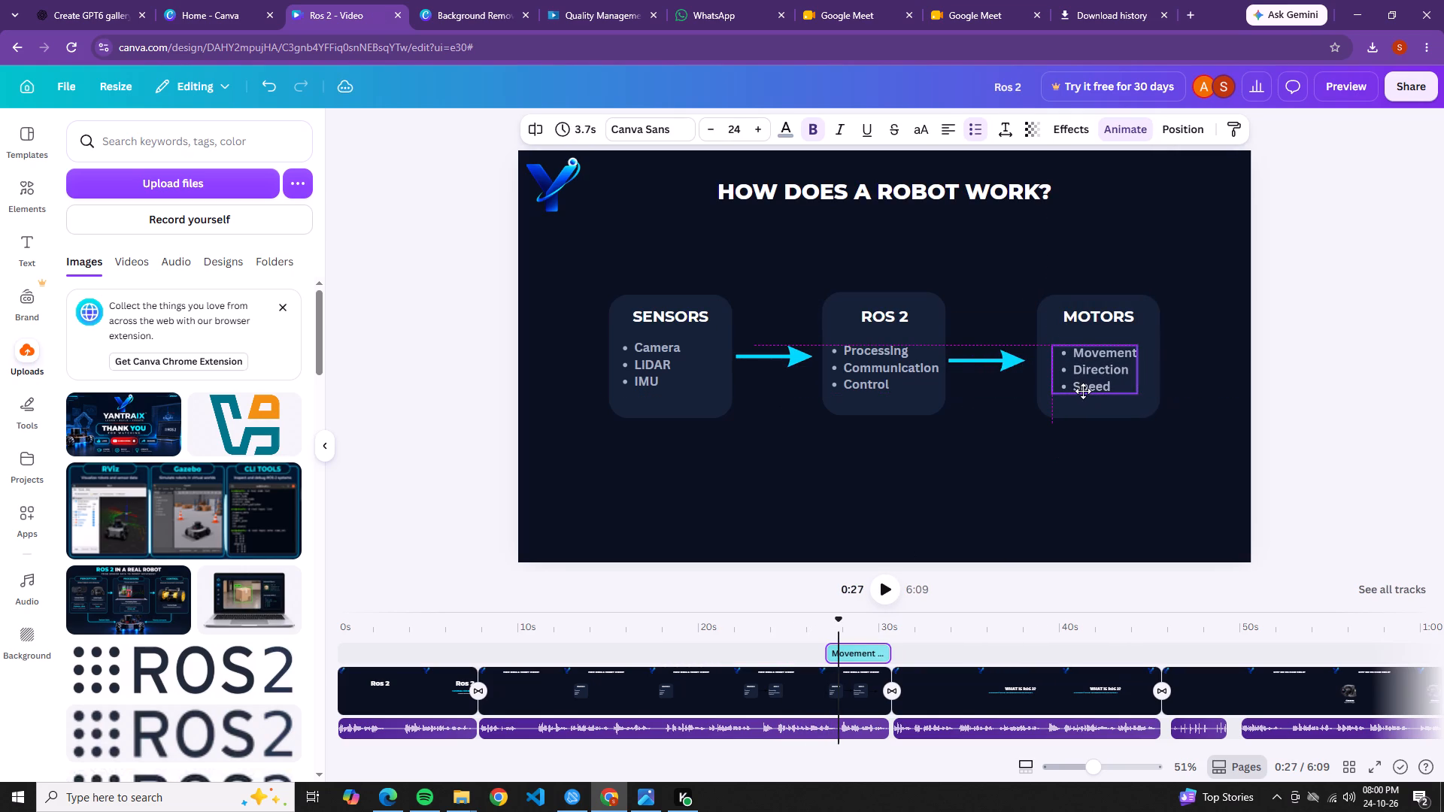
left_click_drag(1083, 391, 1086, 390)
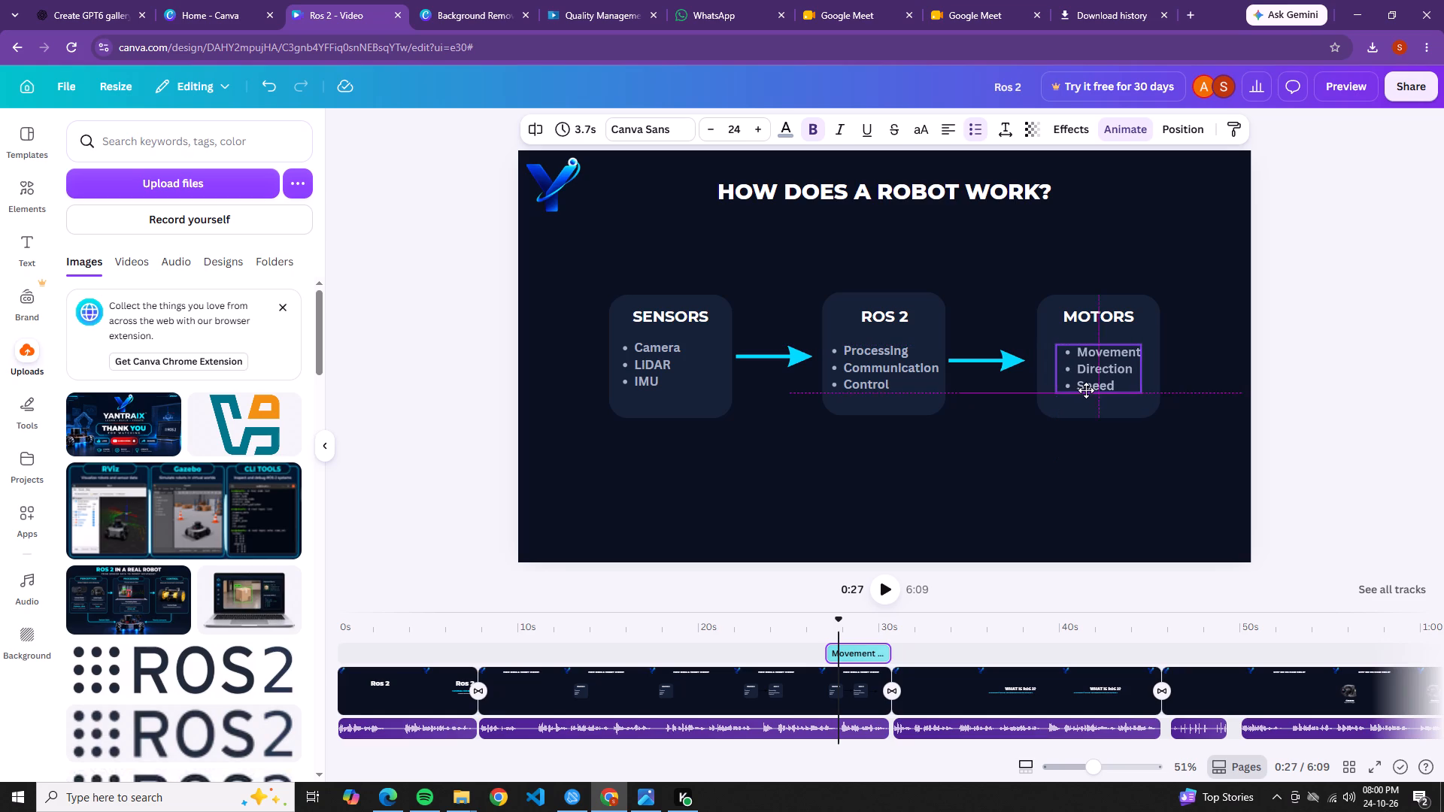
left_click_drag(1086, 390, 1085, 390)
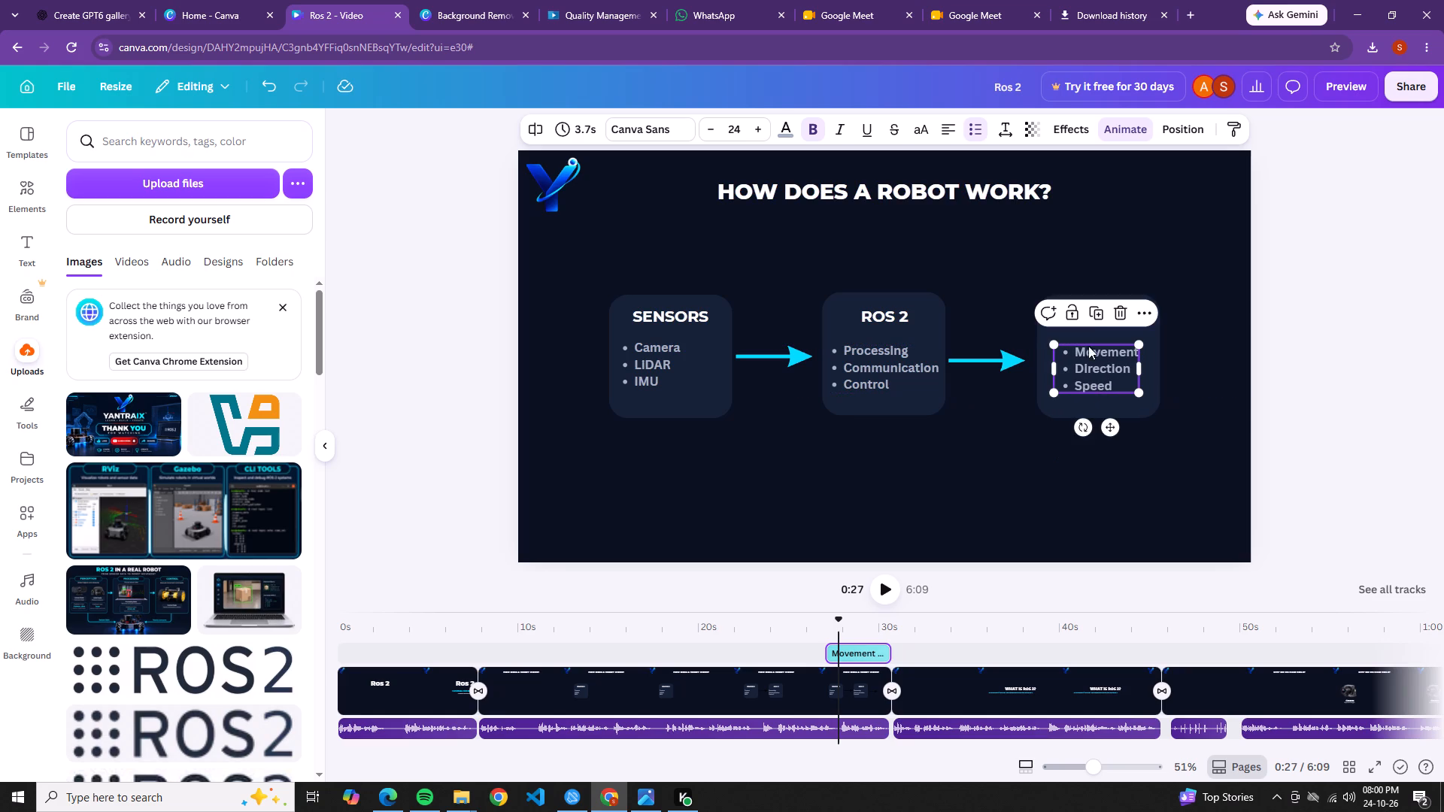
left_click(1021, 446)
Level the arrow between the ROS 2 and MOTORS cards with the first arrow, and shift the MOTORS bullet list slightly toward the card's left edge.
left_click(1081, 315)
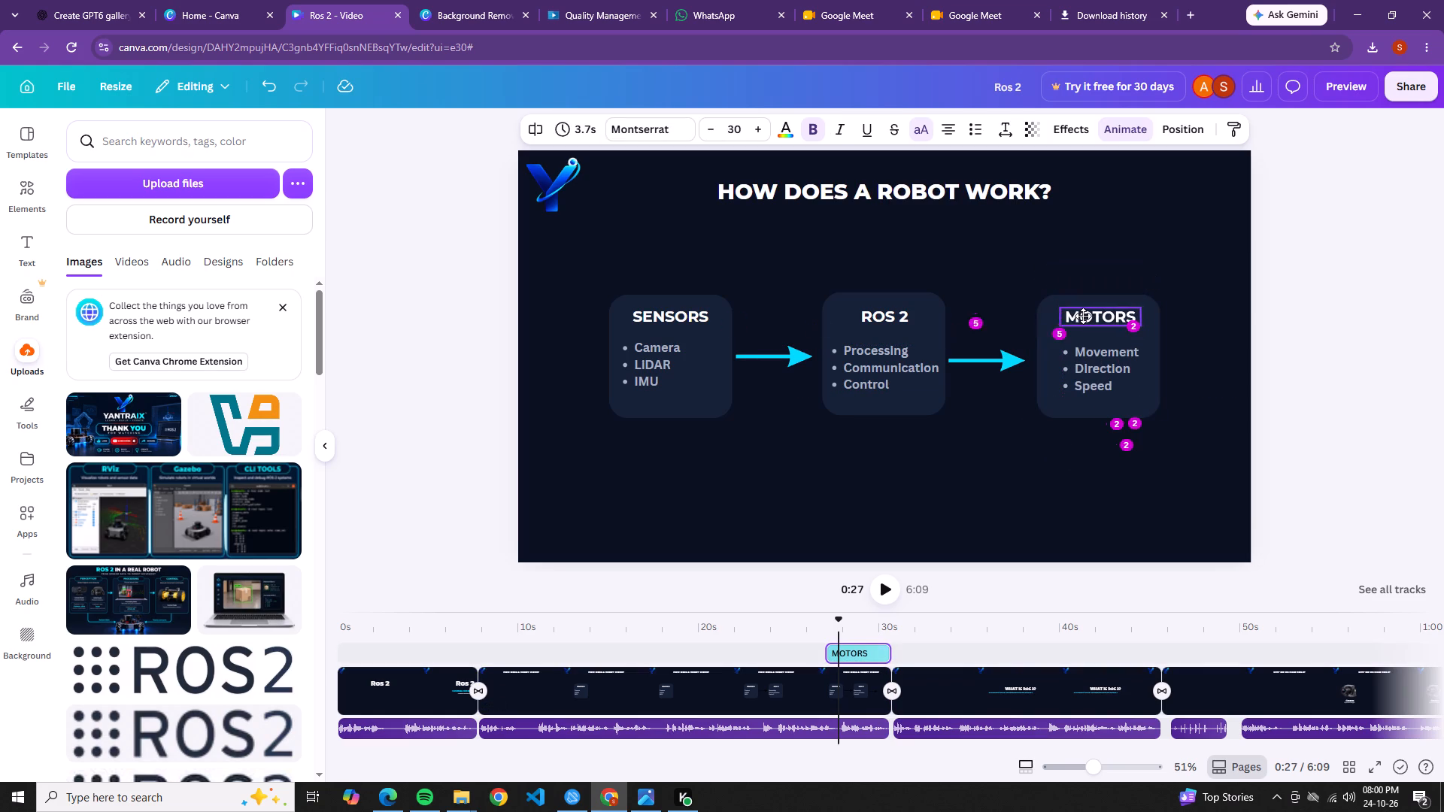
left_click(1000, 365)
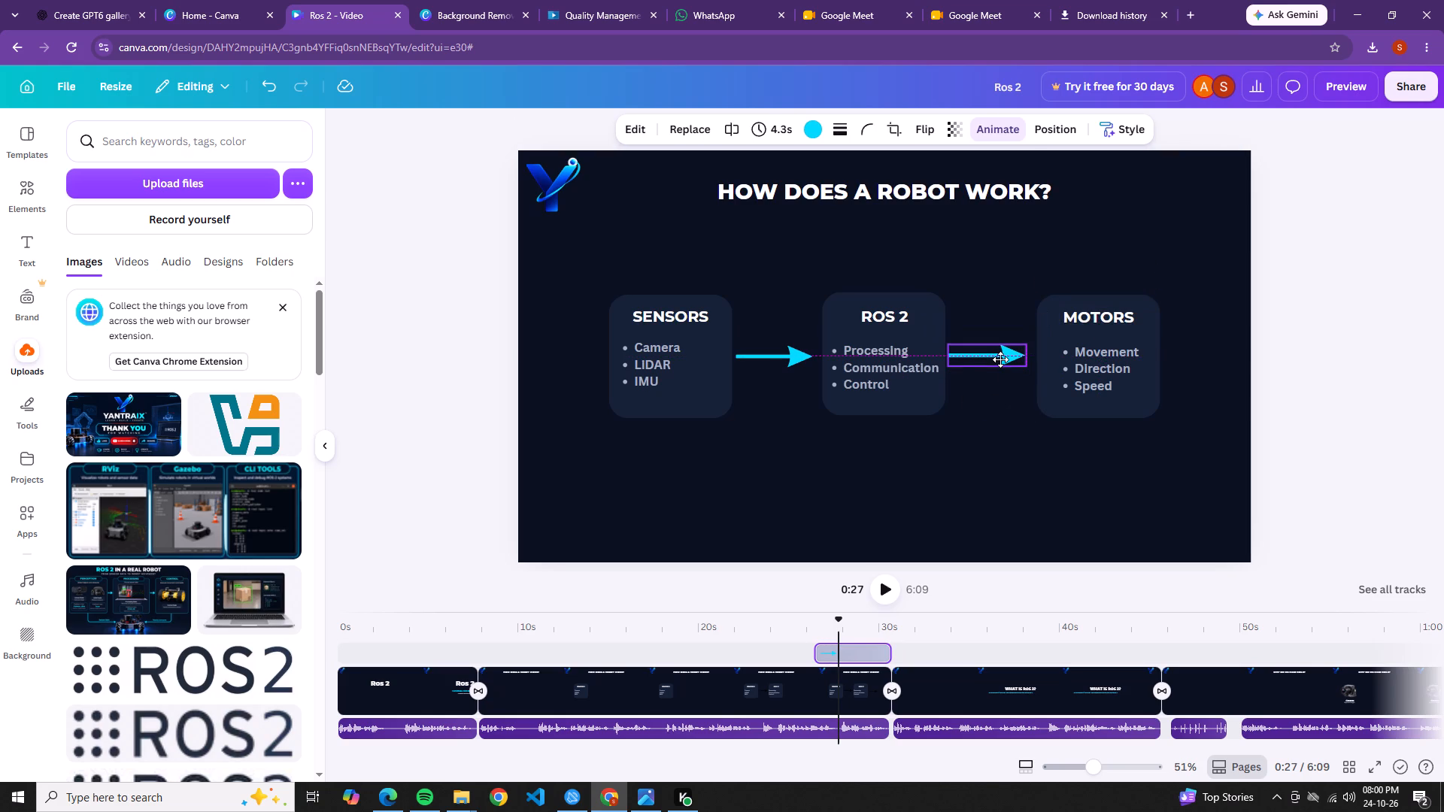
left_click_drag(1069, 377, 1066, 376)
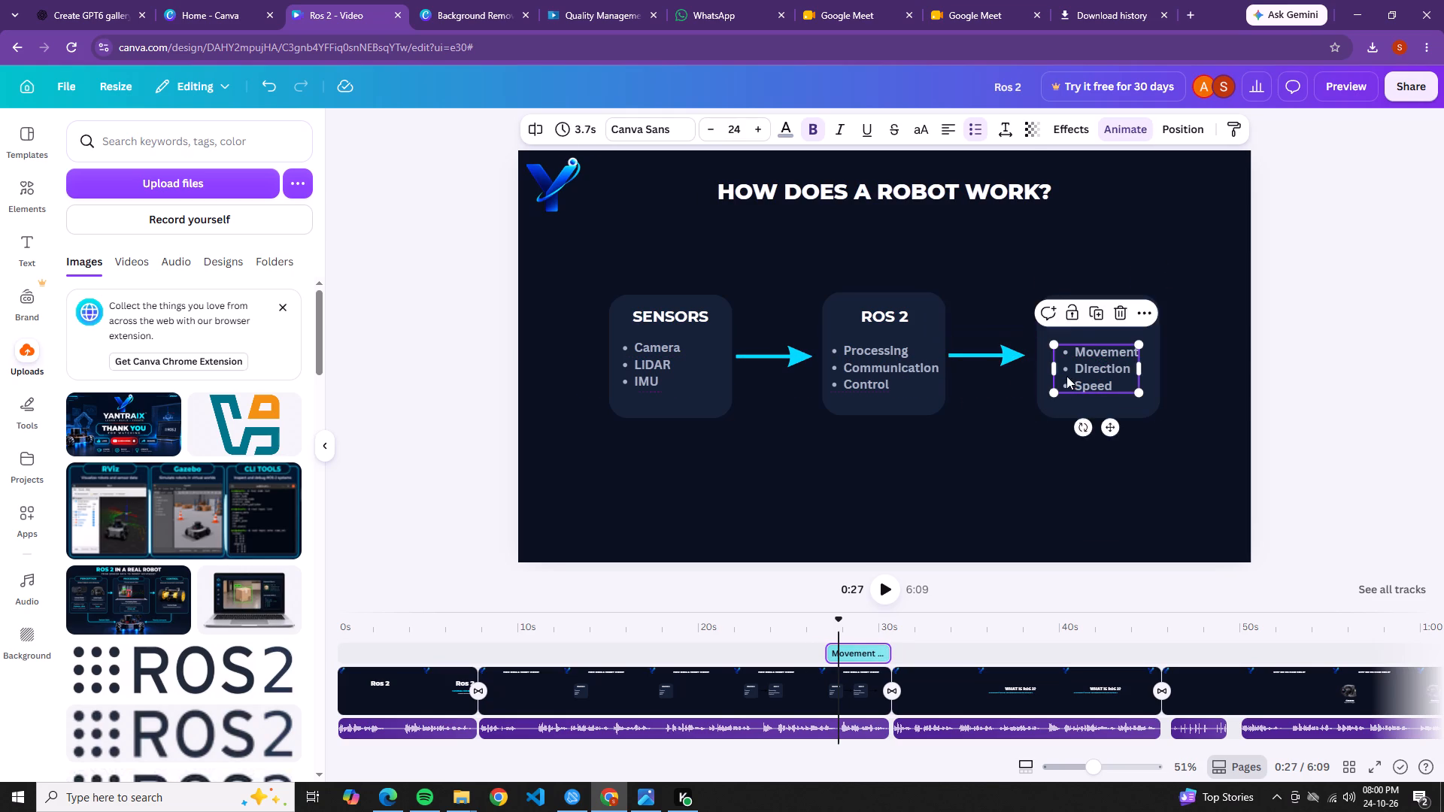
left_click_drag(1066, 376, 1063, 375)
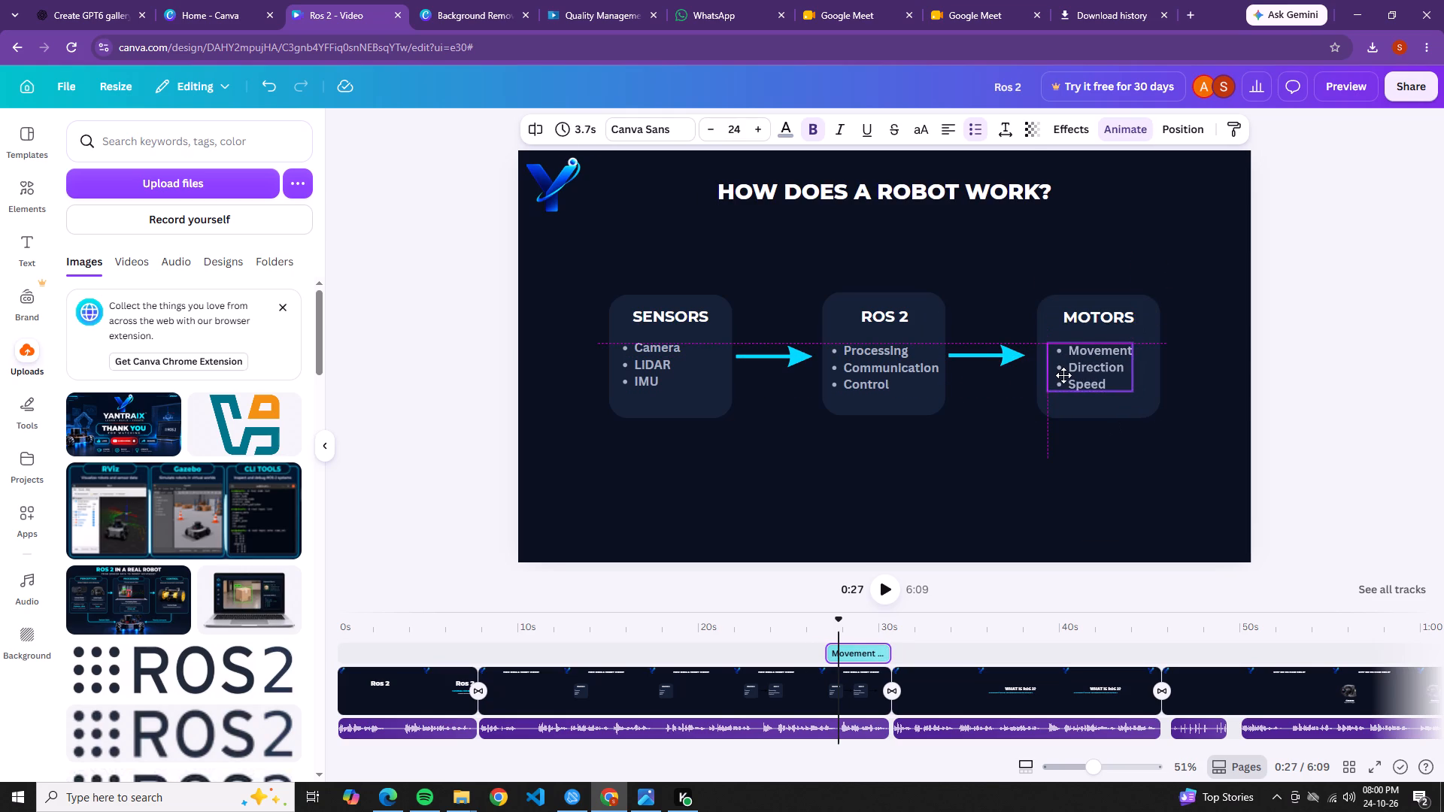
left_click_drag(1063, 375, 1060, 377)
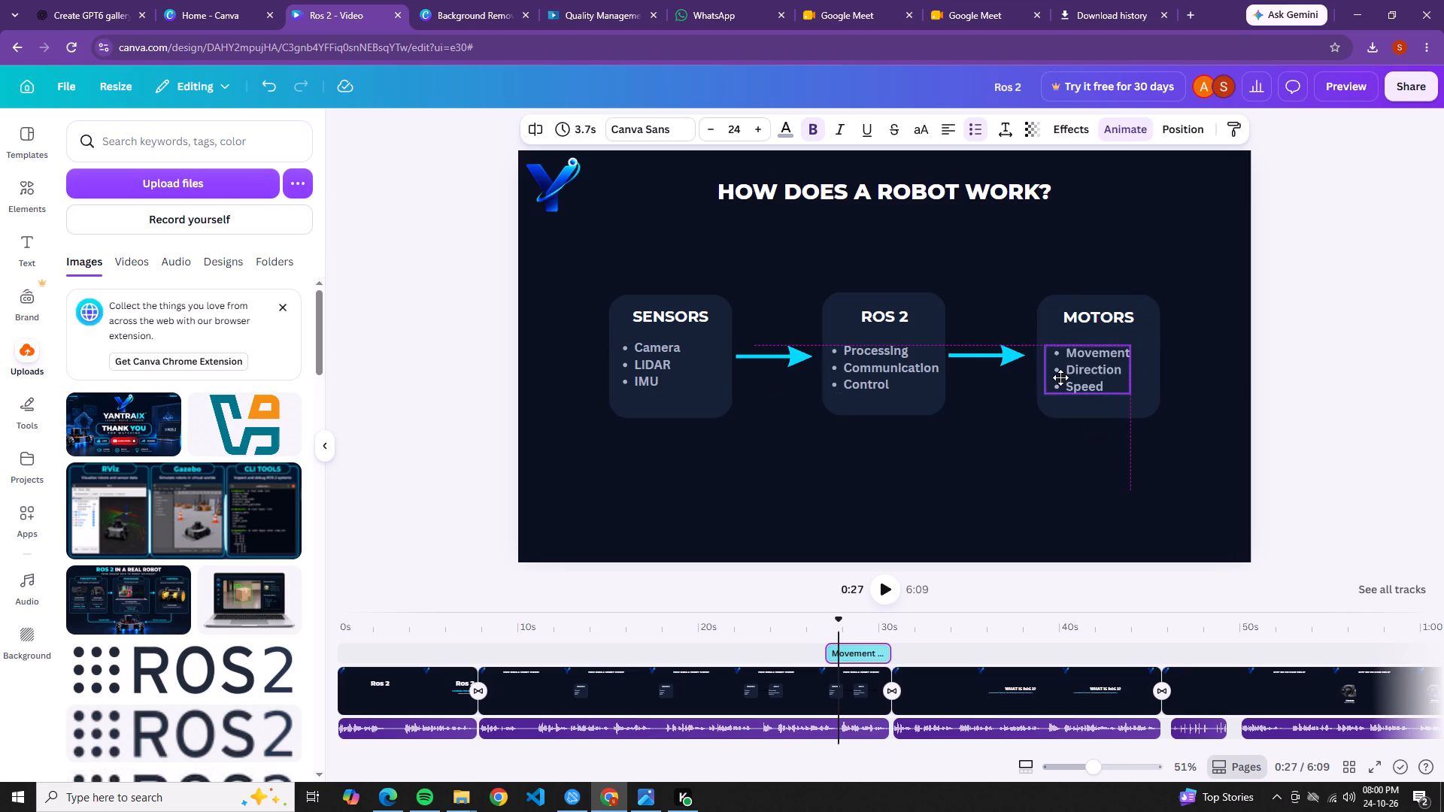
left_click_drag(1060, 377, 1060, 377)
left_click(975, 442)
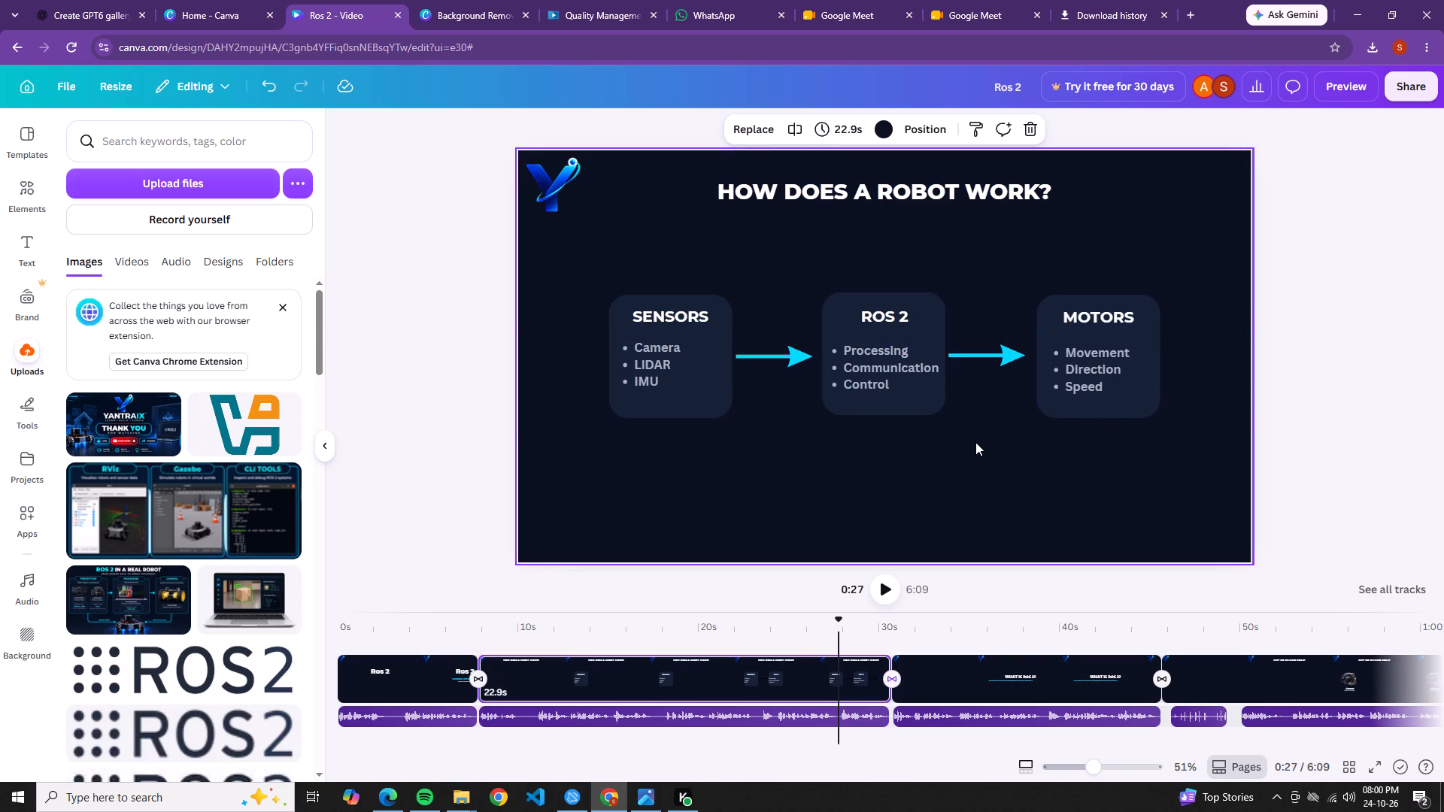
Nudge the ROS 2 and MOTORS headings into place on their cards and deselect them.
left_click(877, 314)
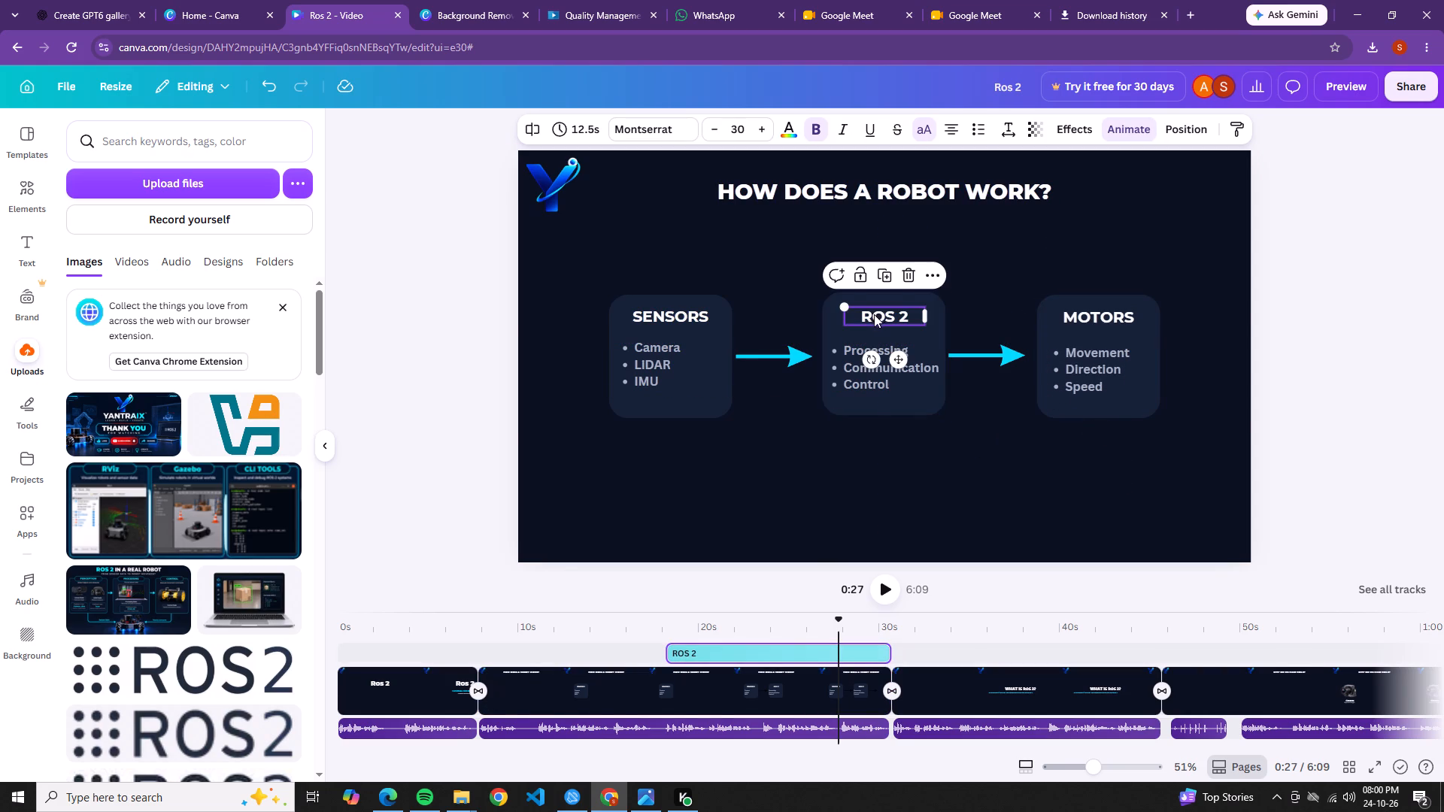
left_click(1098, 310)
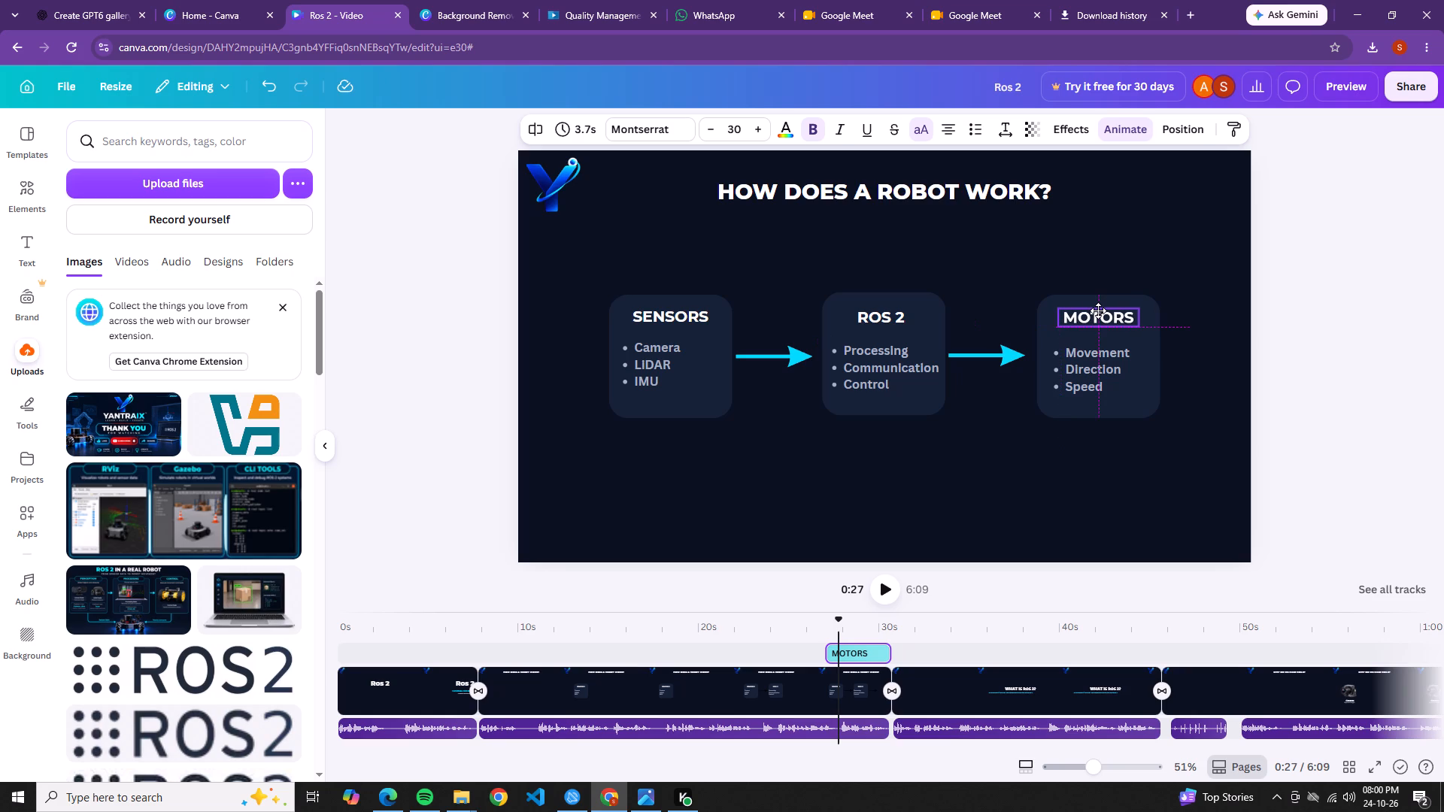
left_click(981, 459)
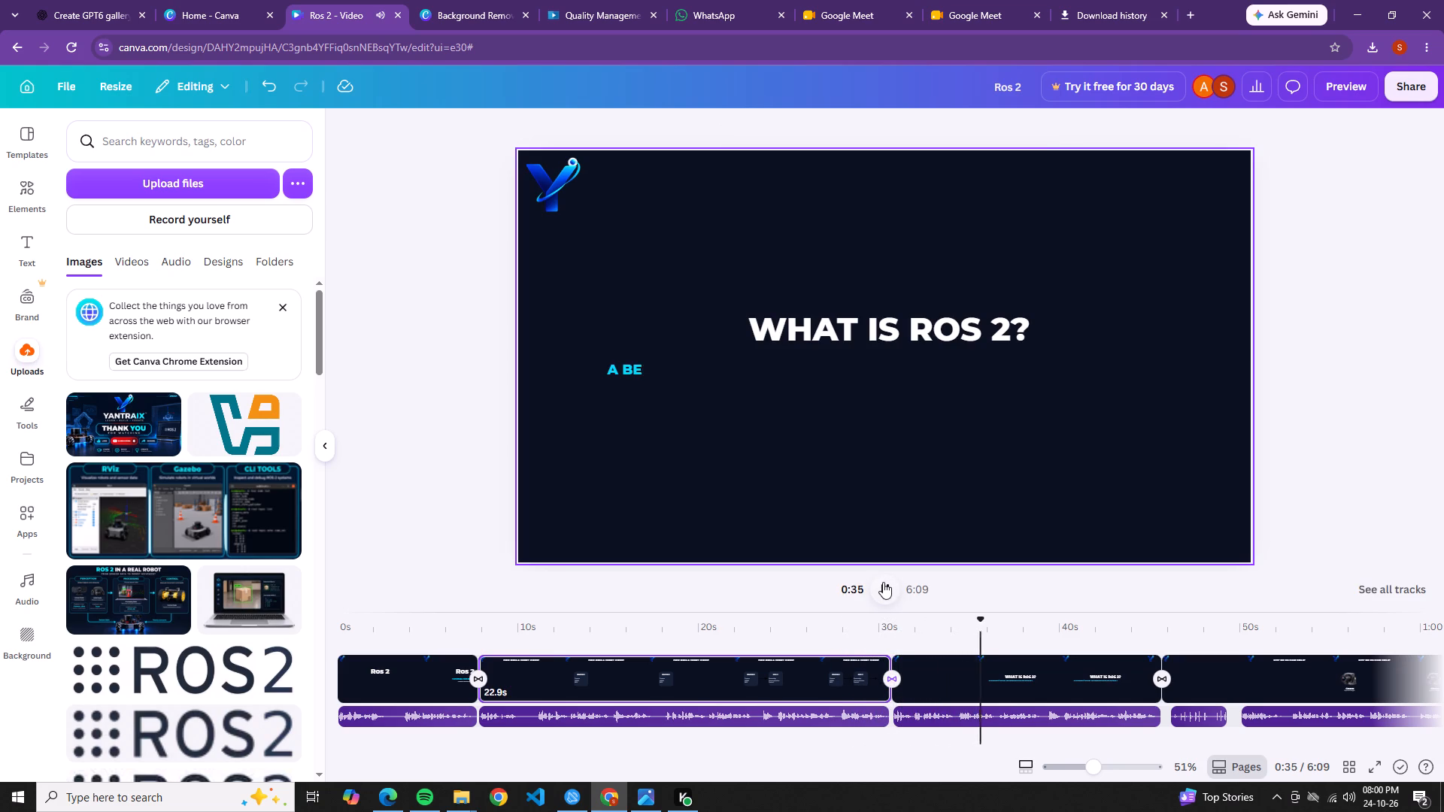
Play to the full A BEGINNER'S GUIDE TO ROBOT OPERATING SYSTEM 2 subtitle and move it roughly centred beneath the WHAT IS ROS 2? heading.
left_click(883, 582)
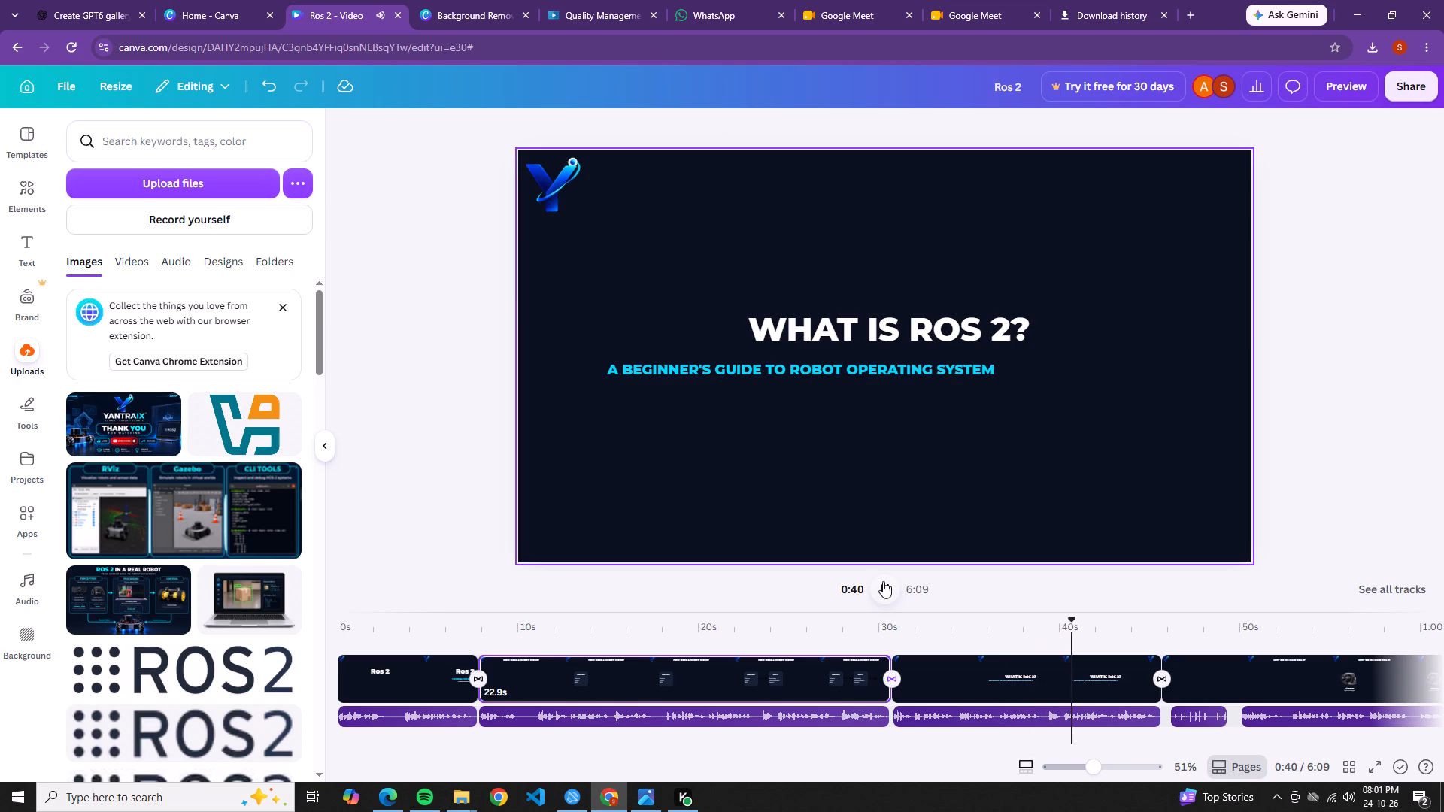
left_click(883, 581)
left_click(733, 377)
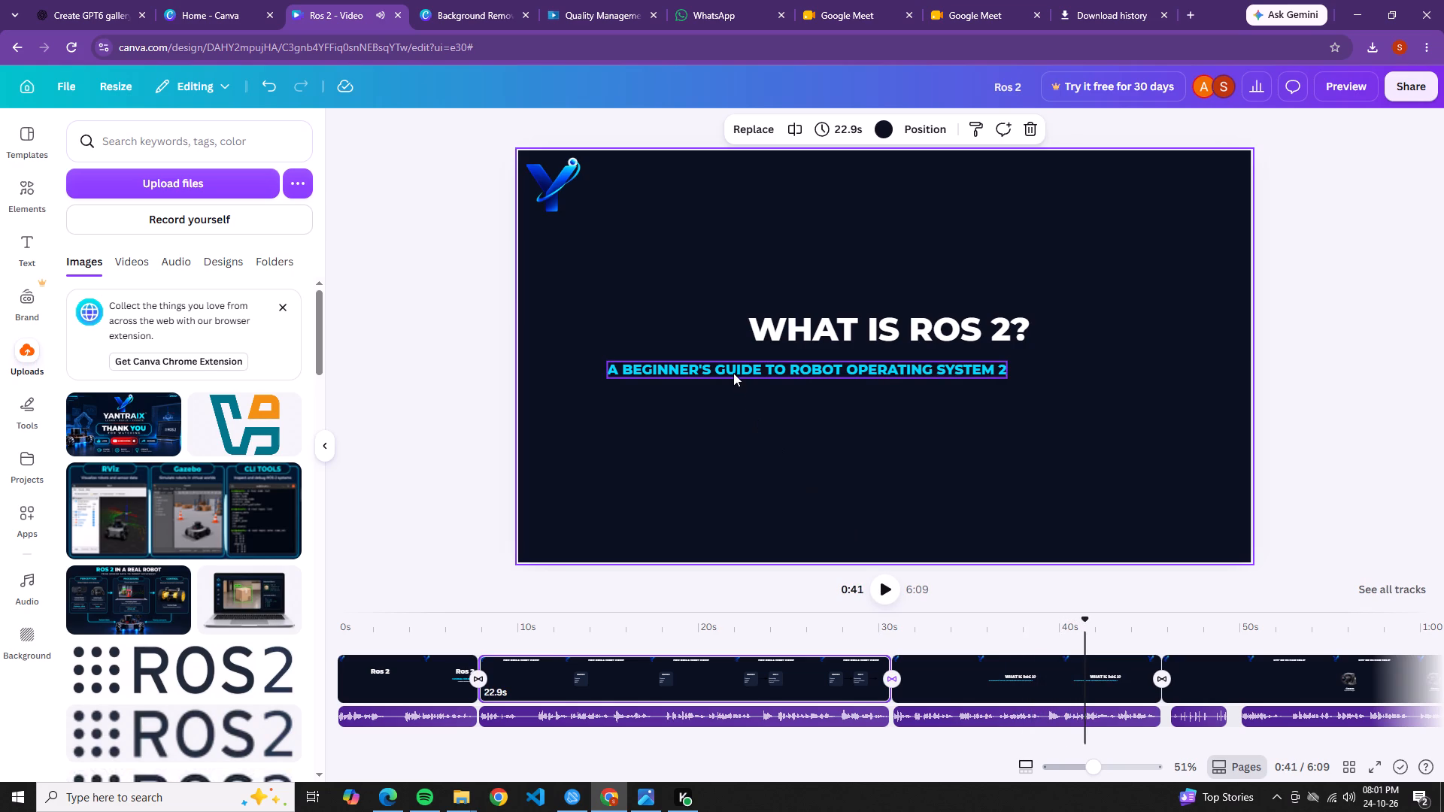
left_click_drag(733, 373, 827, 374)
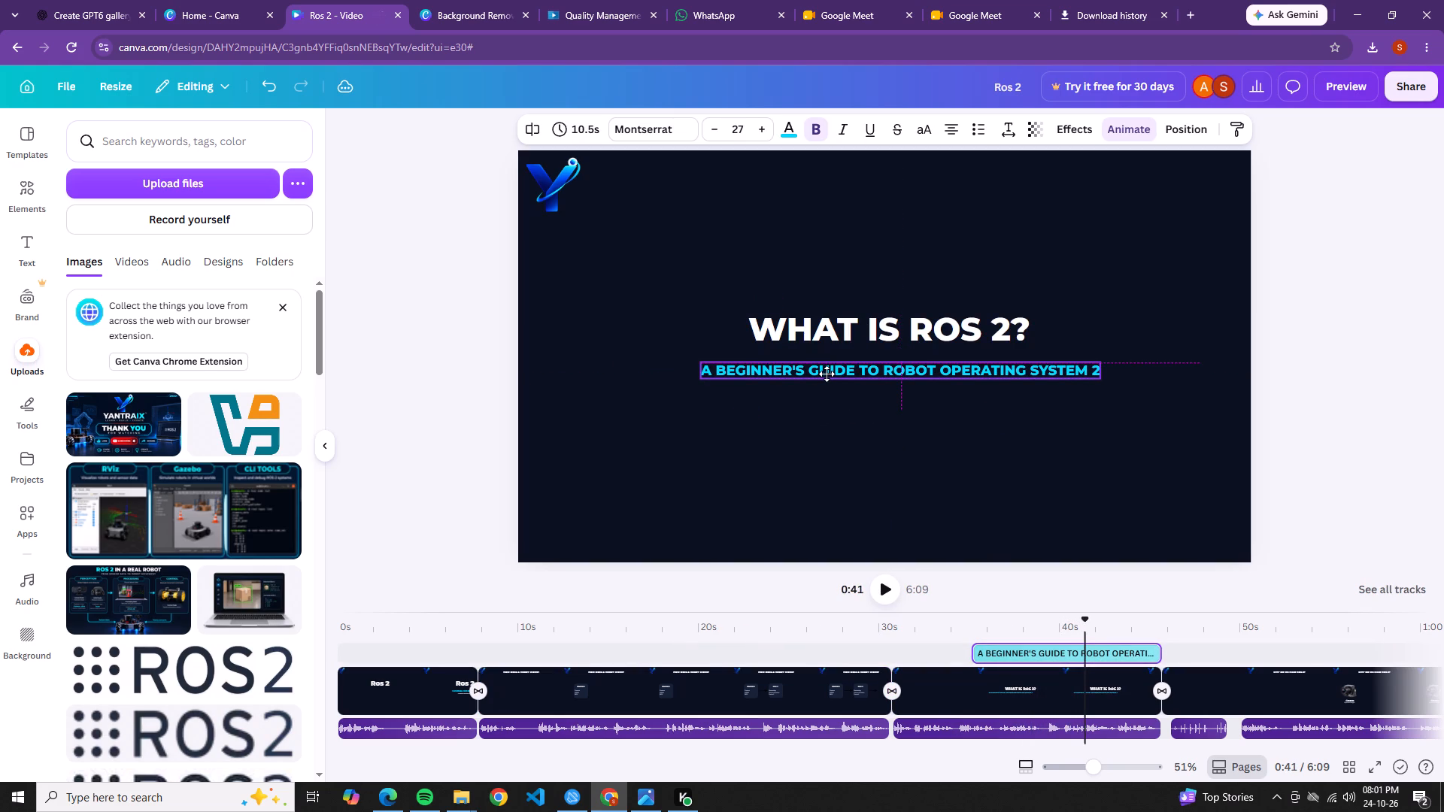
left_click_drag(827, 374, 824, 374)
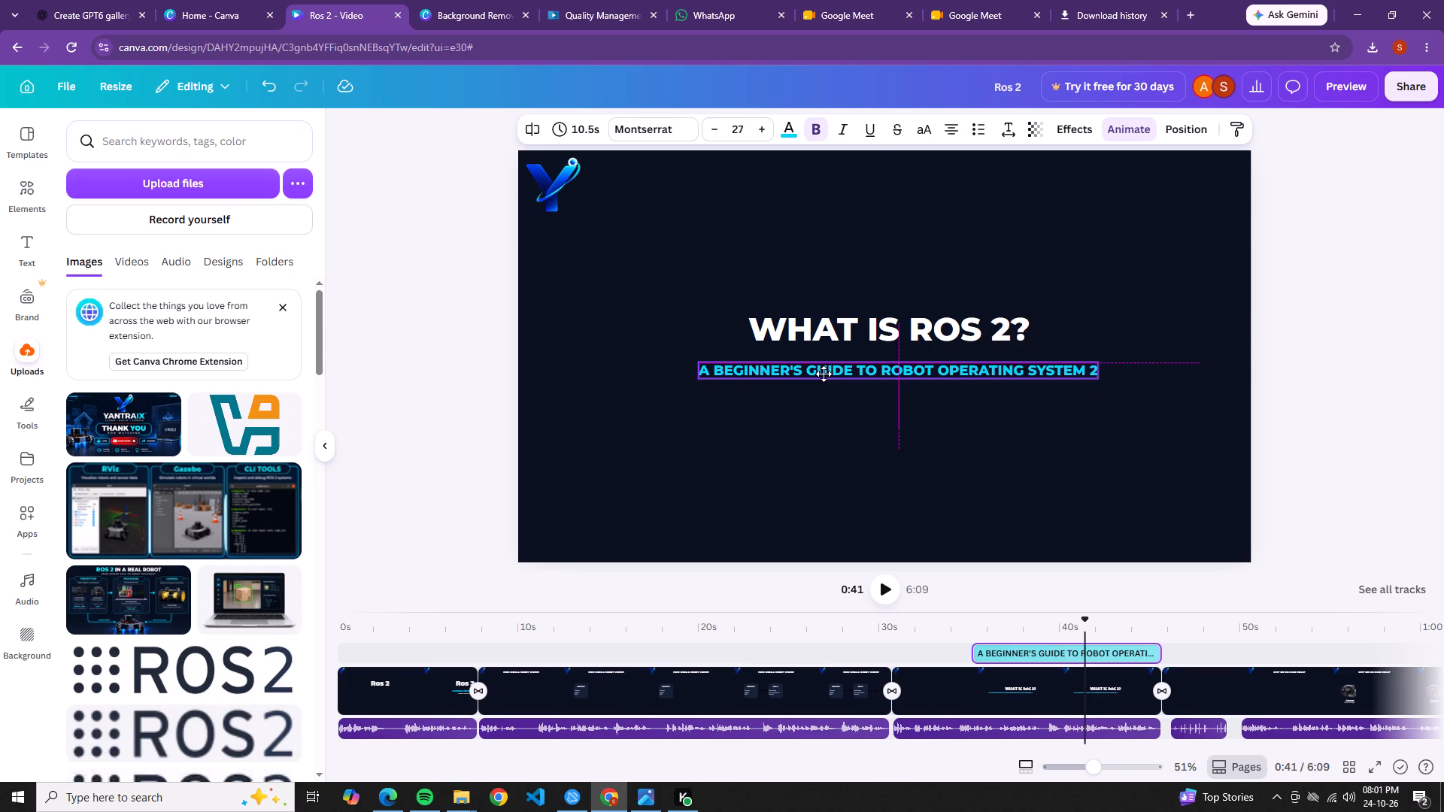
left_click_drag(824, 374, 822, 373)
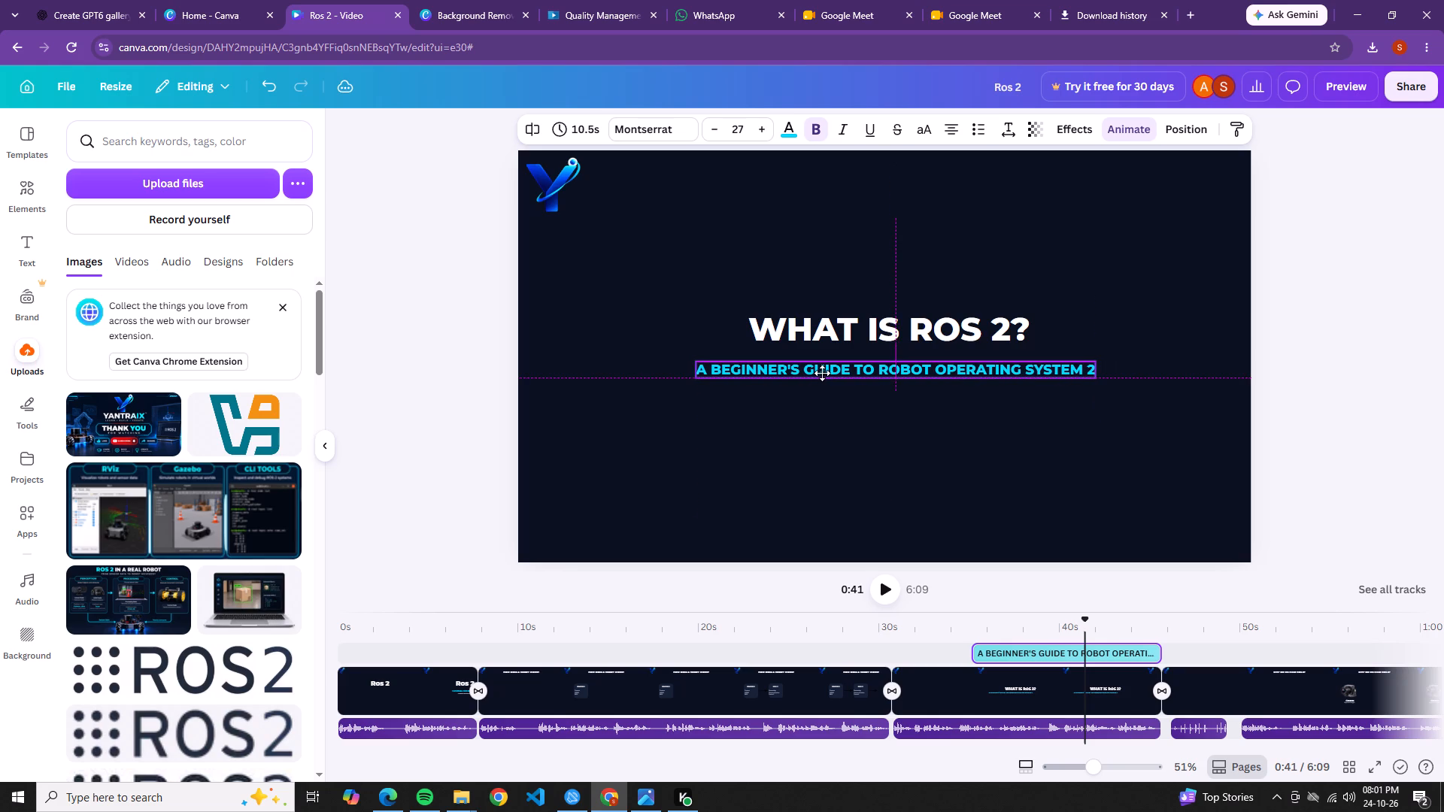
left_click_drag(822, 373, 821, 373)
left_click_drag(821, 373, 818, 372)
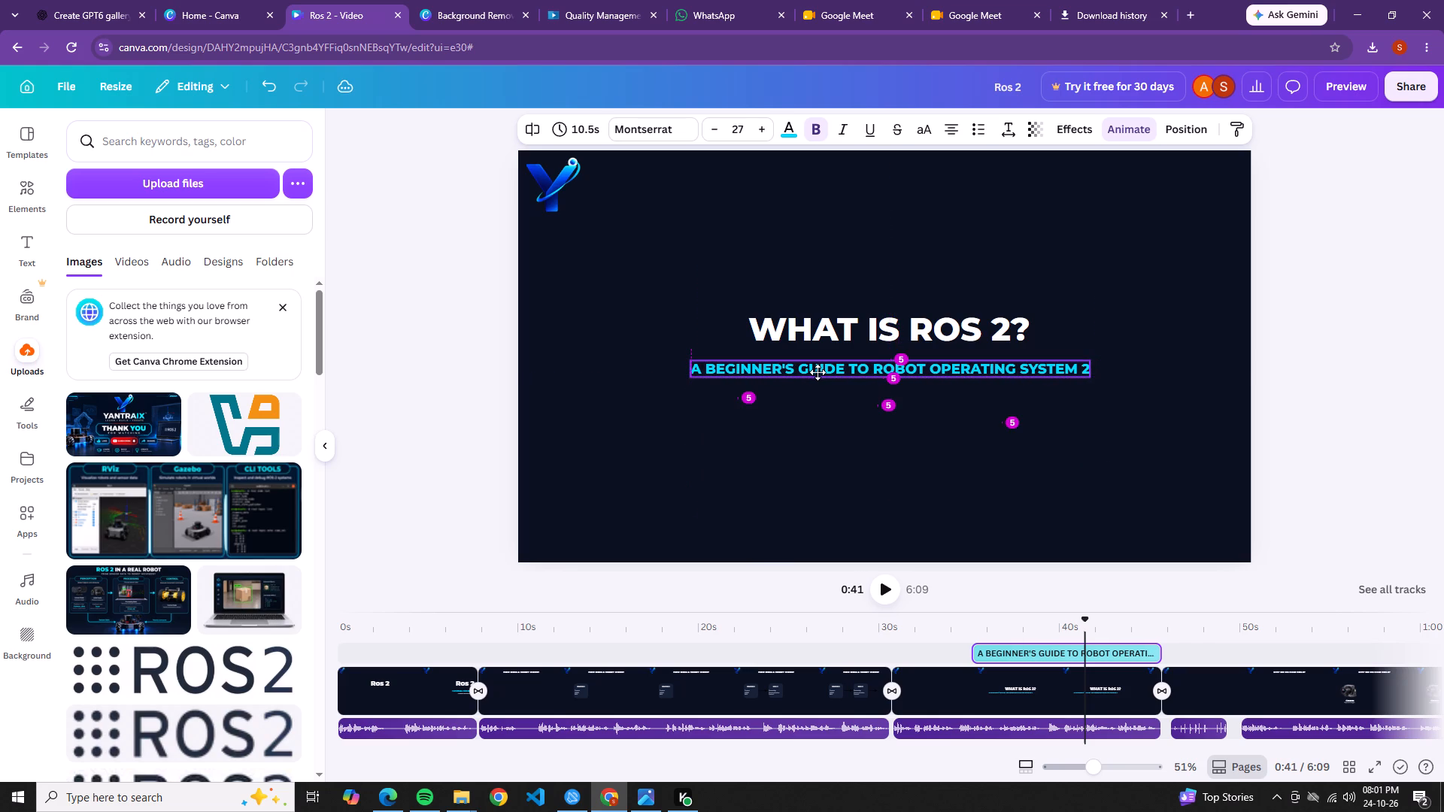
left_click_drag(818, 372, 820, 374)
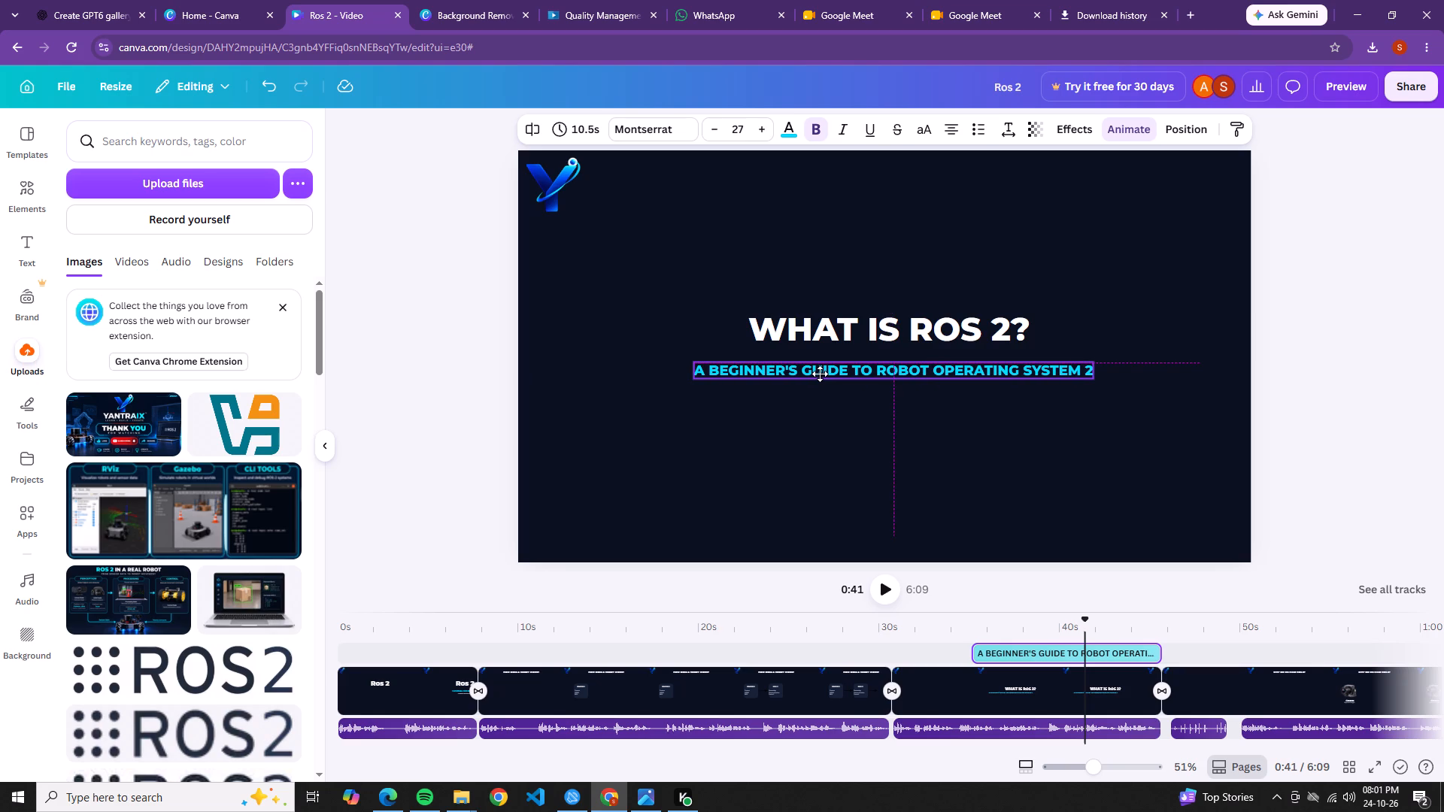
left_click_drag(820, 374, 827, 375)
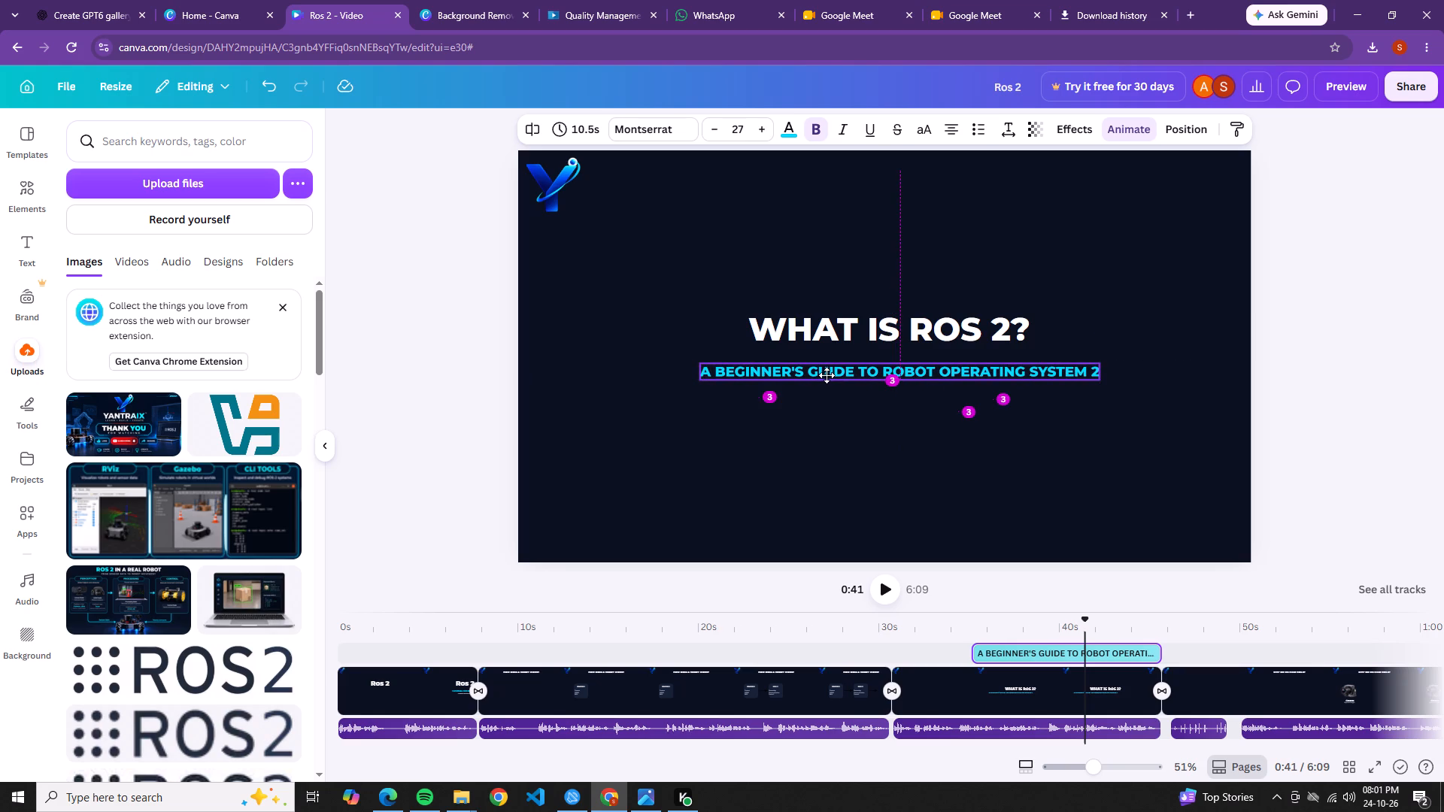
left_click_drag(827, 375, 825, 374)
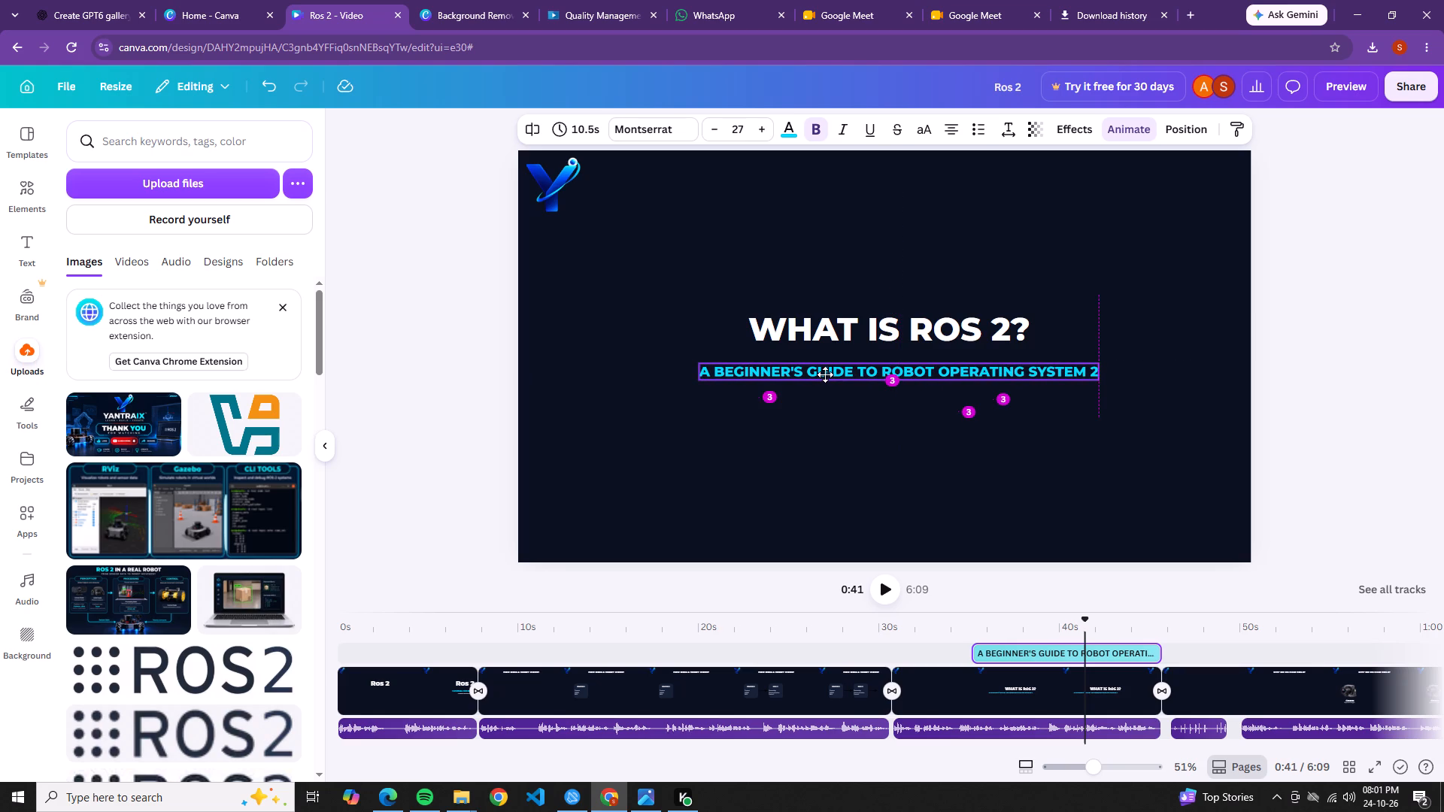
left_click_drag(825, 374, 826, 374)
left_click(818, 421)
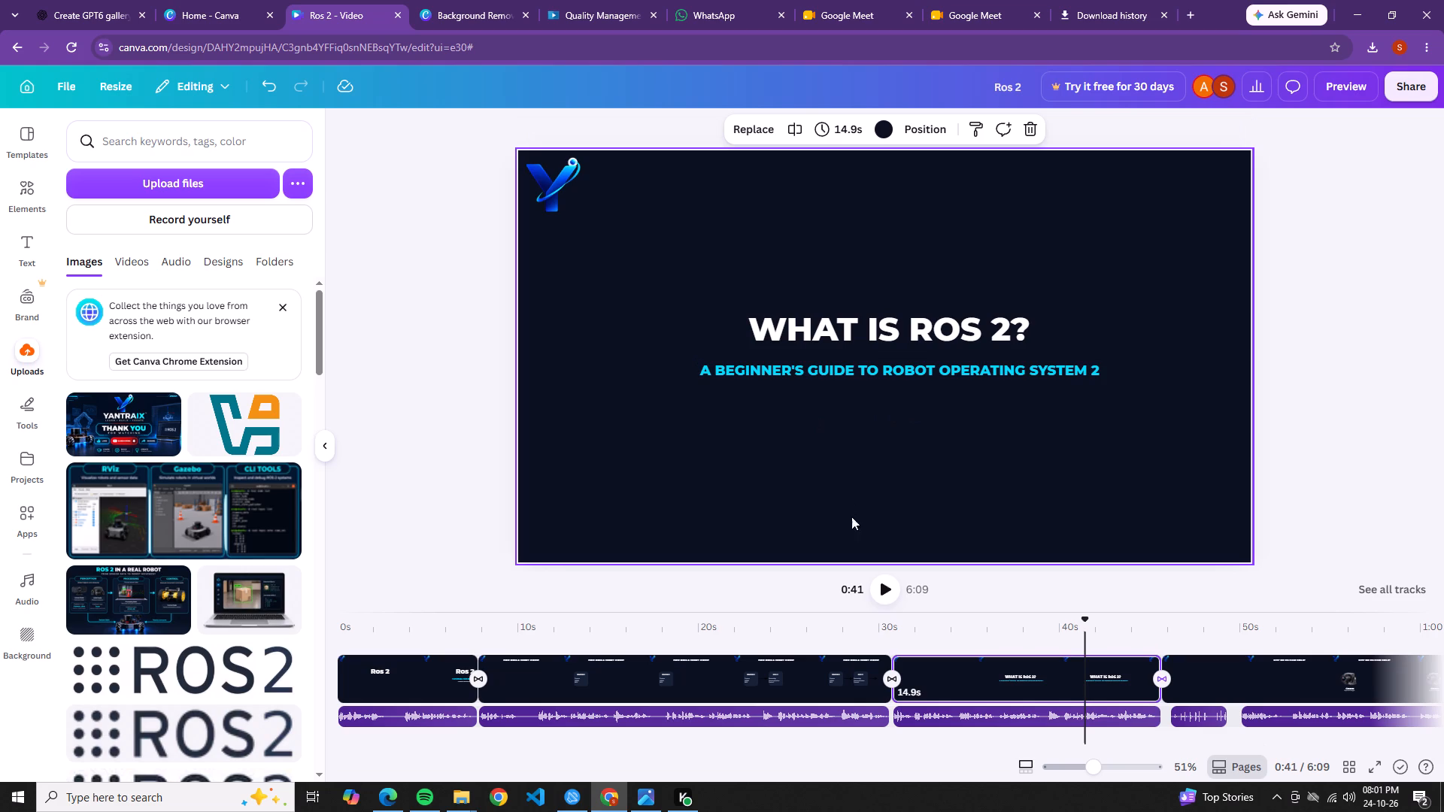
Play on to the EPISODE 01 | ROS 2 TUTORIAL SERIES line and nudge the subtitle and this line into centred alignment under the heading.
left_click(890, 602)
left_click(890, 601)
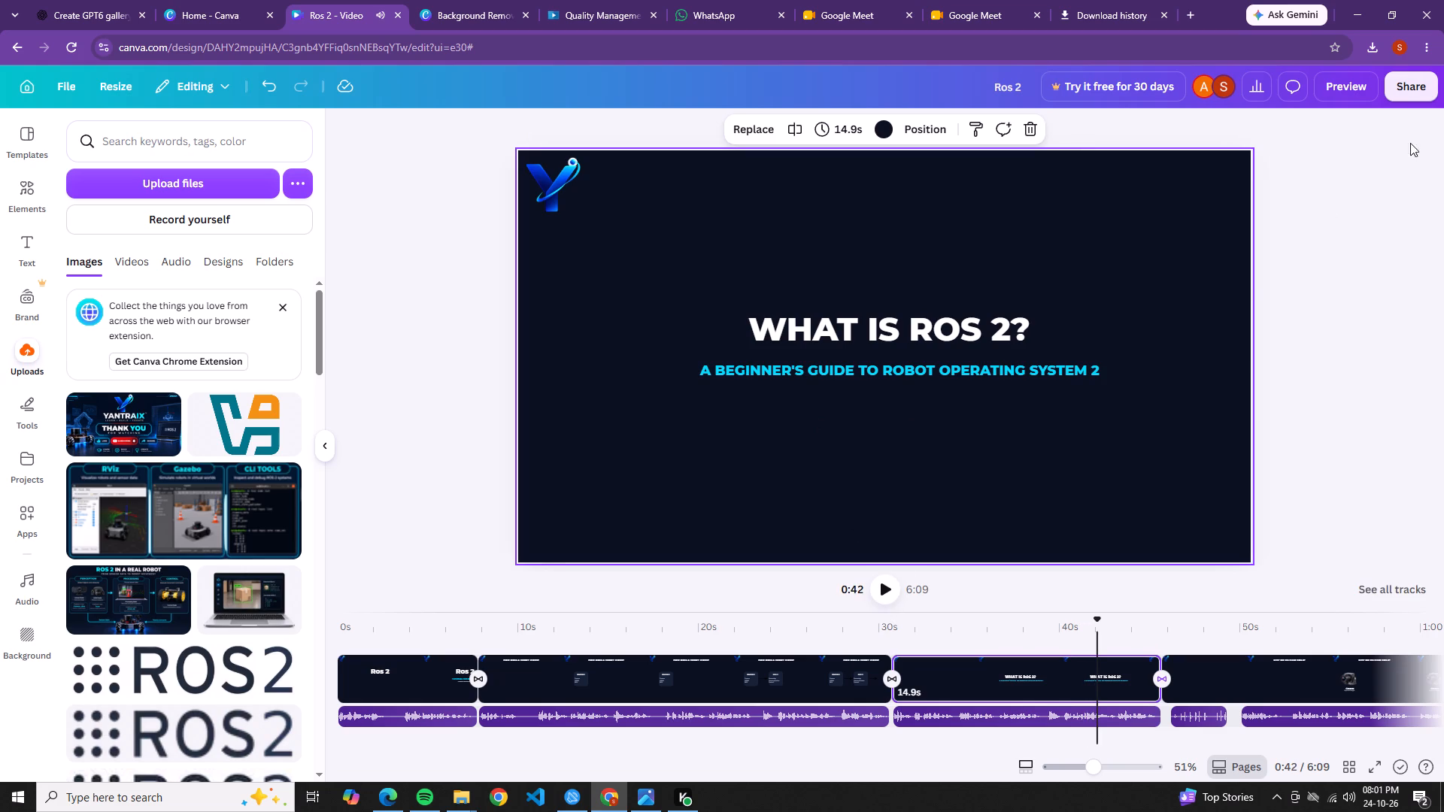
left_click(886, 583)
left_click(886, 583)
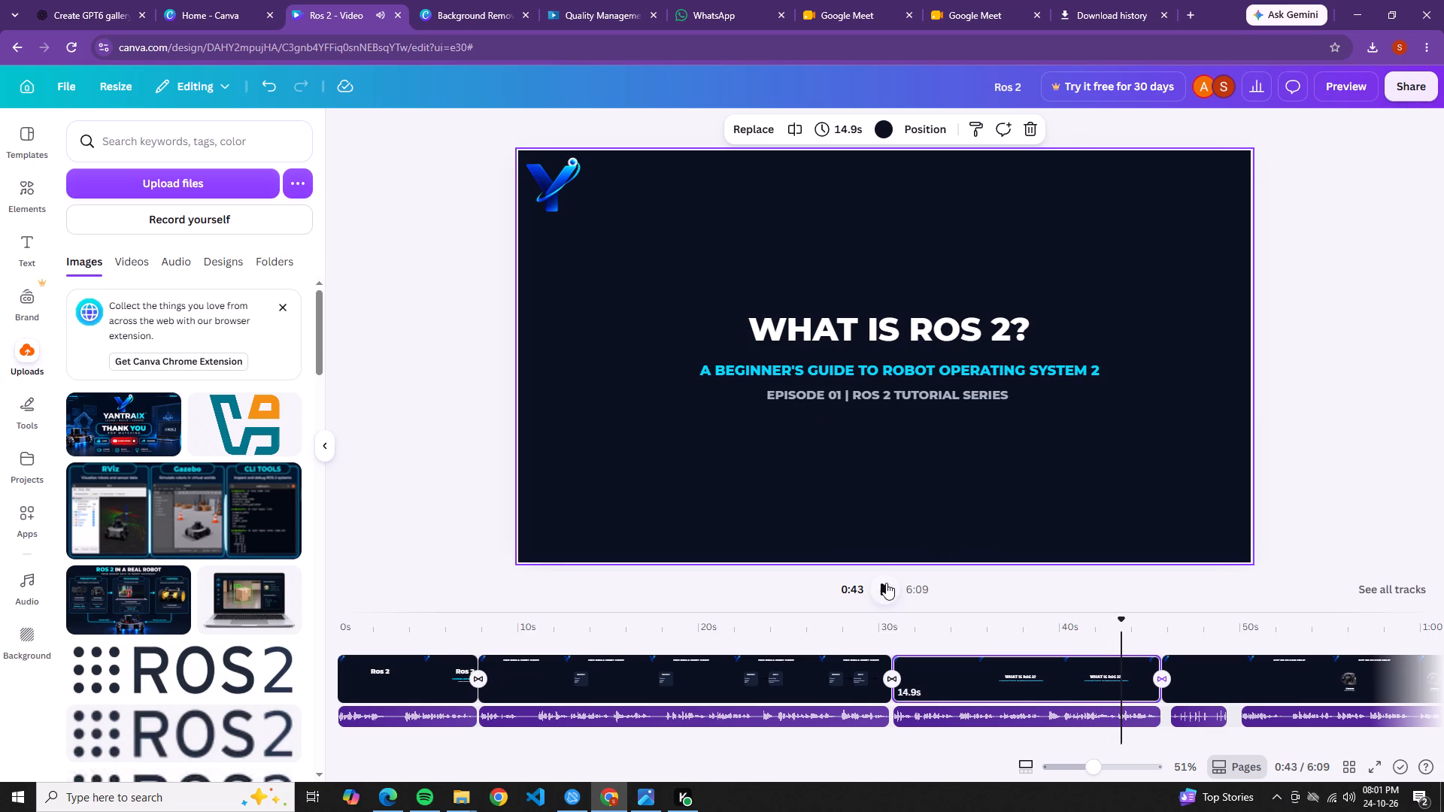
left_click(890, 371)
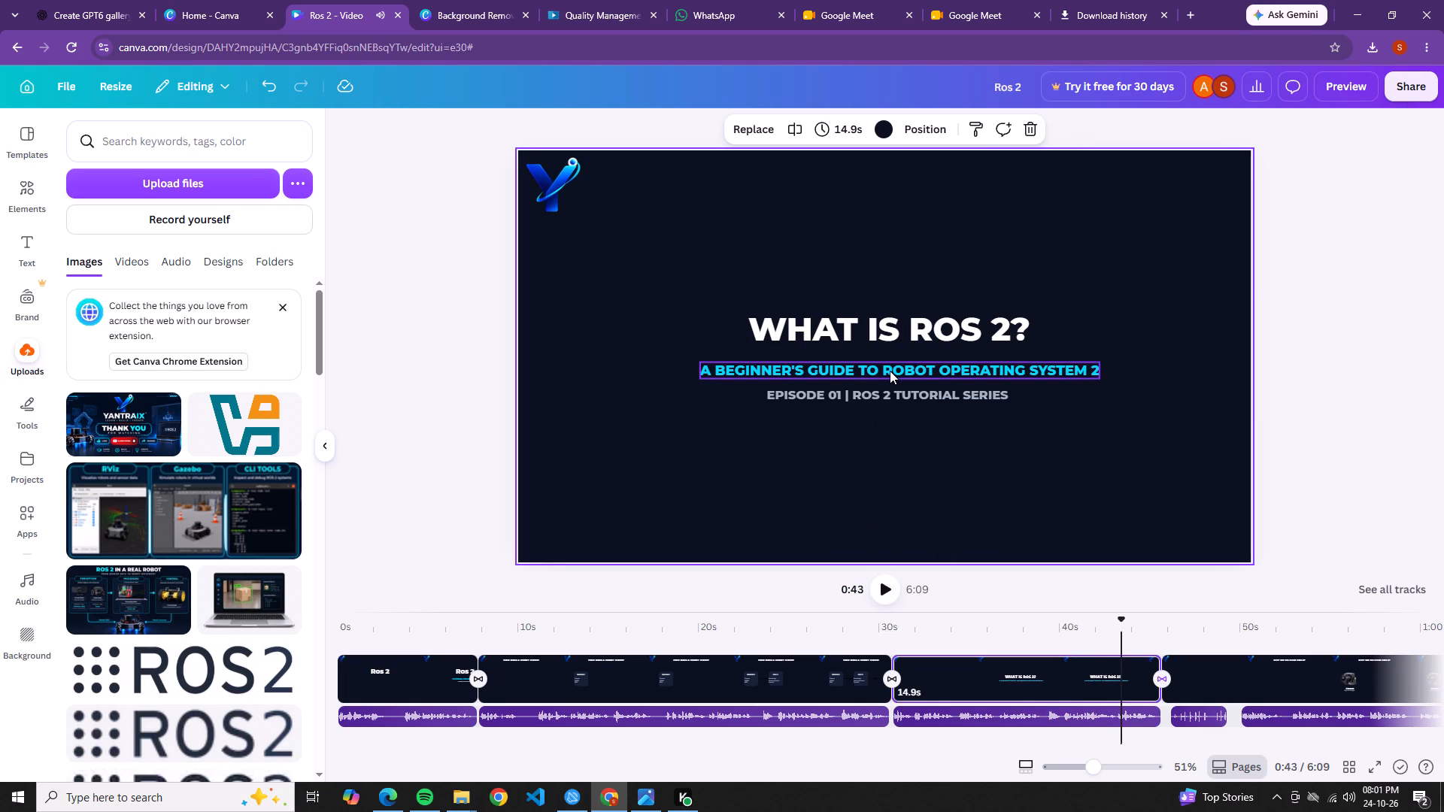
left_click(890, 371)
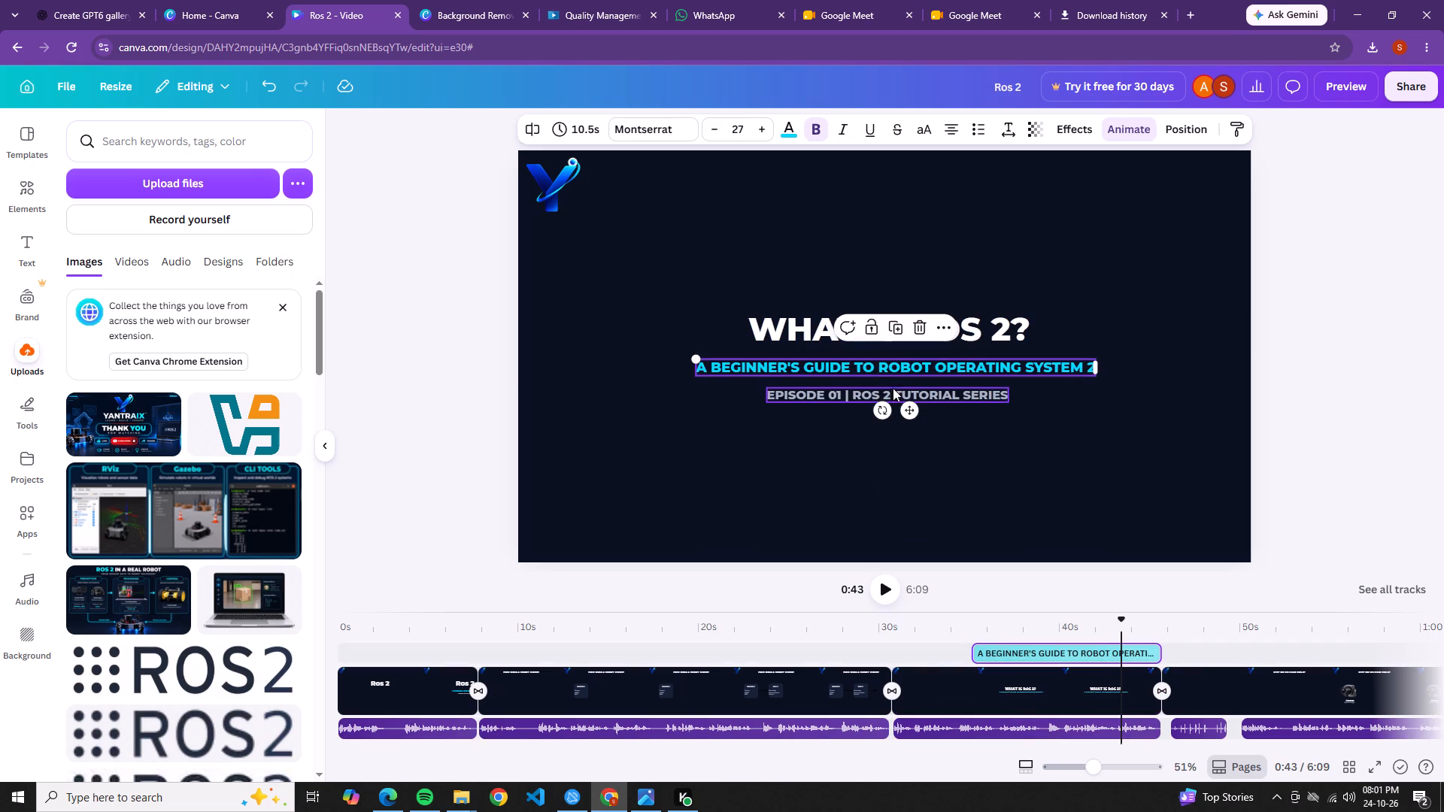
left_click(895, 396)
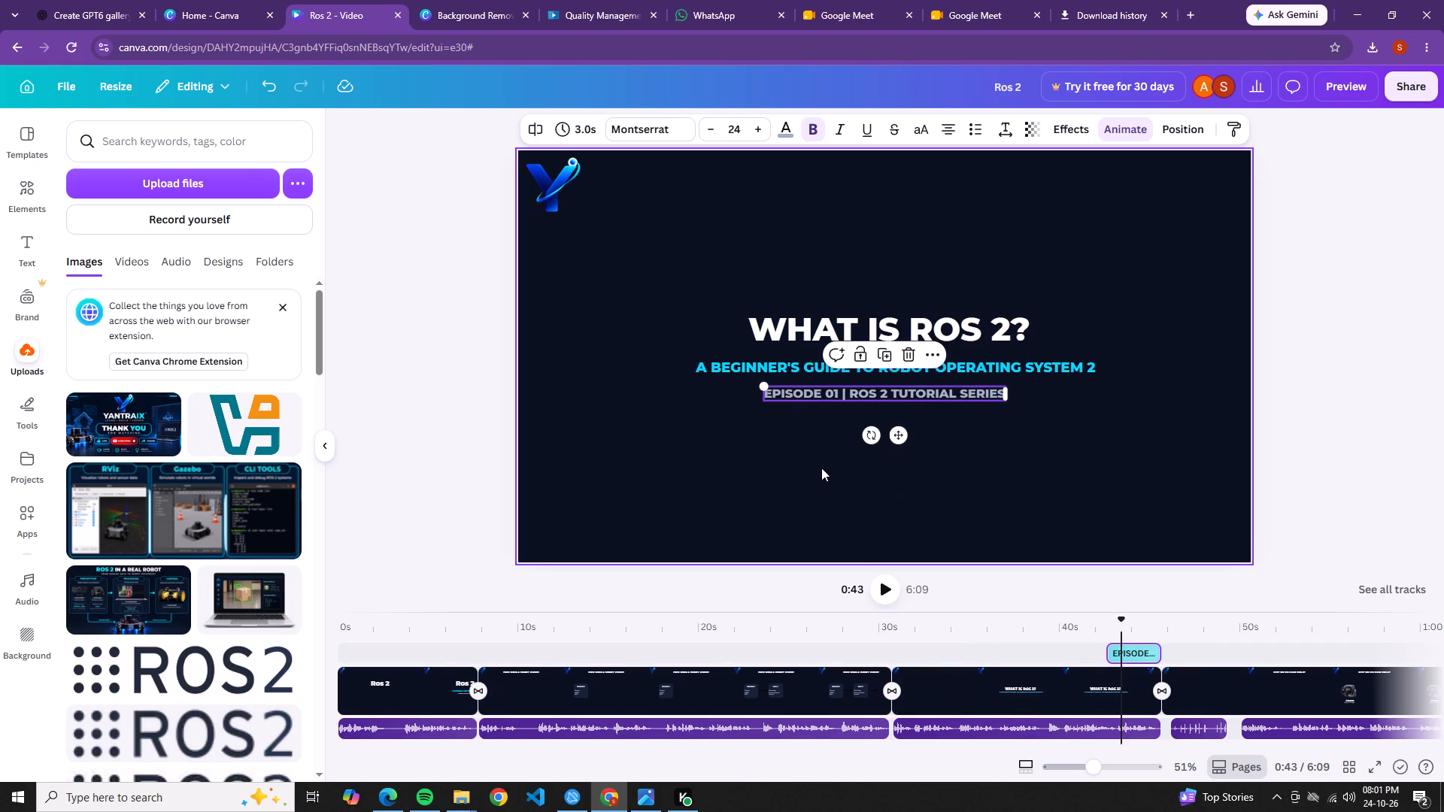
left_click(821, 468)
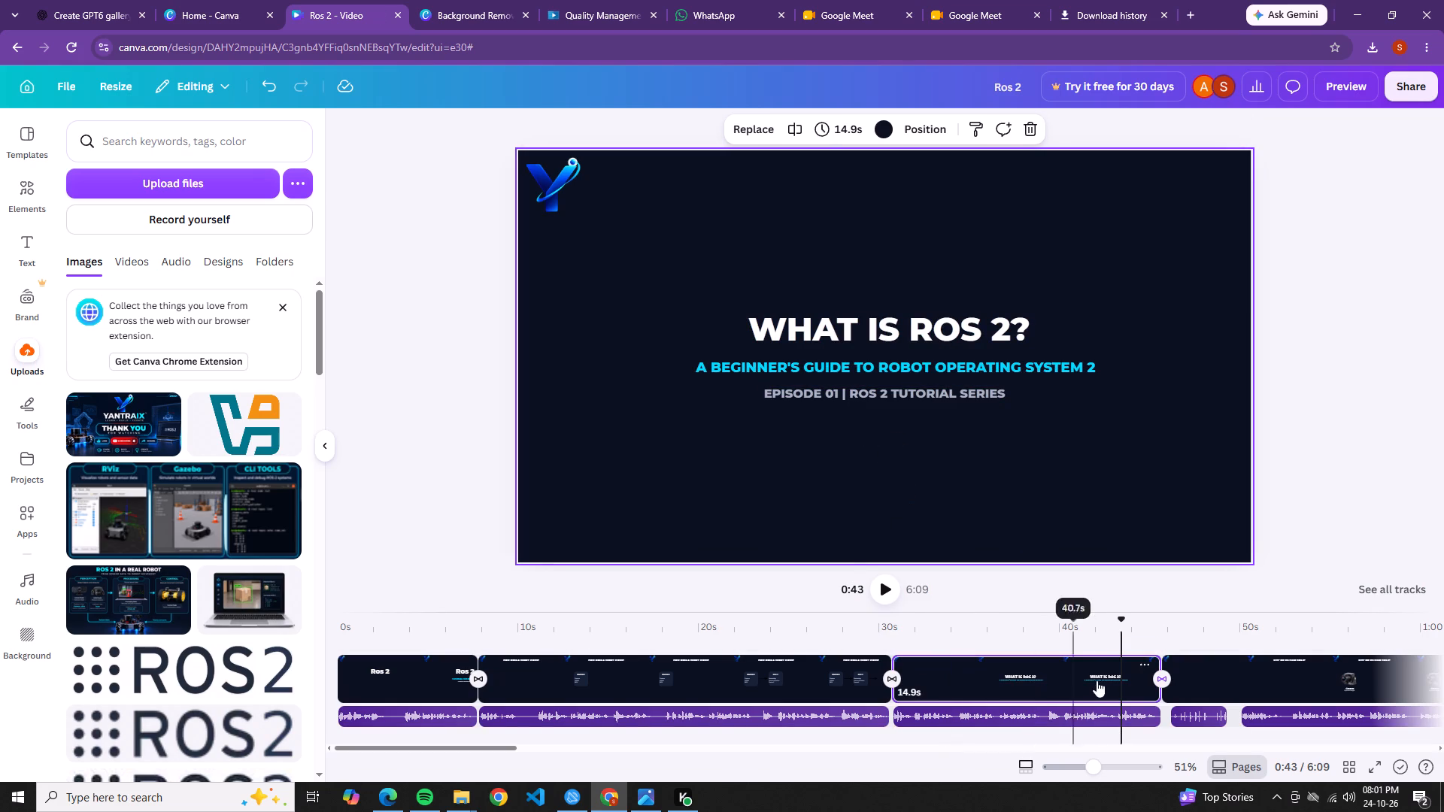
Play through the WHY DO WE NEED ROS 2? scene to the How Do they Communicate part, checking the camera, LiDAR sensor and motor layout.
left_click(891, 585)
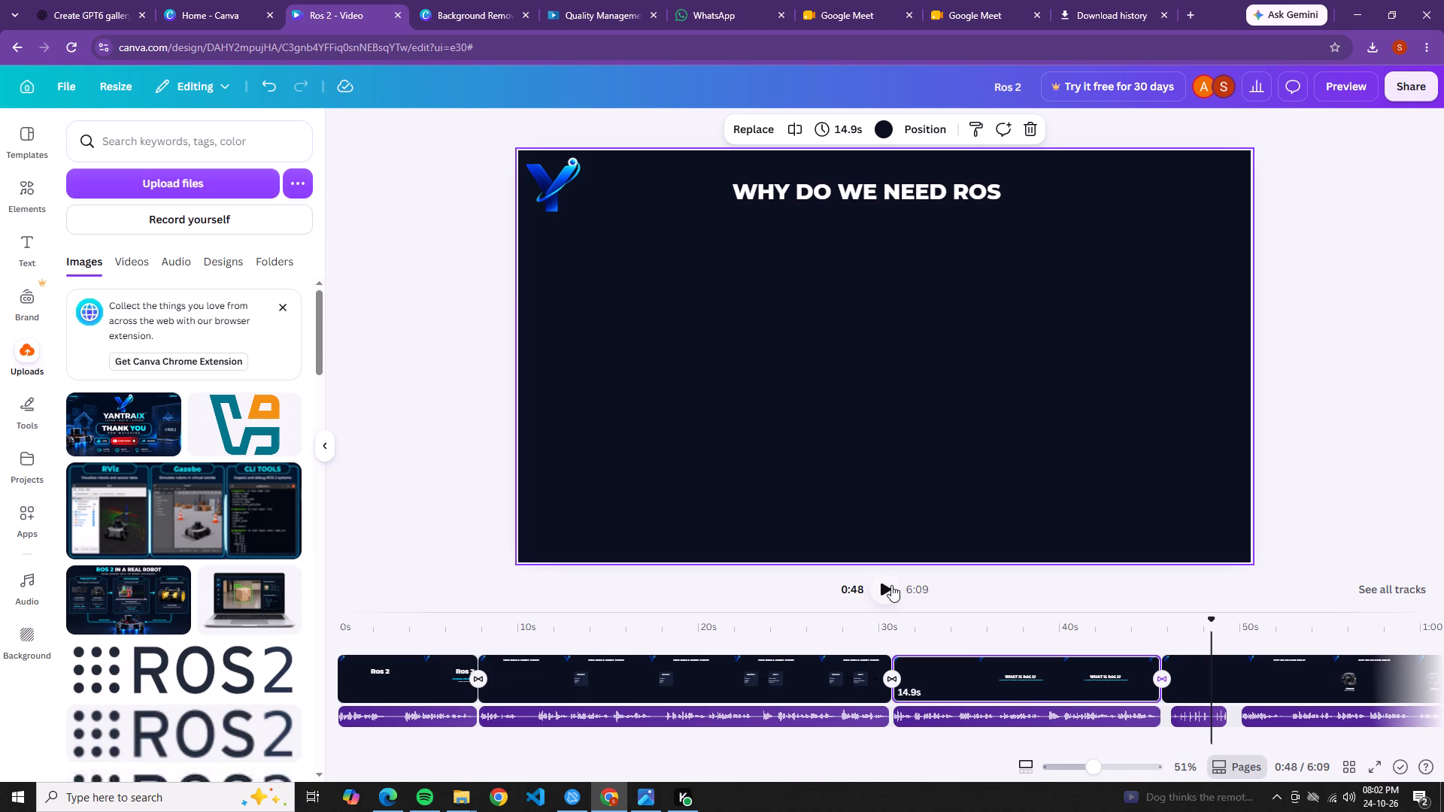
left_click(892, 585)
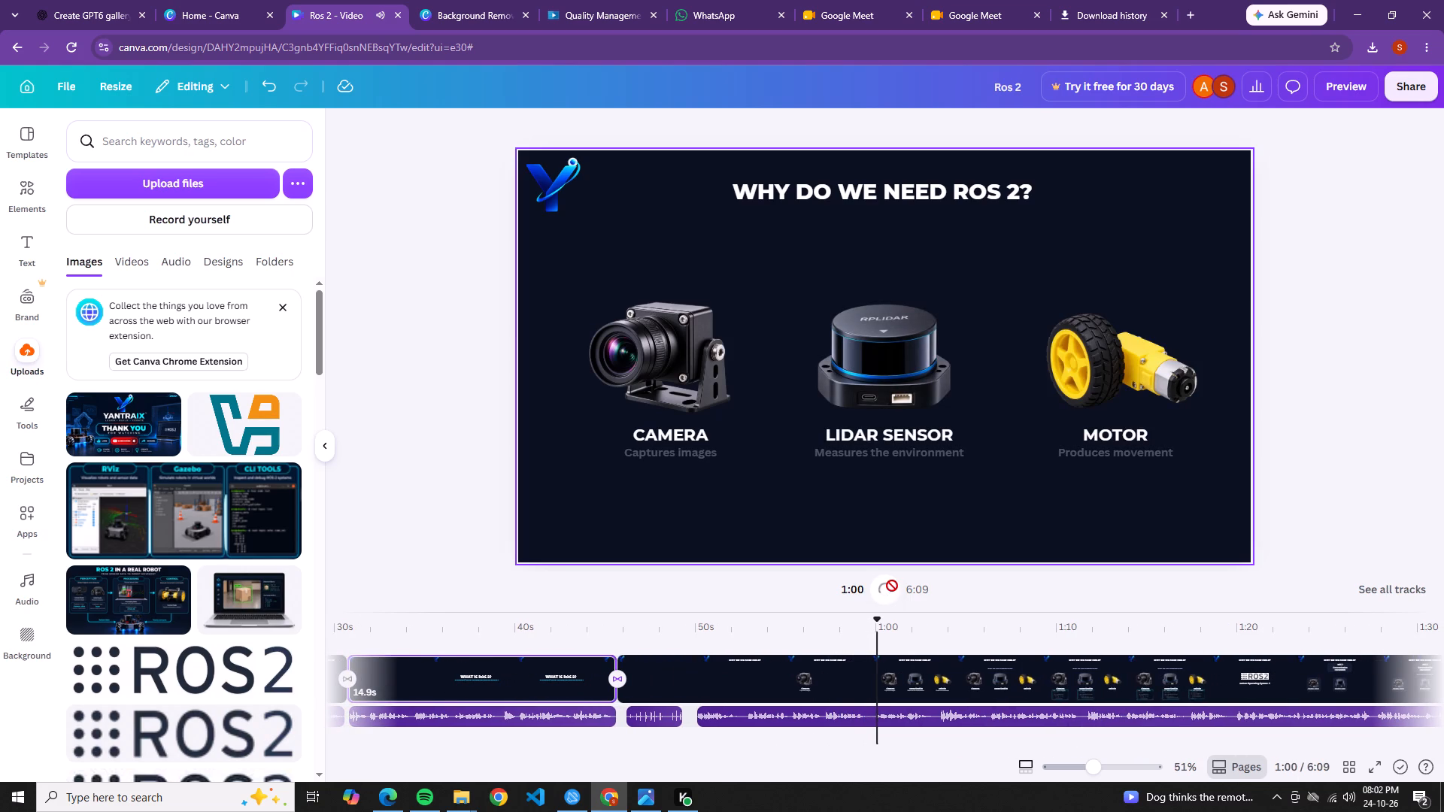
left_click(1085, 369)
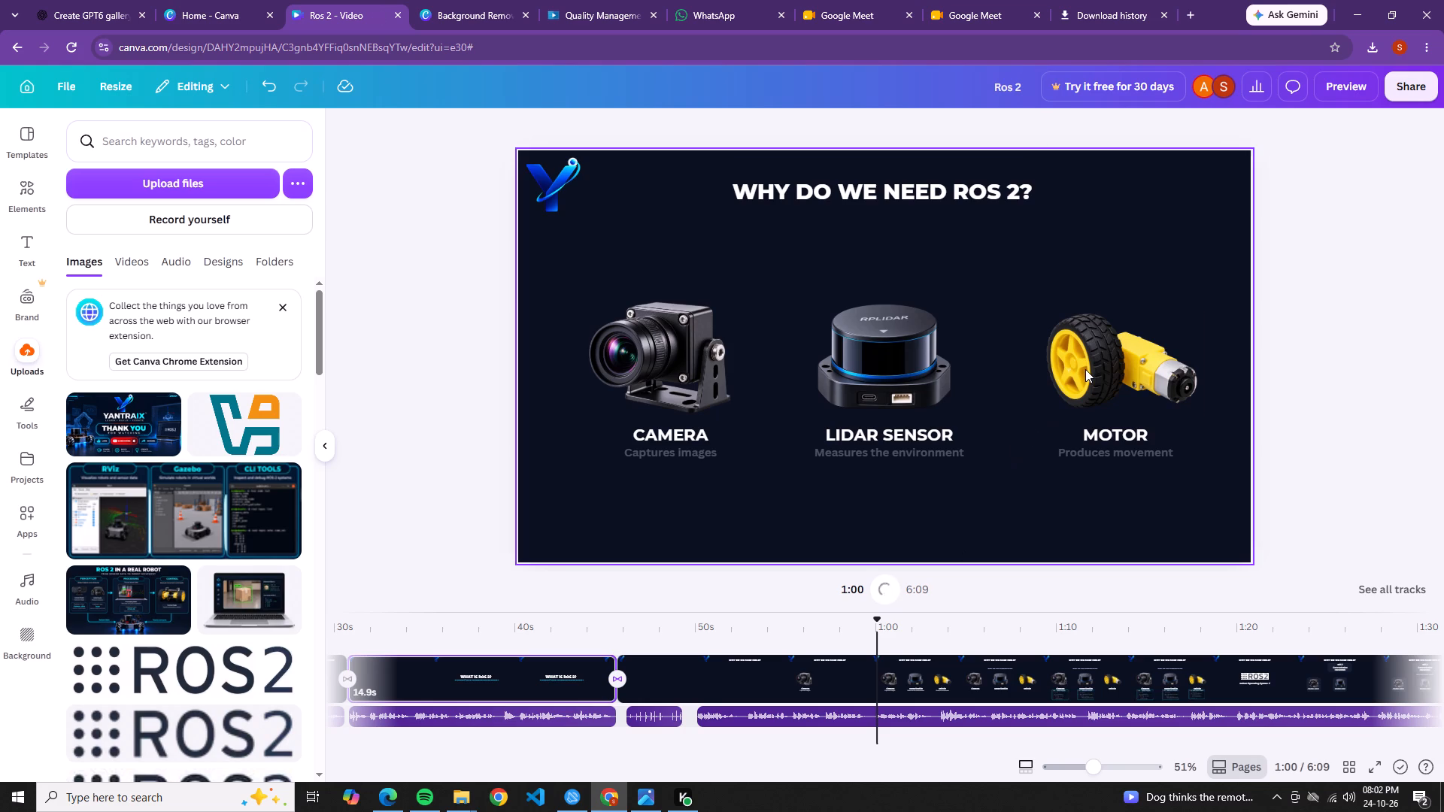
left_click(1085, 369)
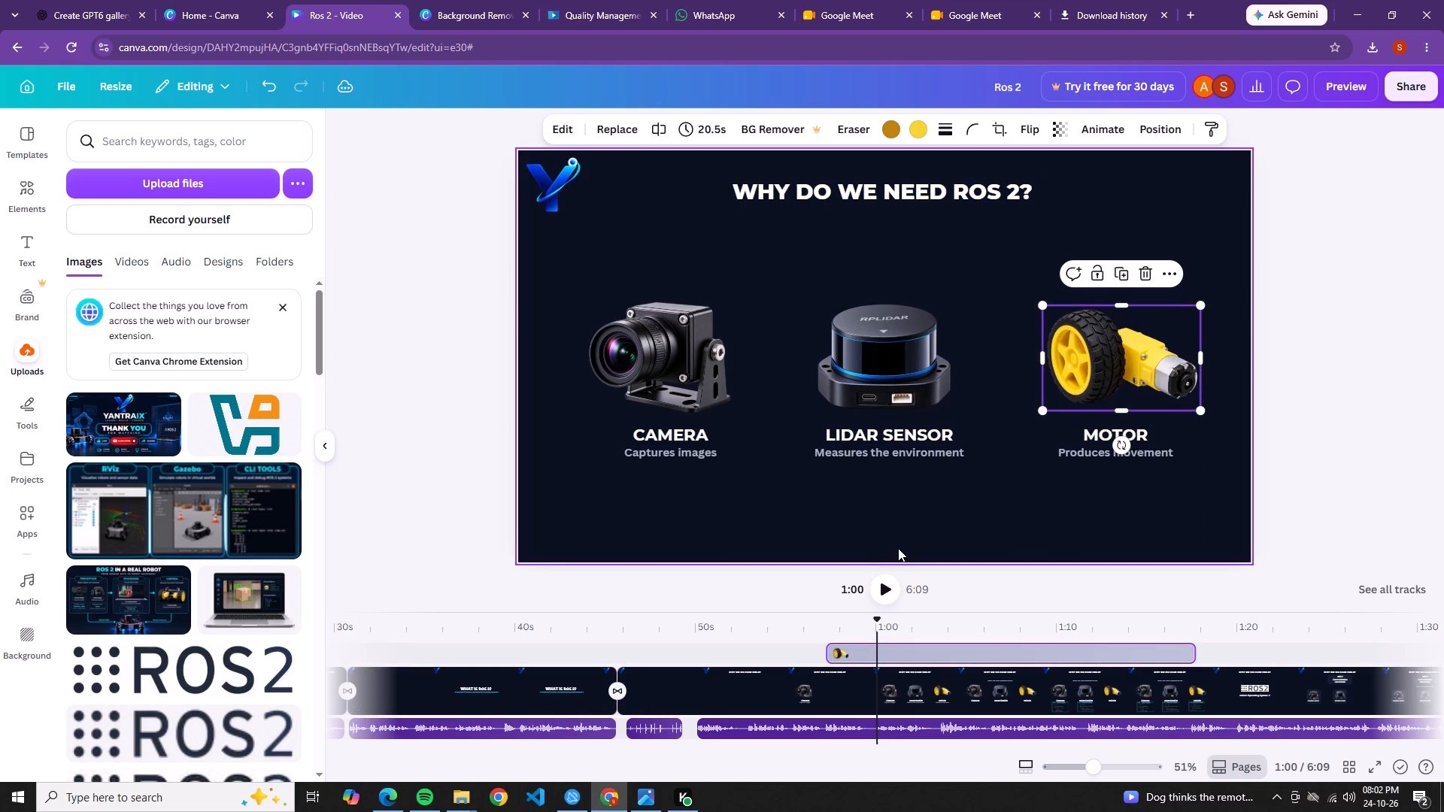
left_click(877, 592)
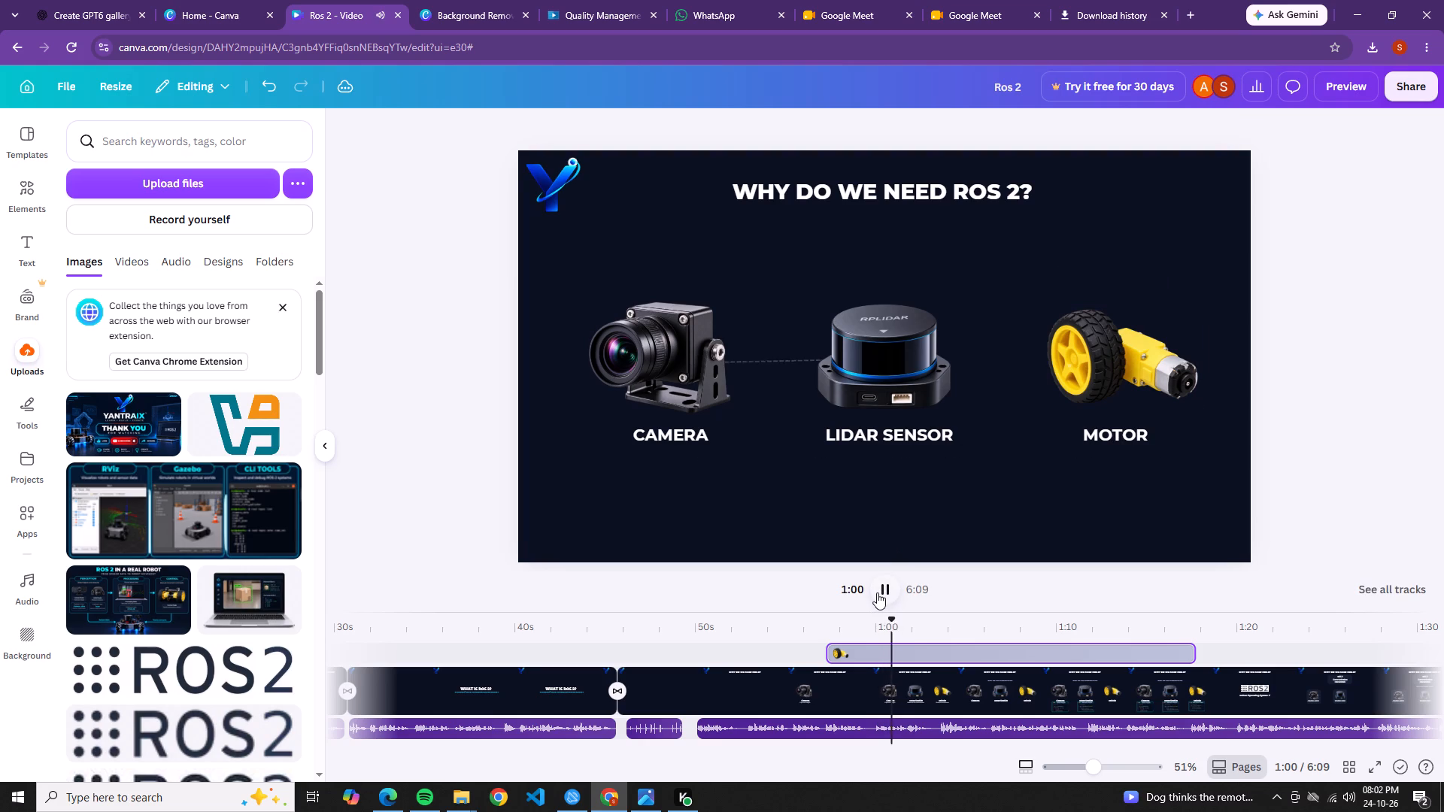
left_click(886, 566)
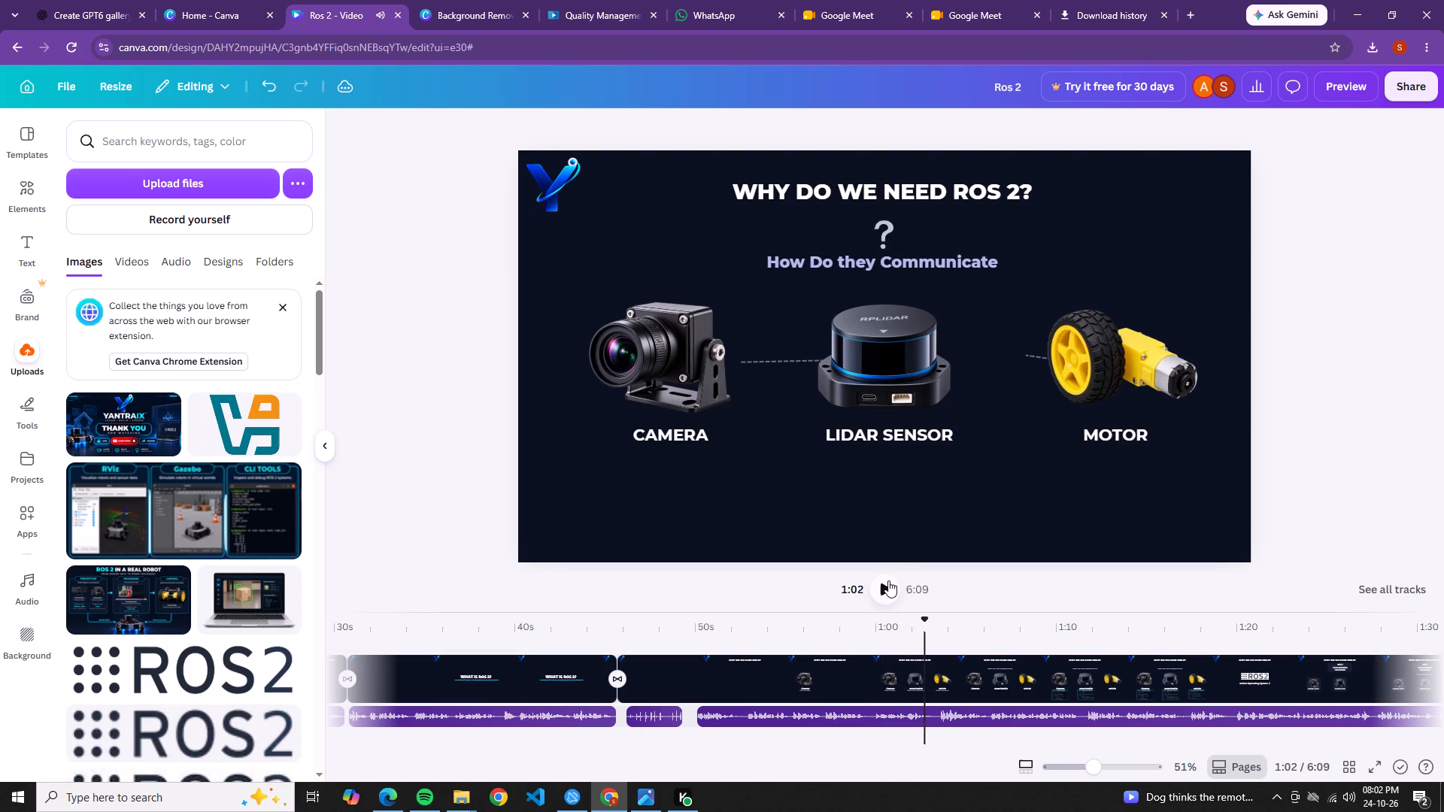
left_click(888, 581)
left_click(891, 581)
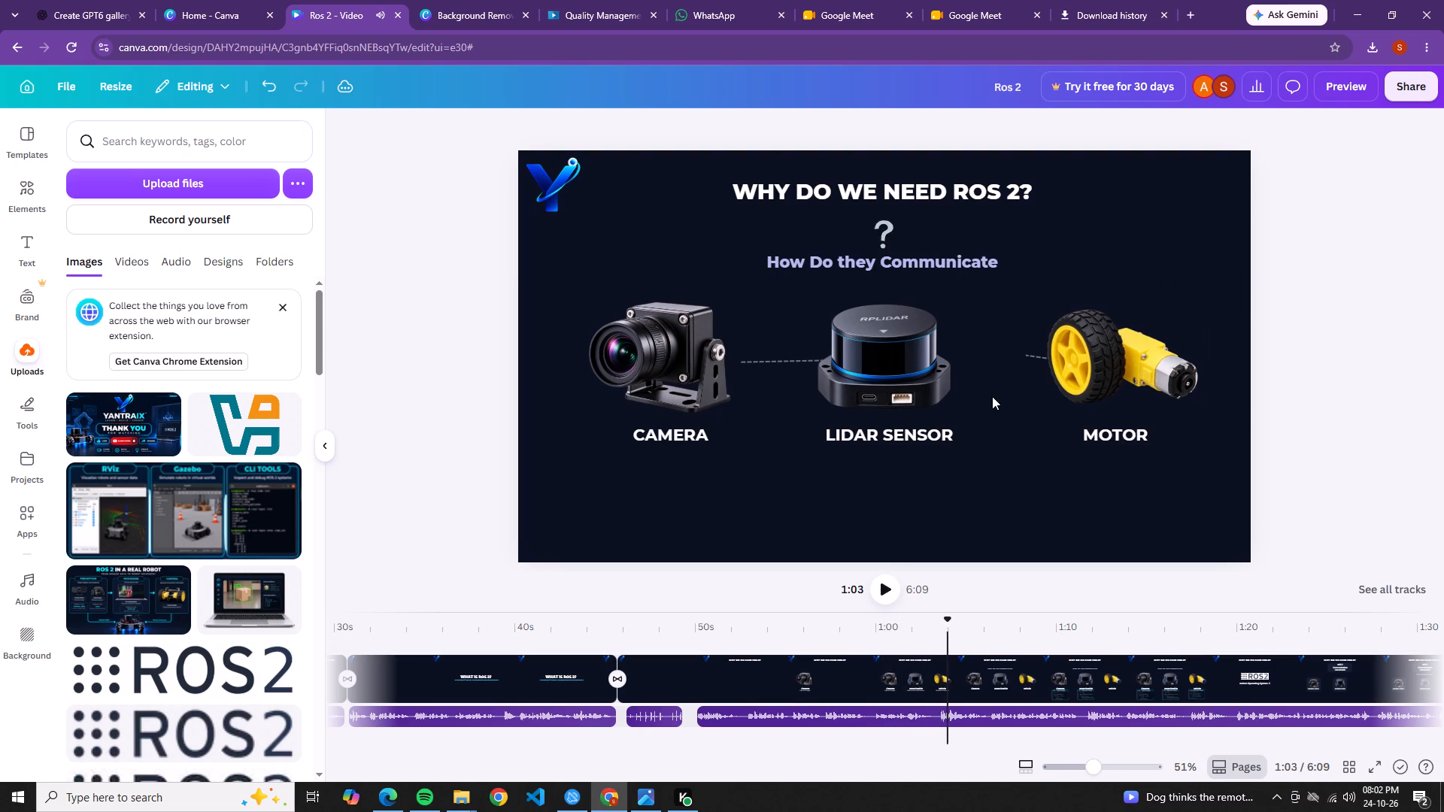
Reposition the dashed line beside the motor, then level and extend it behind the LiDAR sensor to the camera as one horizontal connector.
left_click(1026, 356)
left_click(1030, 354)
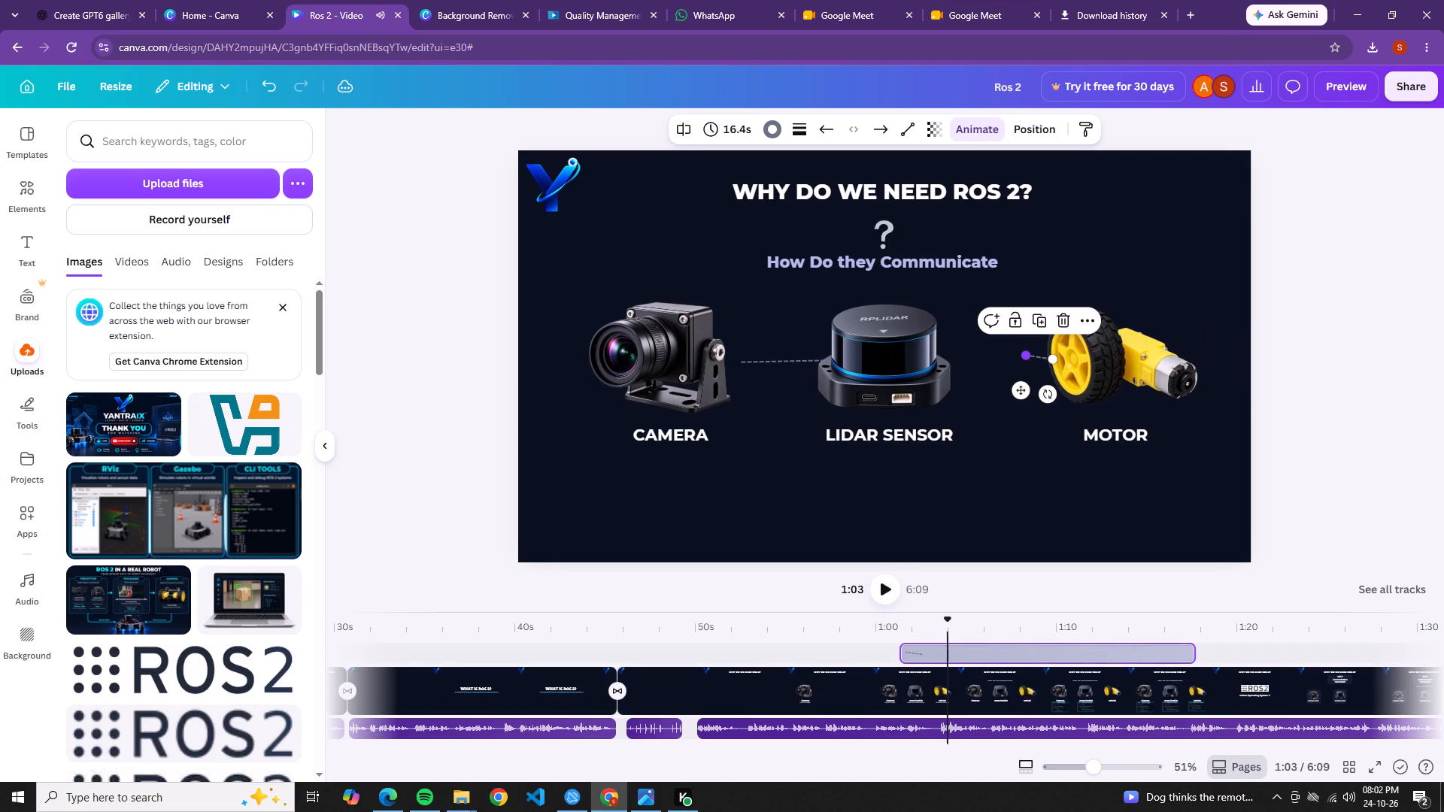
left_click_drag(1033, 356, 1015, 368)
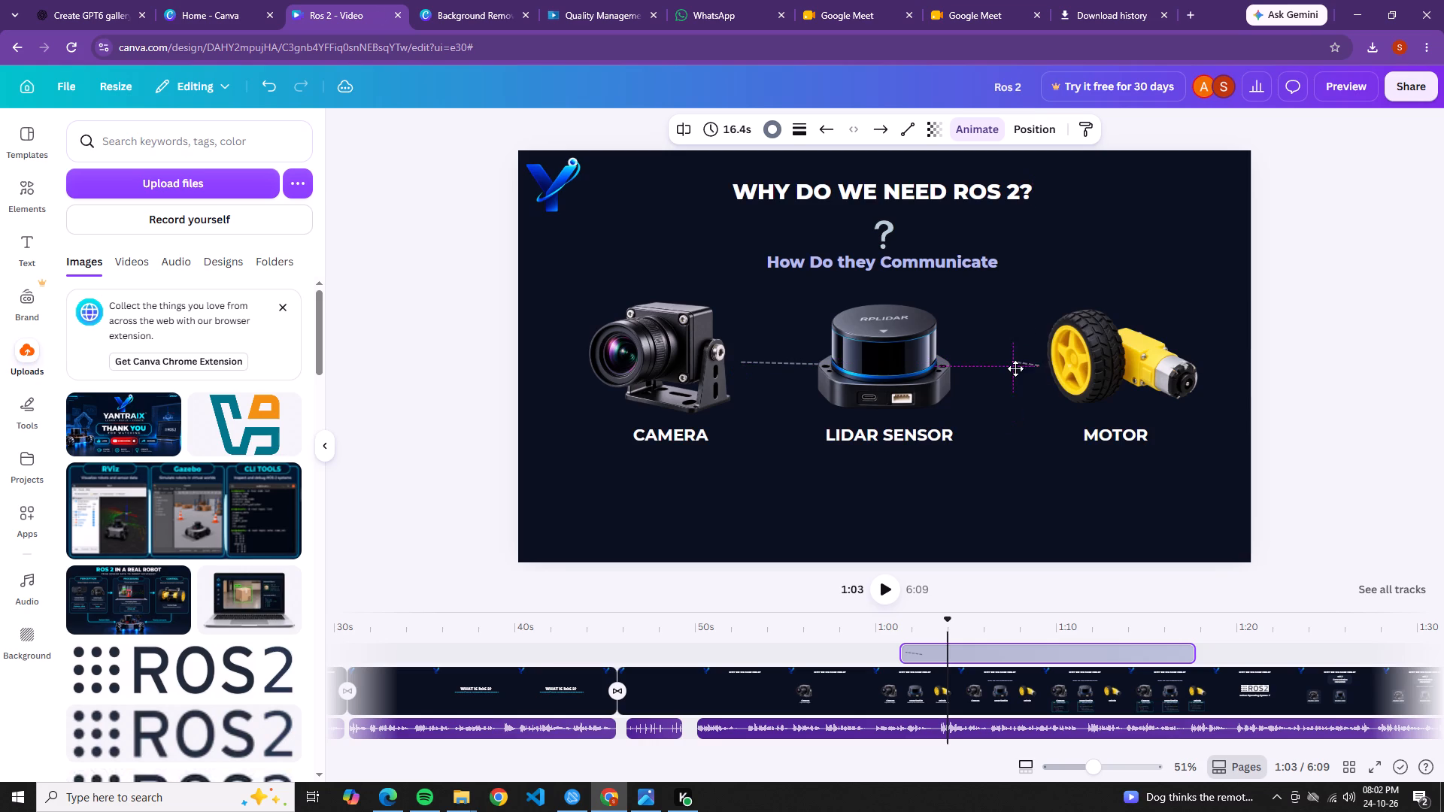
left_click_drag(1015, 368, 1015, 361)
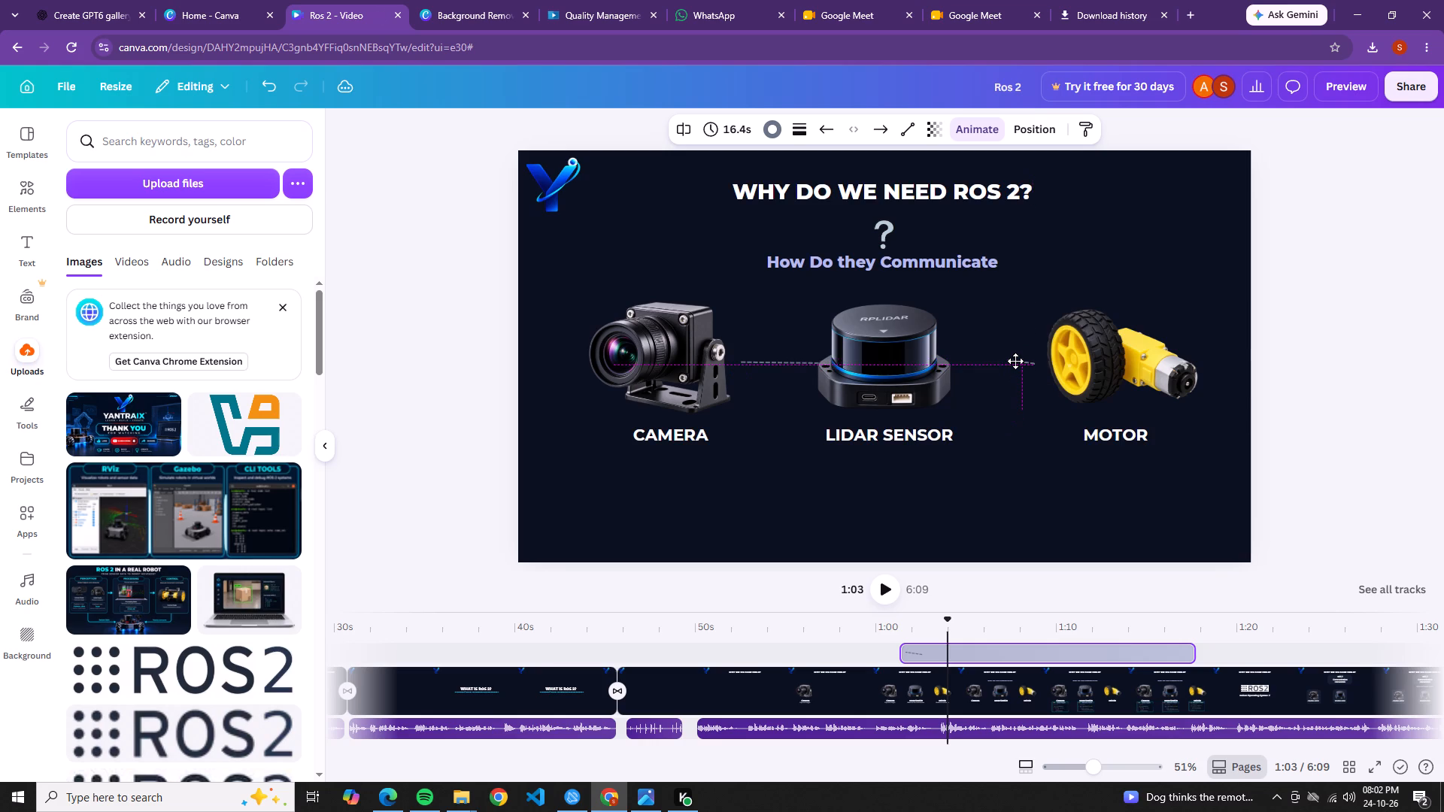
left_click_drag(1015, 361, 1015, 357)
left_click_drag(1008, 355, 1002, 360)
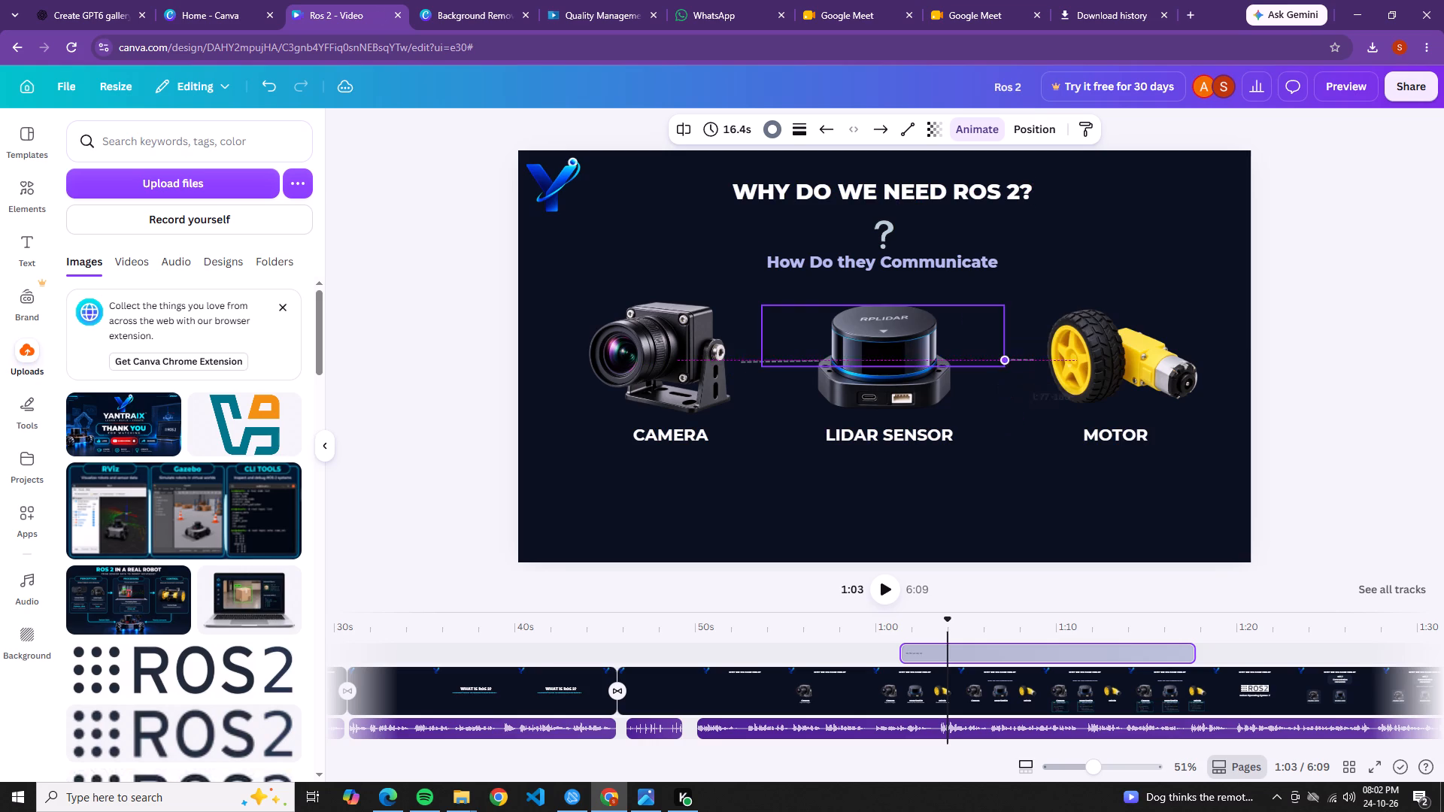
left_click_drag(1002, 360, 979, 360)
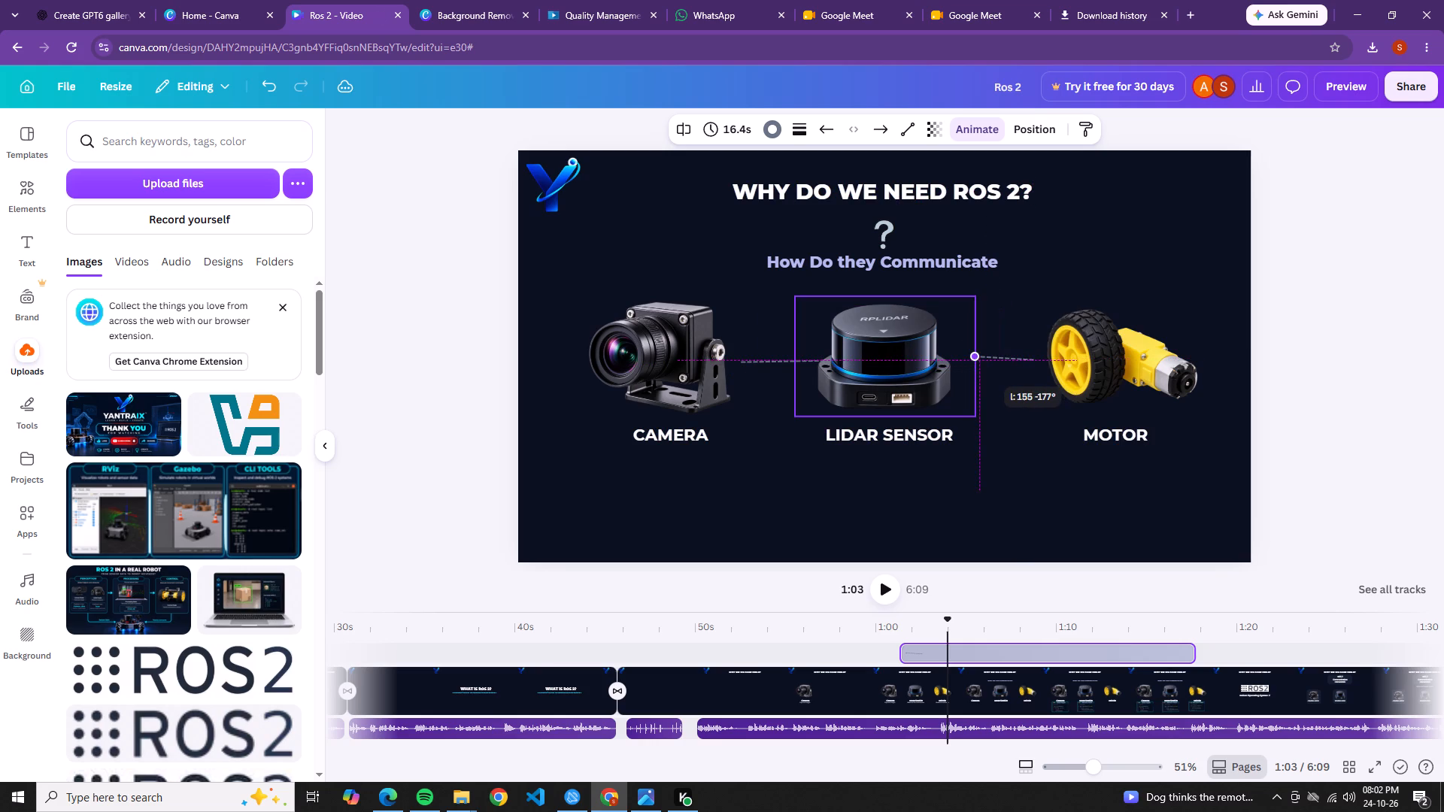
left_click_drag(979, 360, 975, 359)
left_click_drag(975, 359, 969, 361)
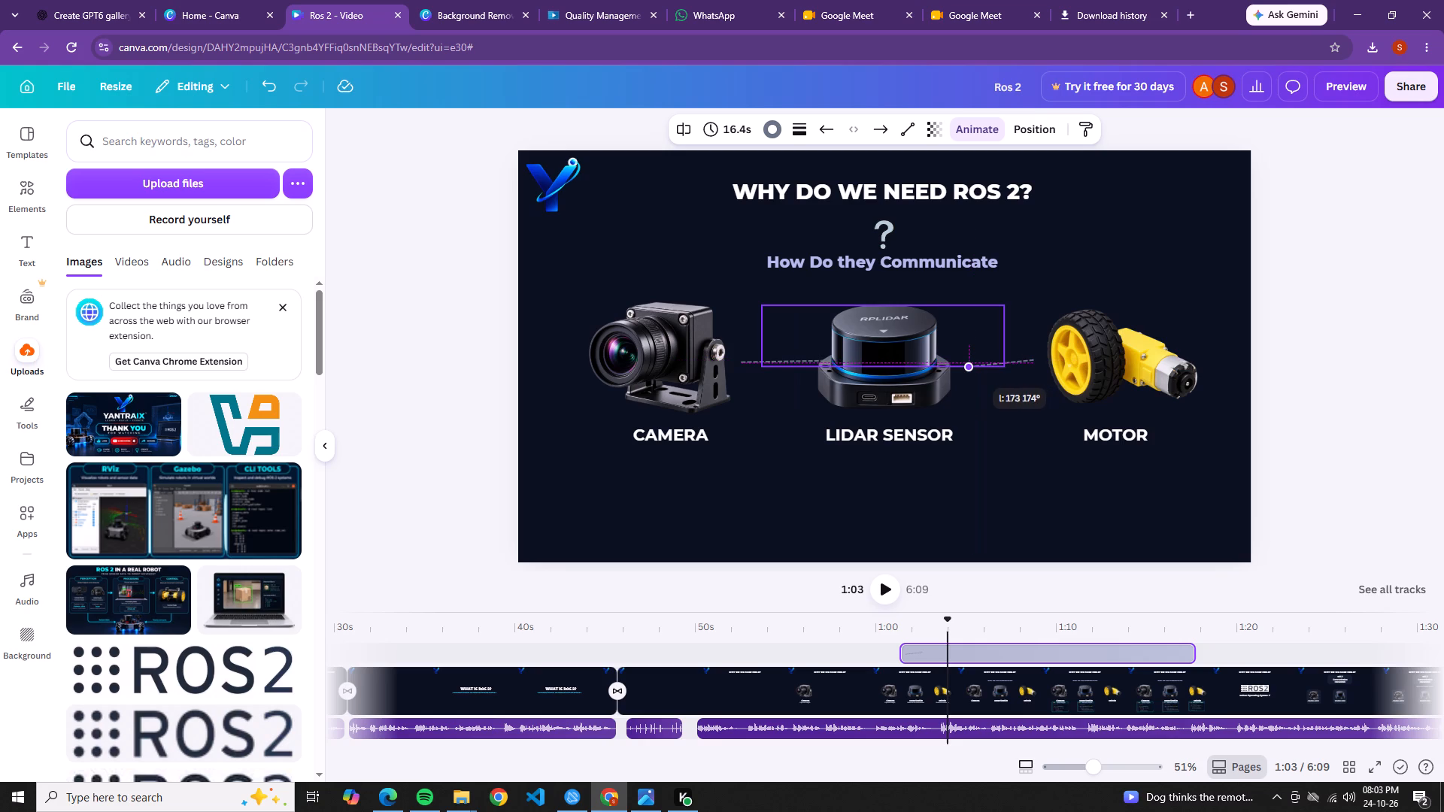
left_click_drag(969, 361, 968, 359)
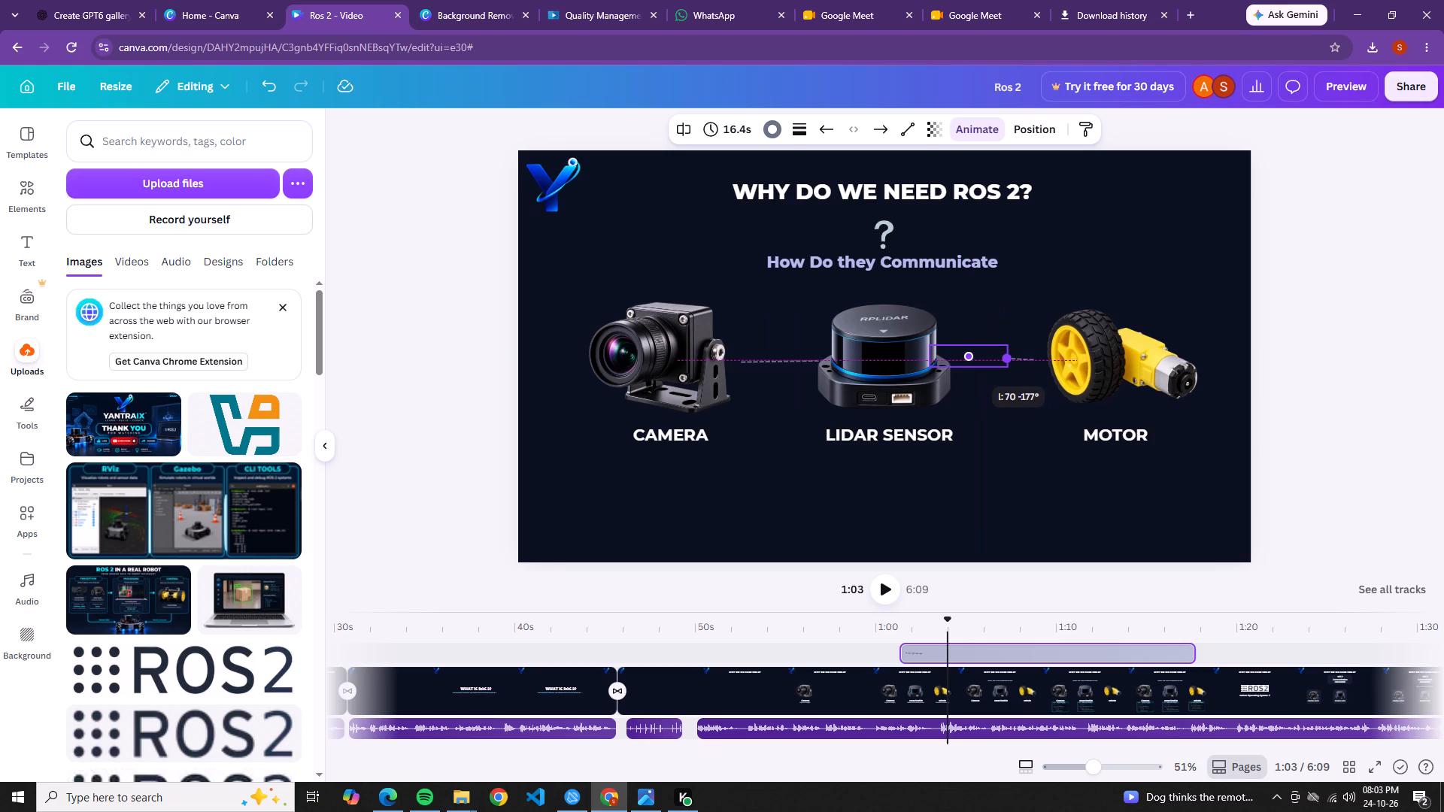
left_click_drag(968, 359, 842, 362)
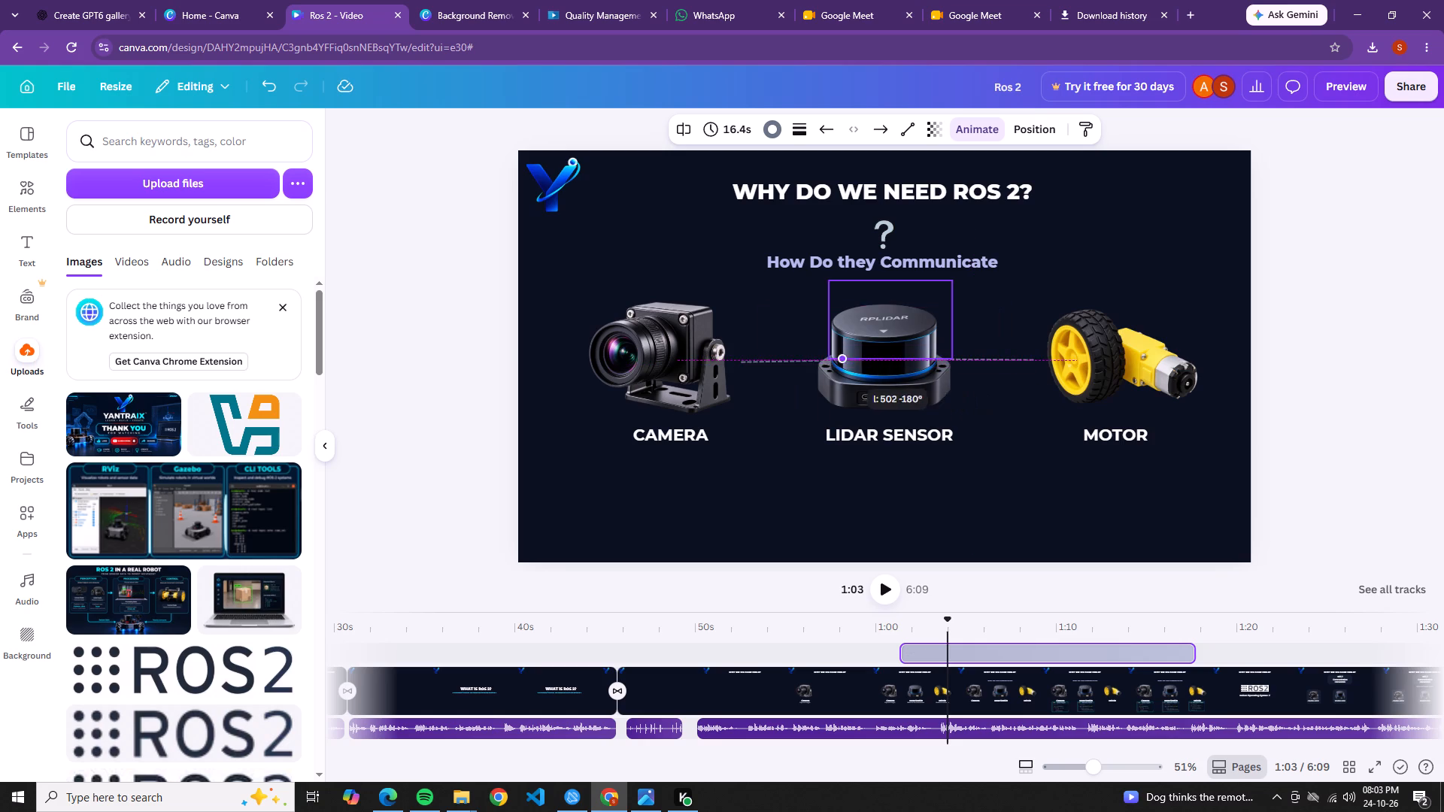
left_click_drag(842, 362, 733, 362)
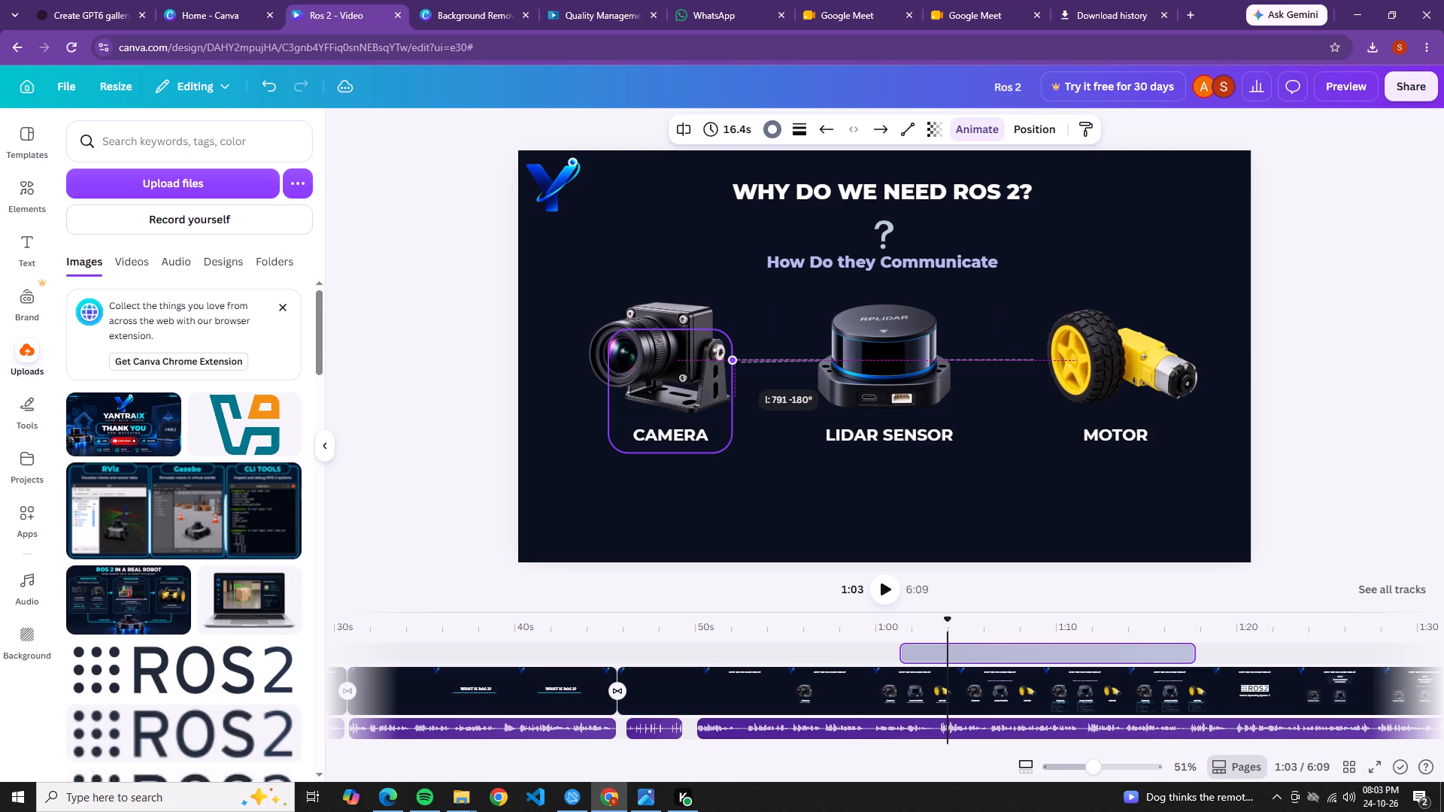
left_click_drag(733, 362, 733, 364)
left_click(983, 516)
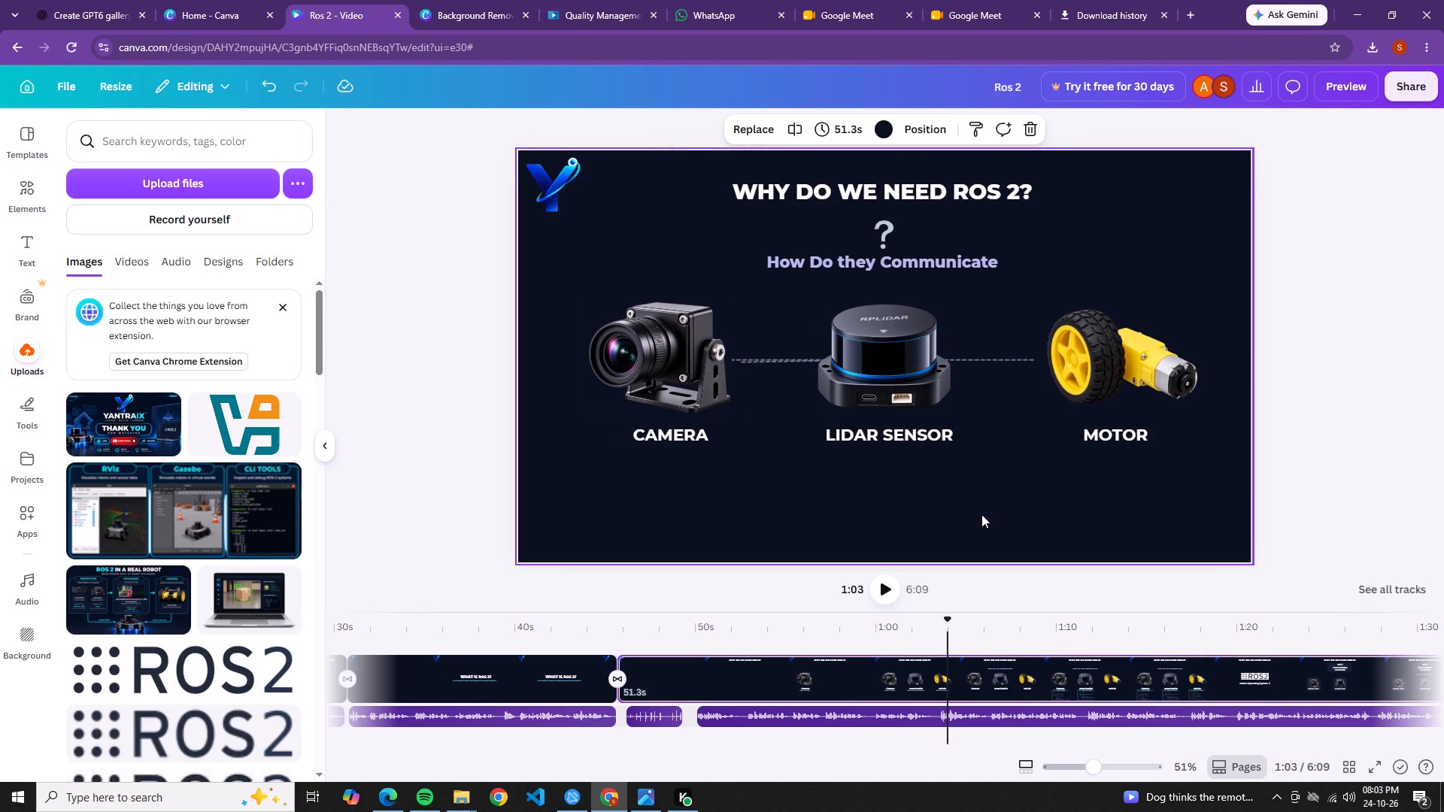
Delete the separate short dashed line between the camera and LiDAR sensor, and shift the long connector slightly toward the motor.
left_click(753, 371)
key("Delete")
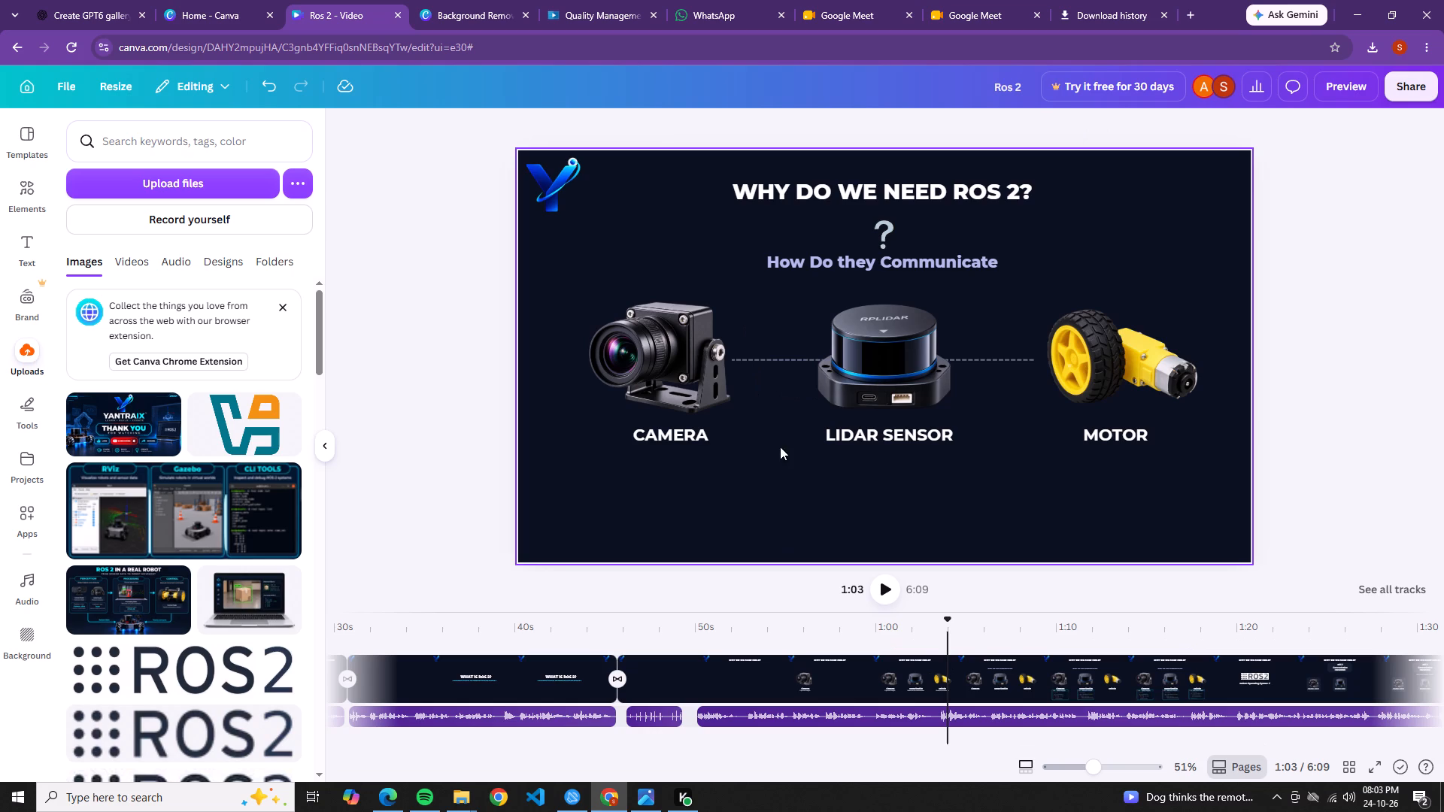
left_click(781, 473)
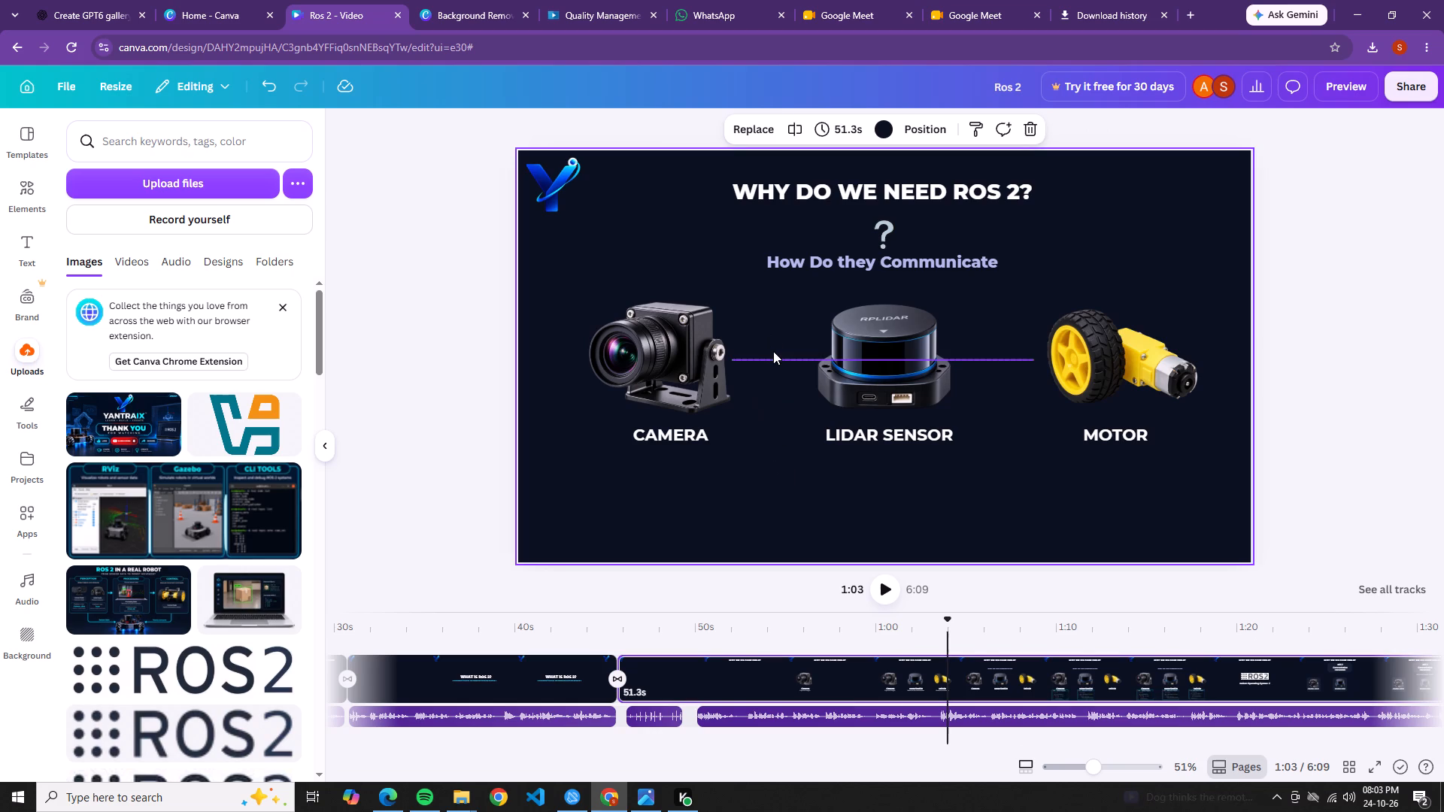
left_click(775, 353)
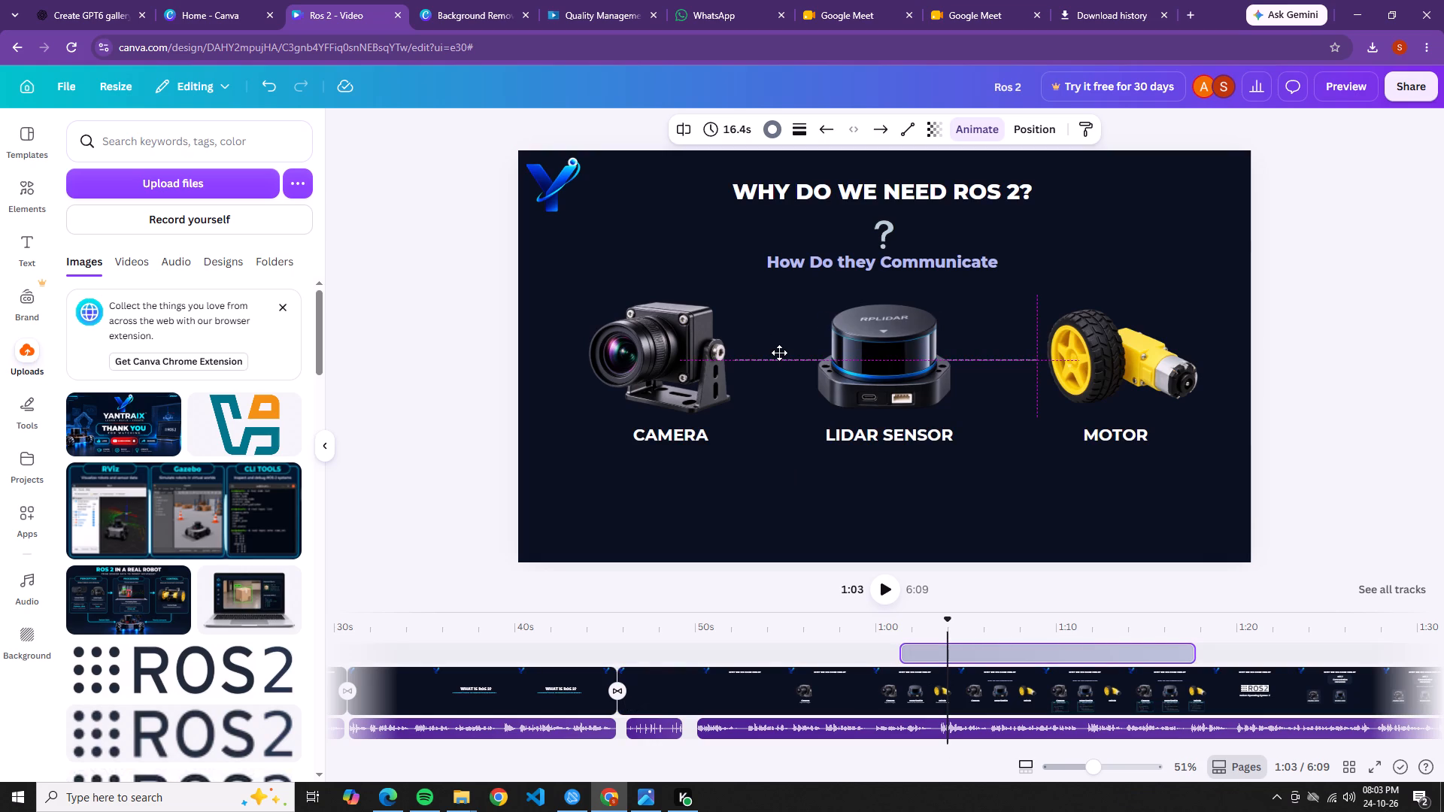
left_click(767, 459)
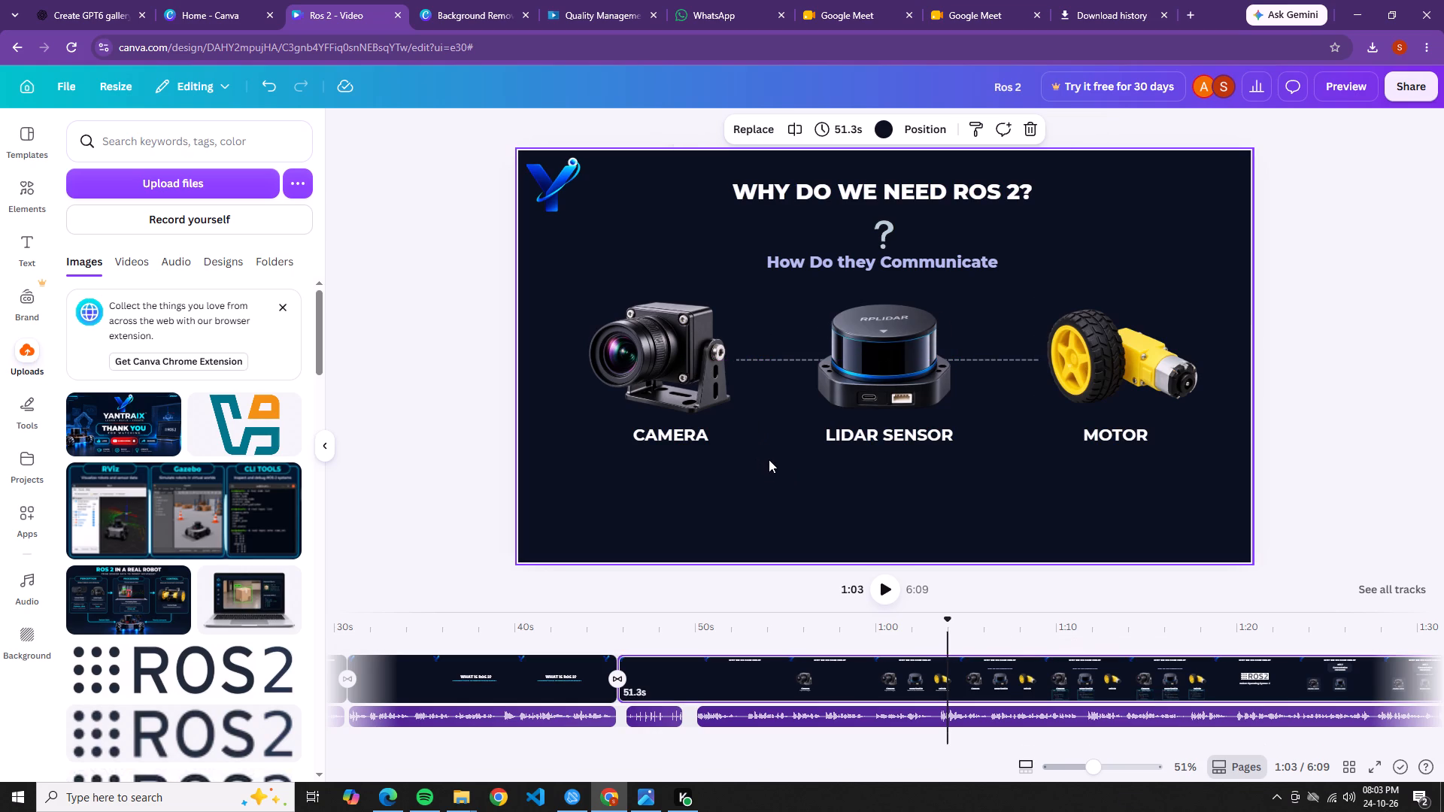
Replay the WHY DO WE NEED ROS 2? scene from about 0:58 to check the new connector line.
left_click(842, 637)
left_click(887, 597)
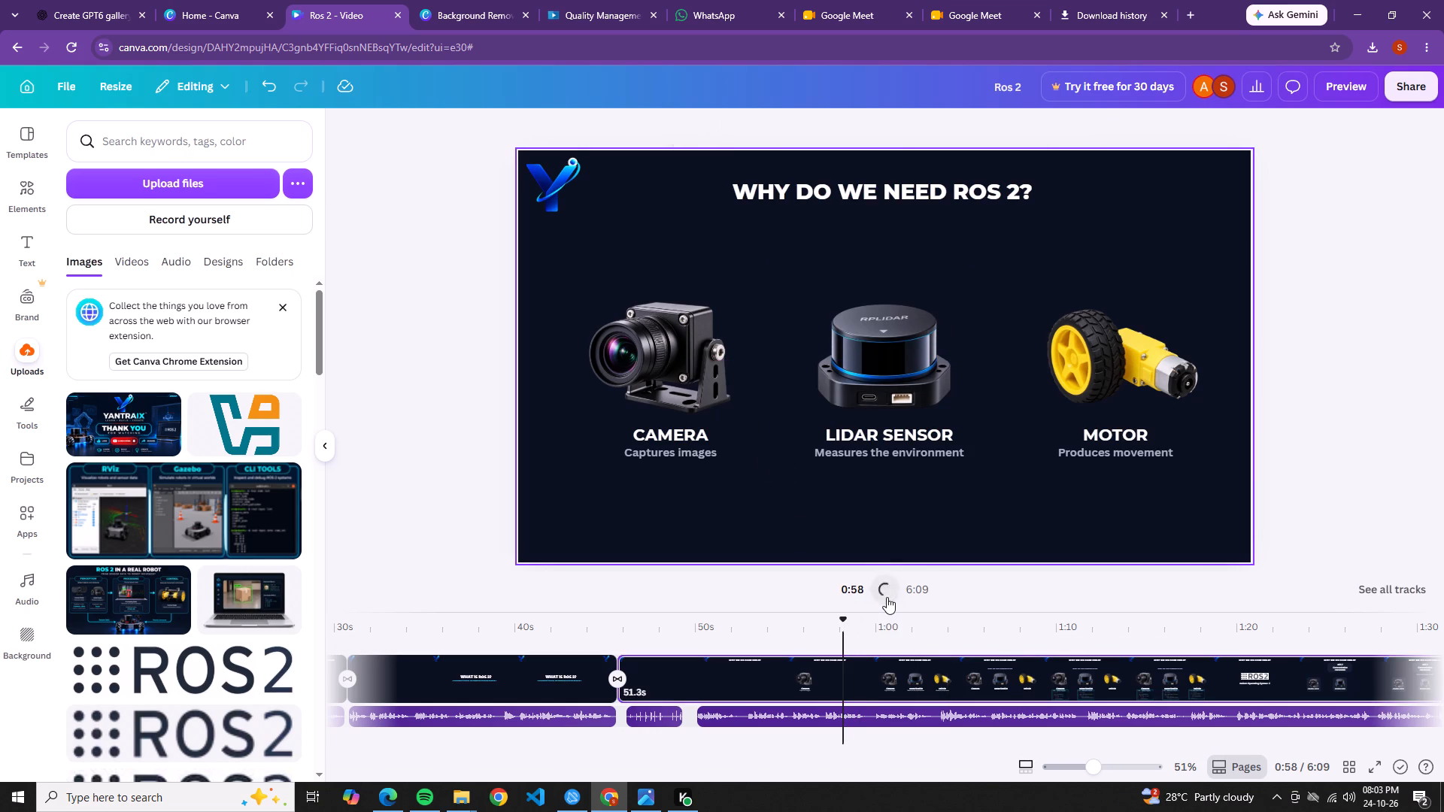
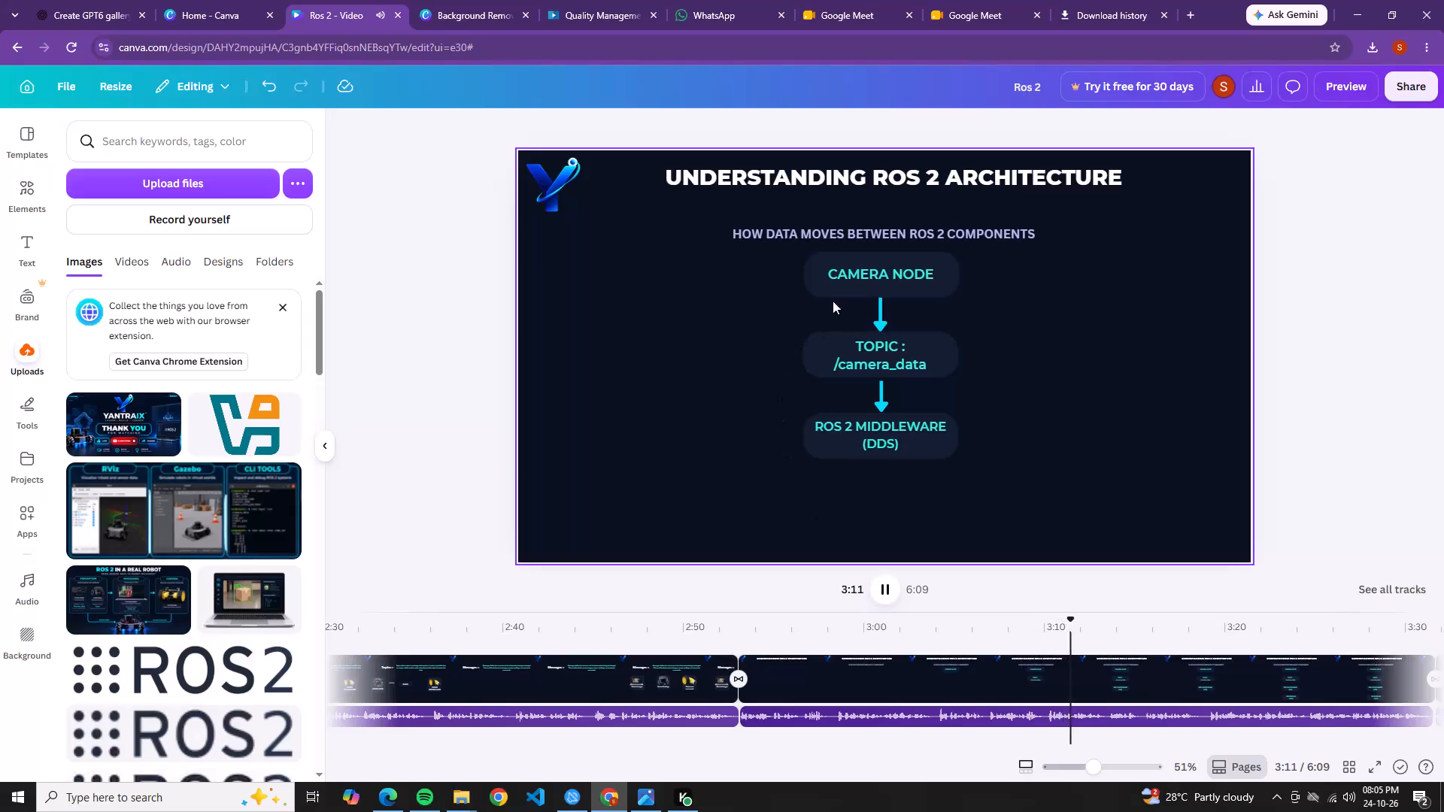
Shorten the arrow between CAMERA NODE and TOPIC : /camera_data so its tail starts just below the CAMERA NODE box, keeping it vertical.
left_click(883, 317)
left_click(882, 315)
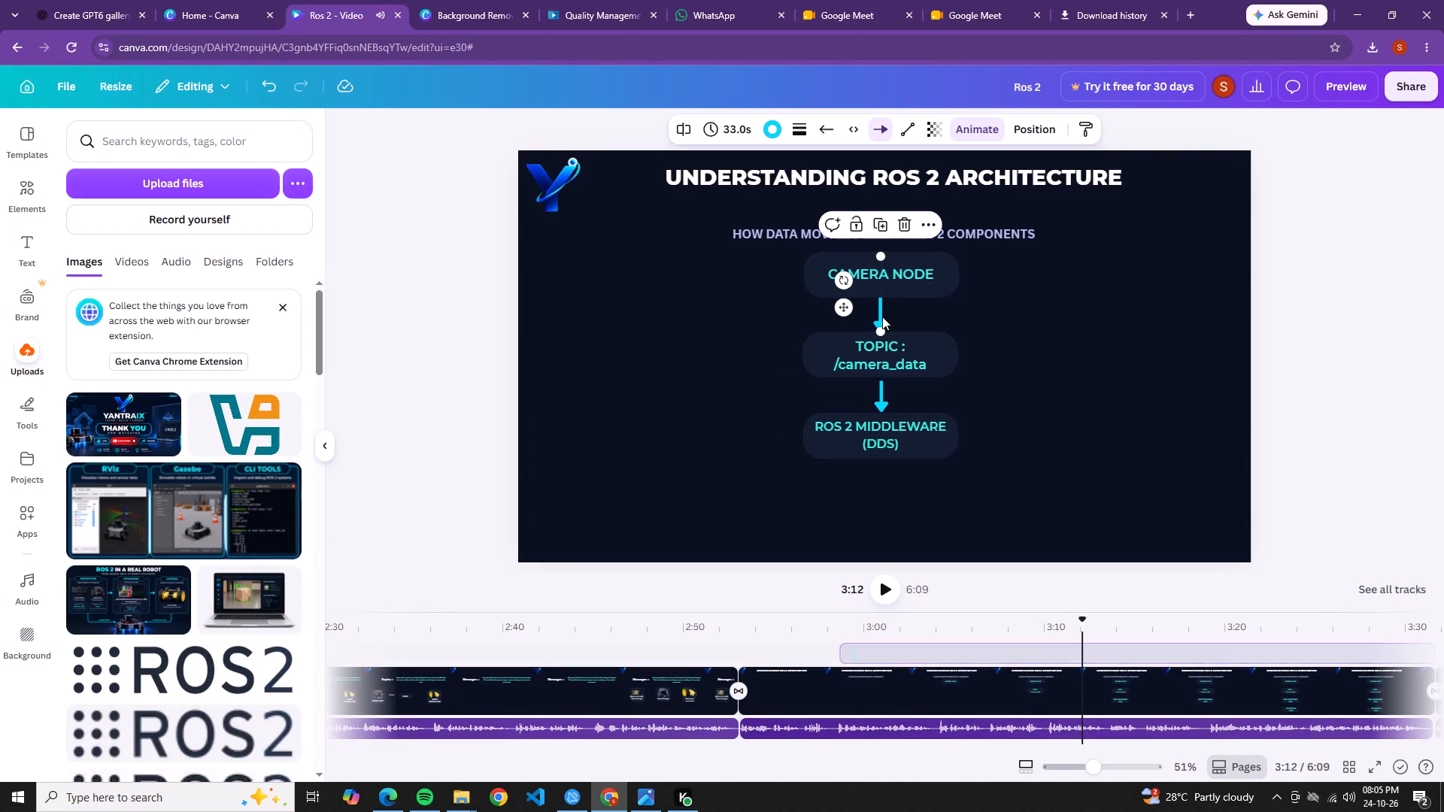
left_click_drag(879, 256, 879, 277)
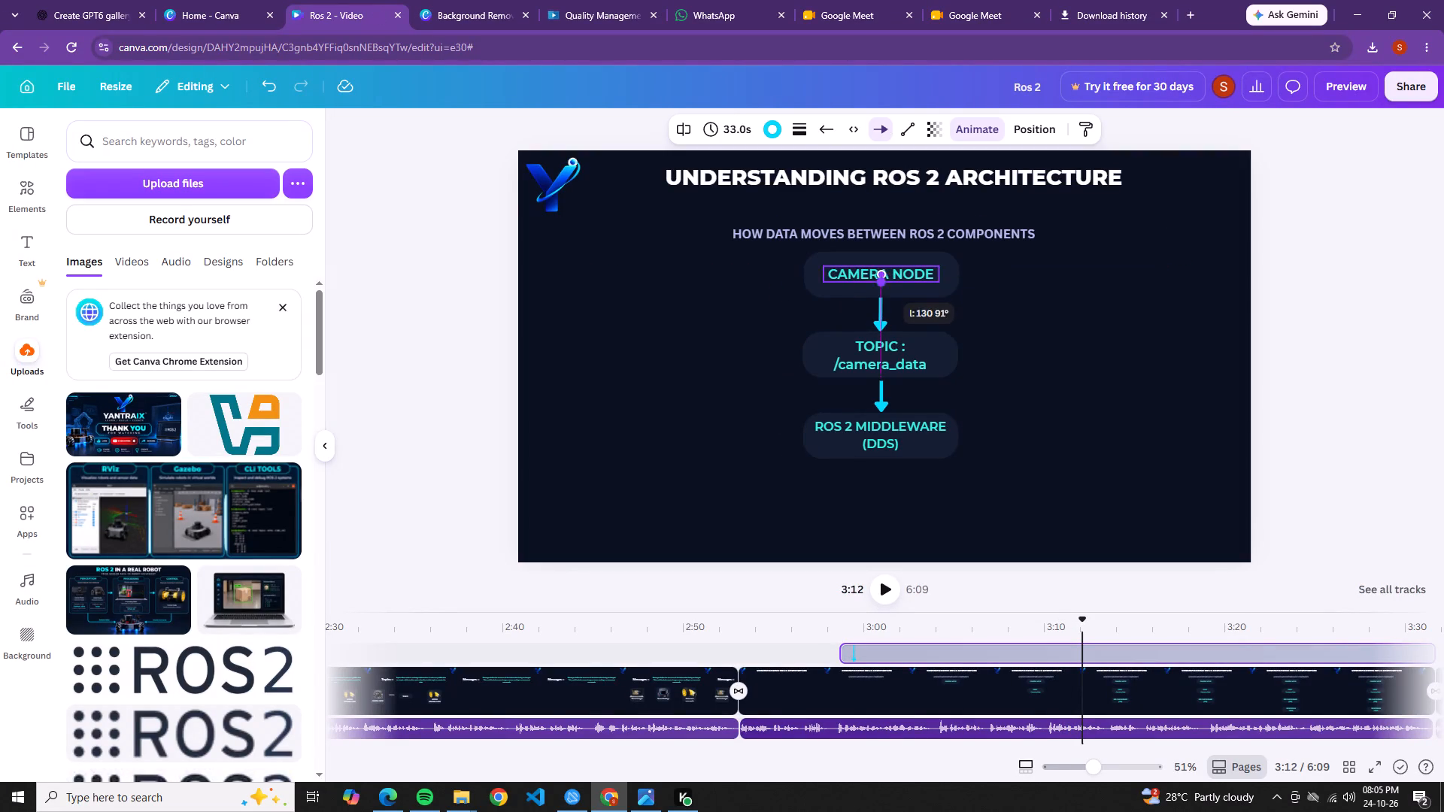
left_click_drag(879, 277, 876, 295)
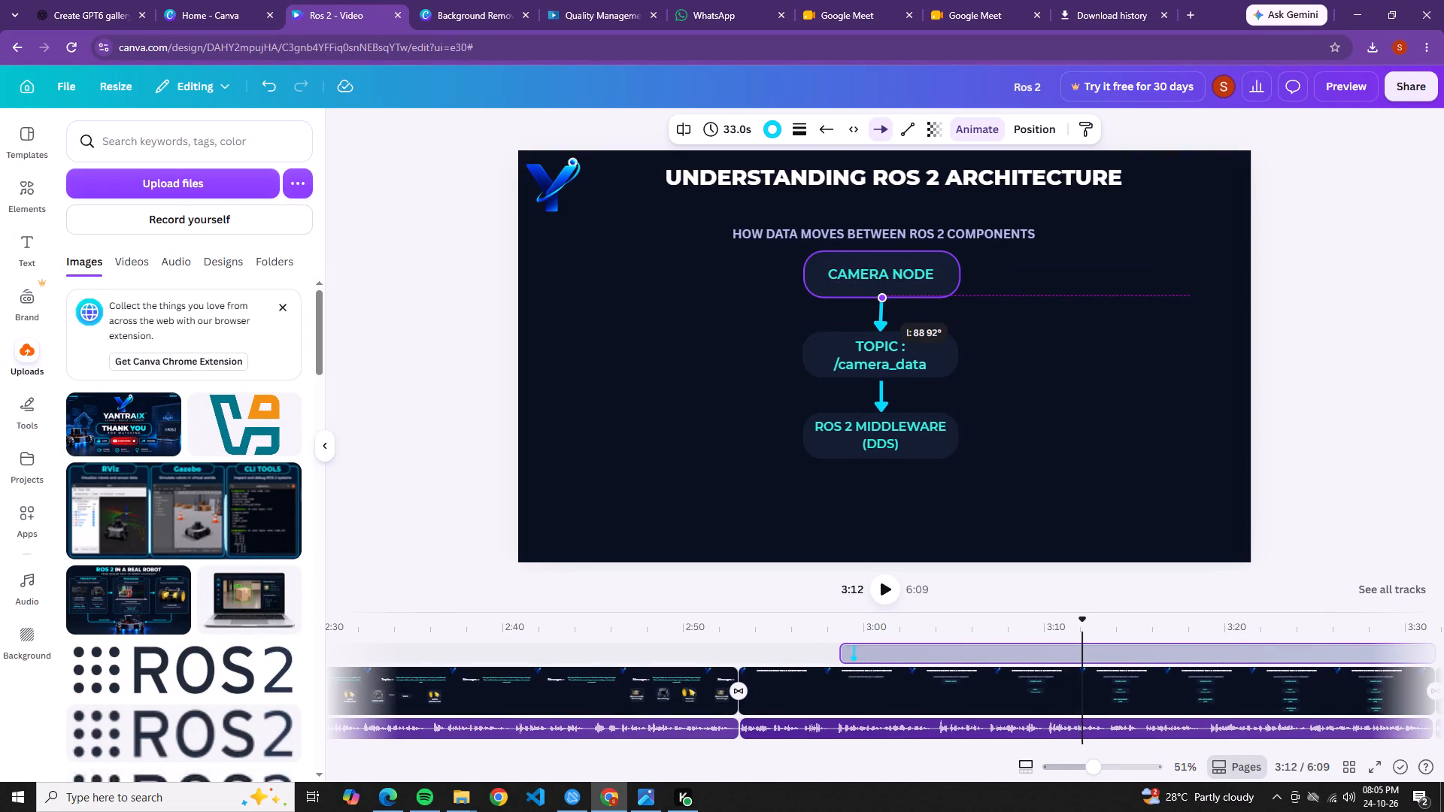
left_click_drag(876, 295, 875, 296)
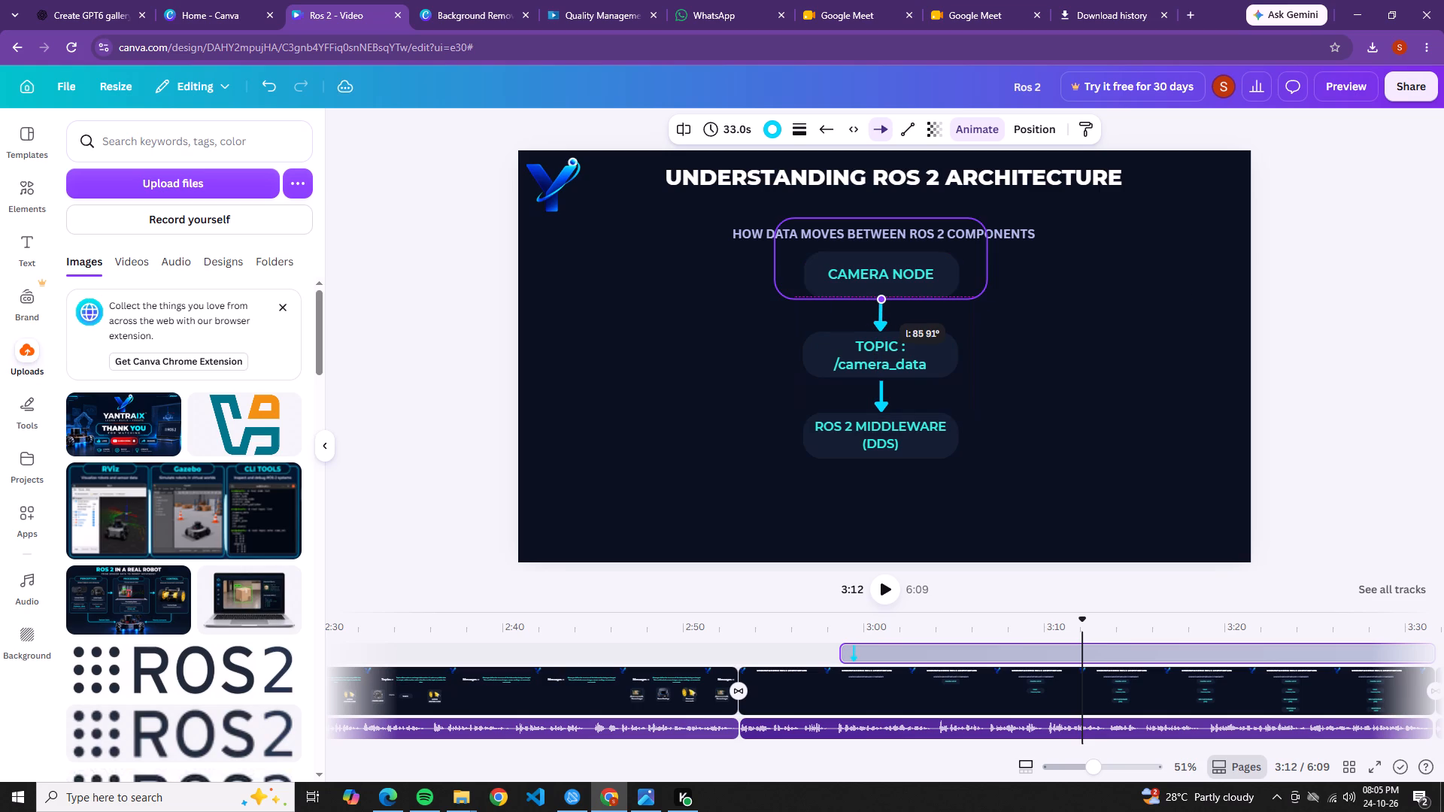
left_click_drag(875, 296, 874, 294)
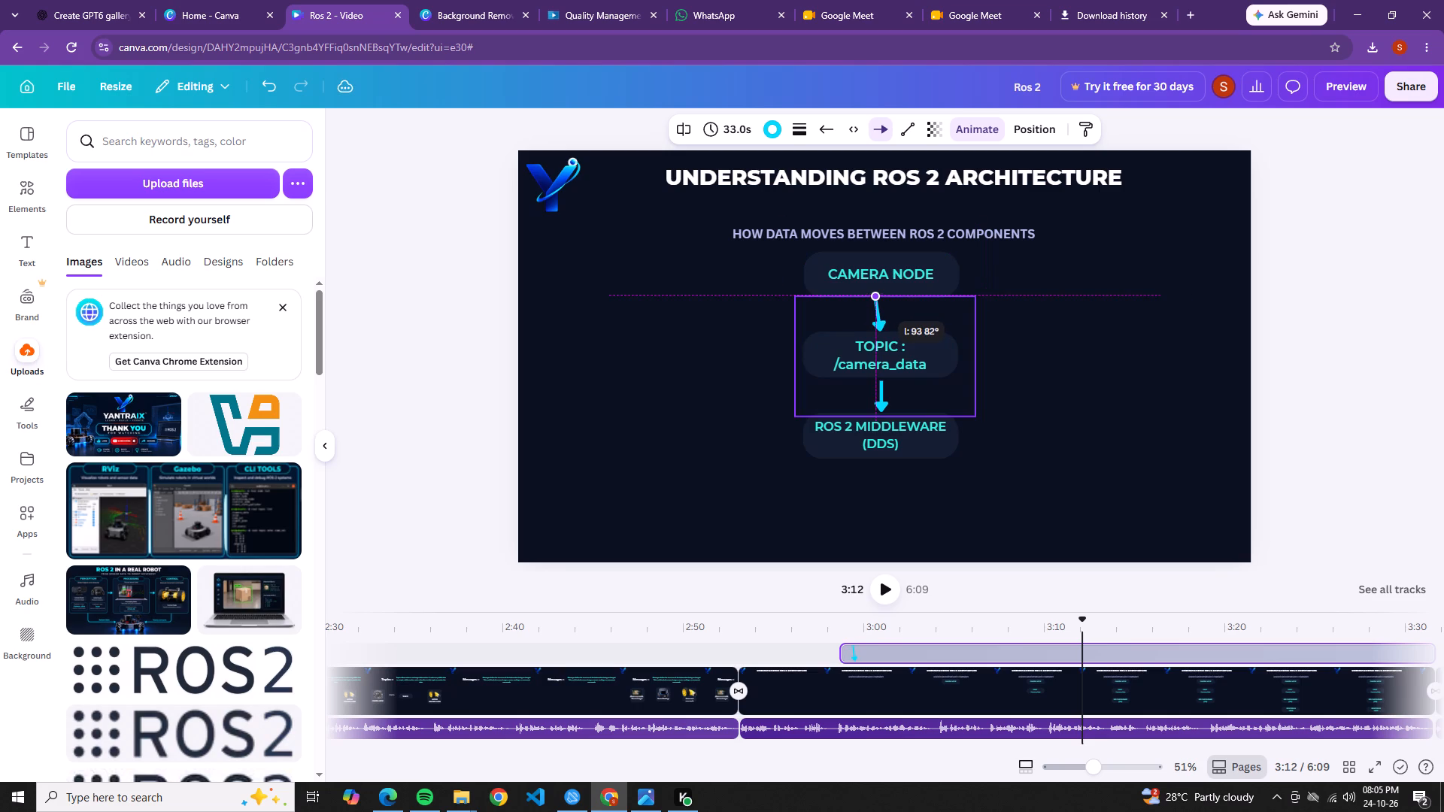
left_click_drag(874, 294, 875, 294)
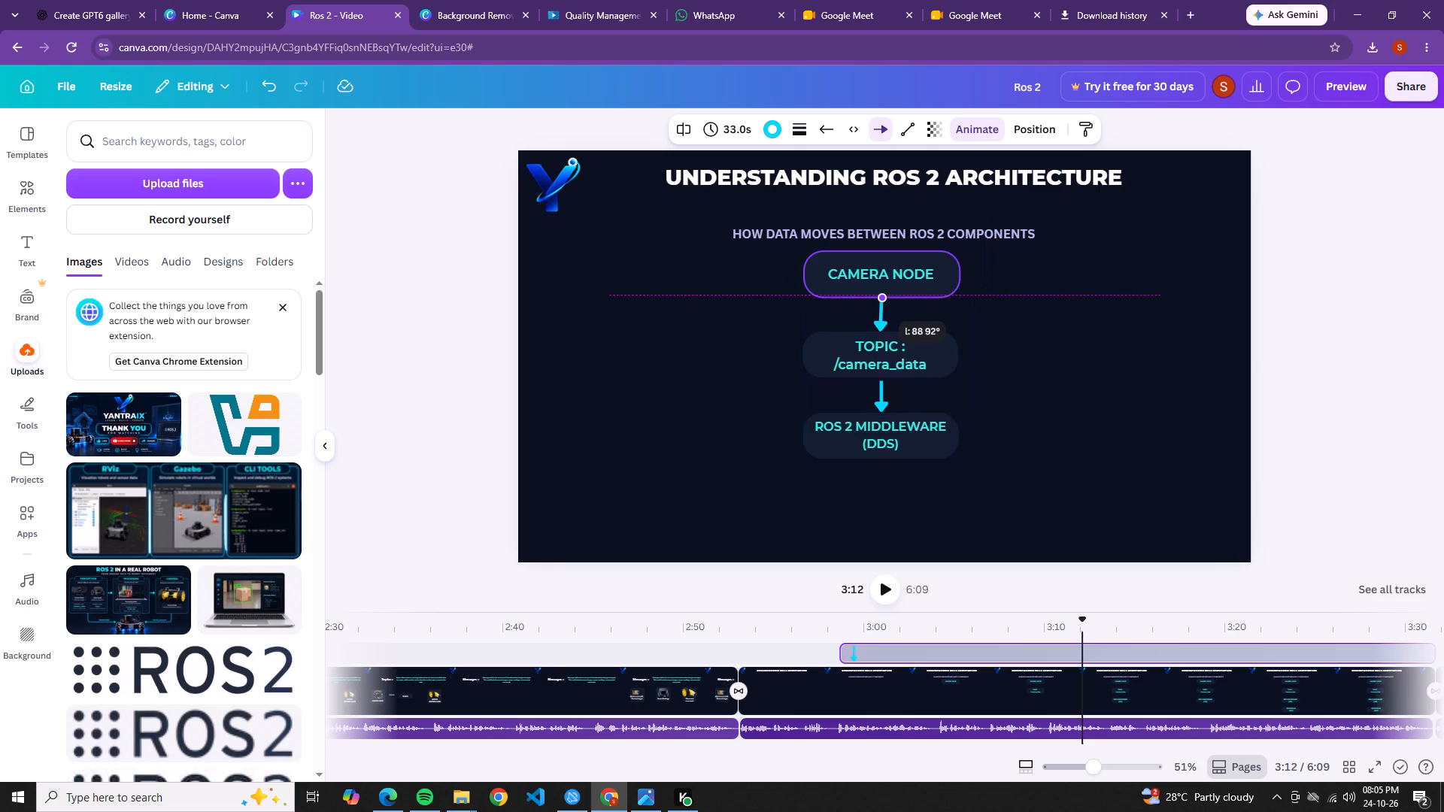
left_click_drag(875, 294, 878, 298)
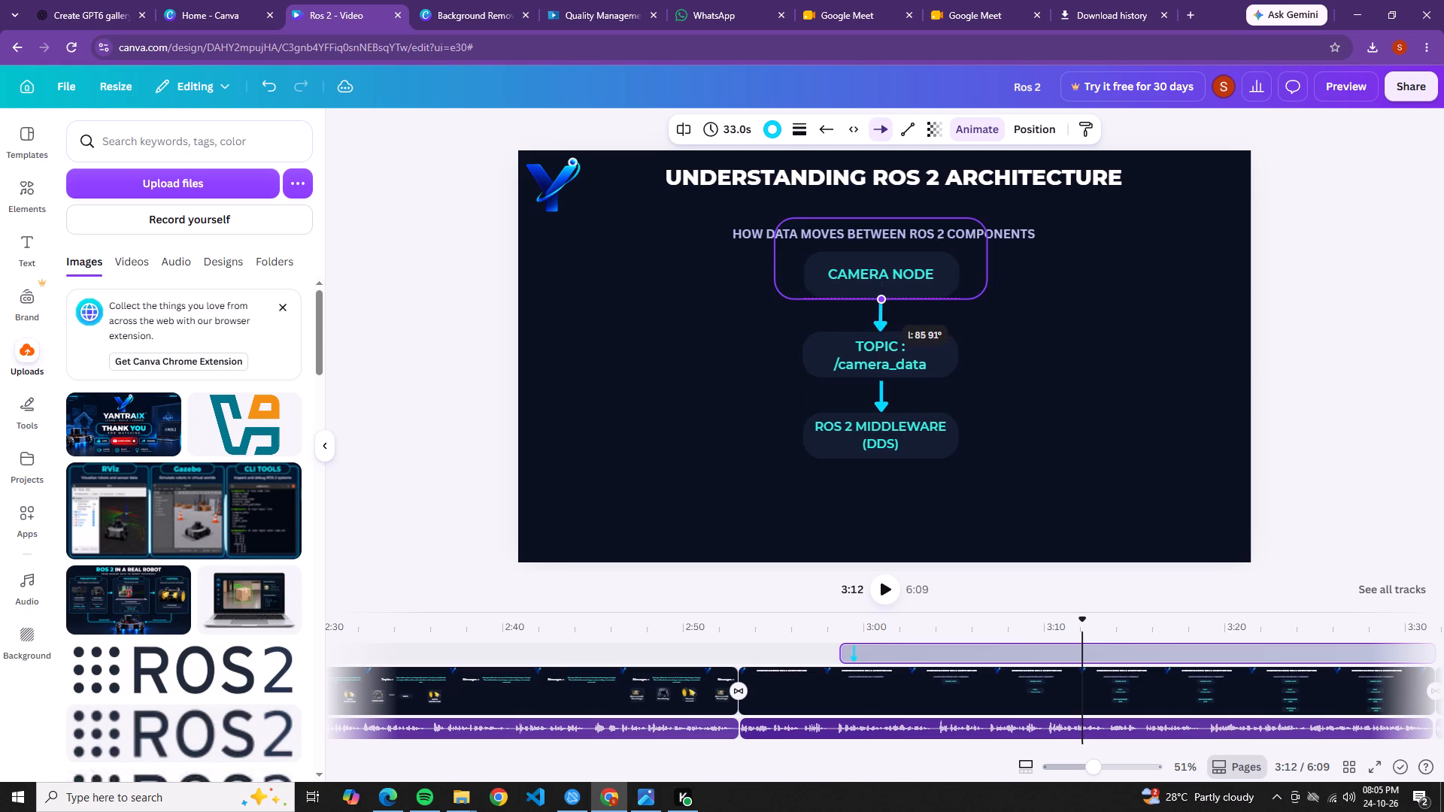
left_click_drag(878, 298, 880, 312)
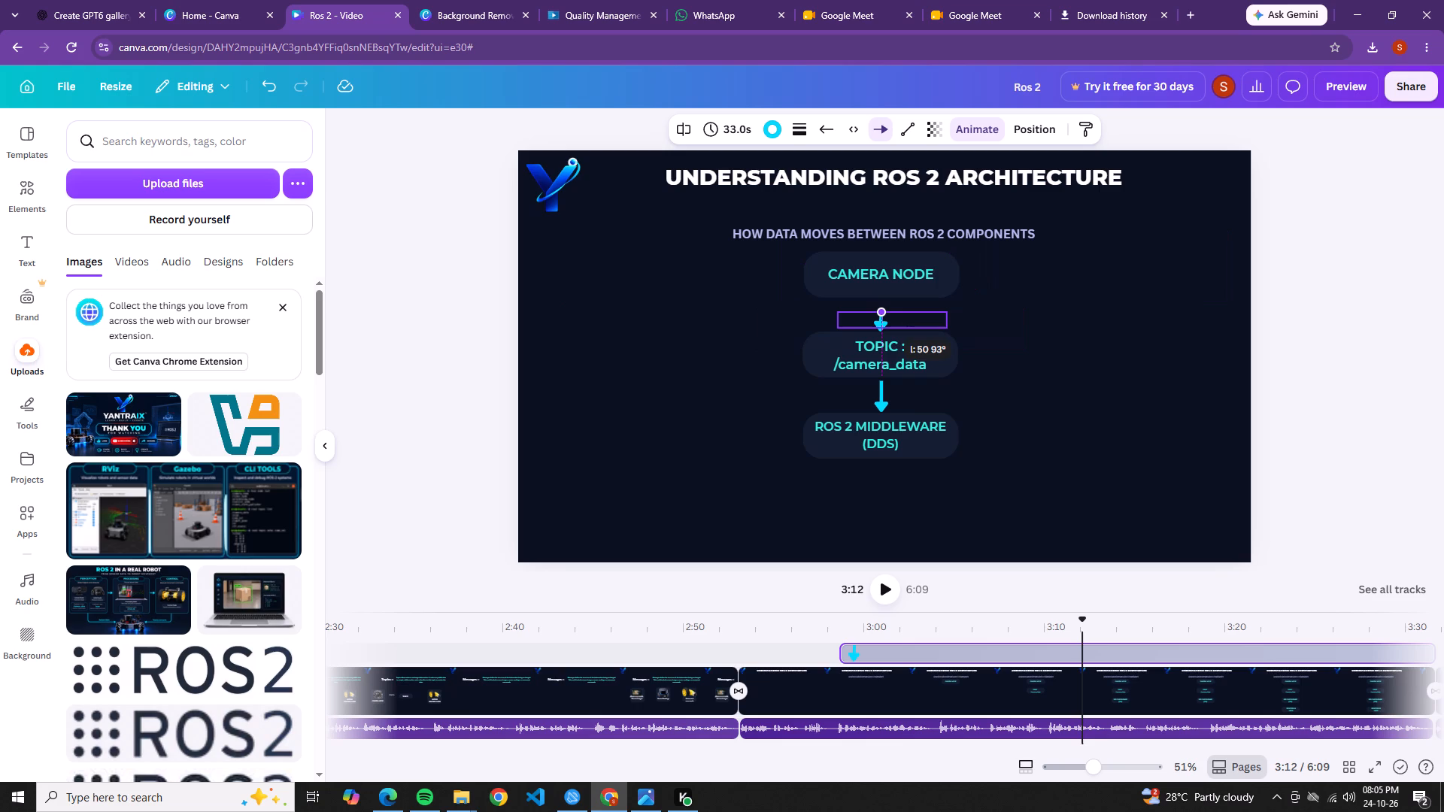
left_click_drag(880, 312, 879, 314)
left_click_drag(879, 314, 878, 314)
left_click_drag(878, 314, 878, 312)
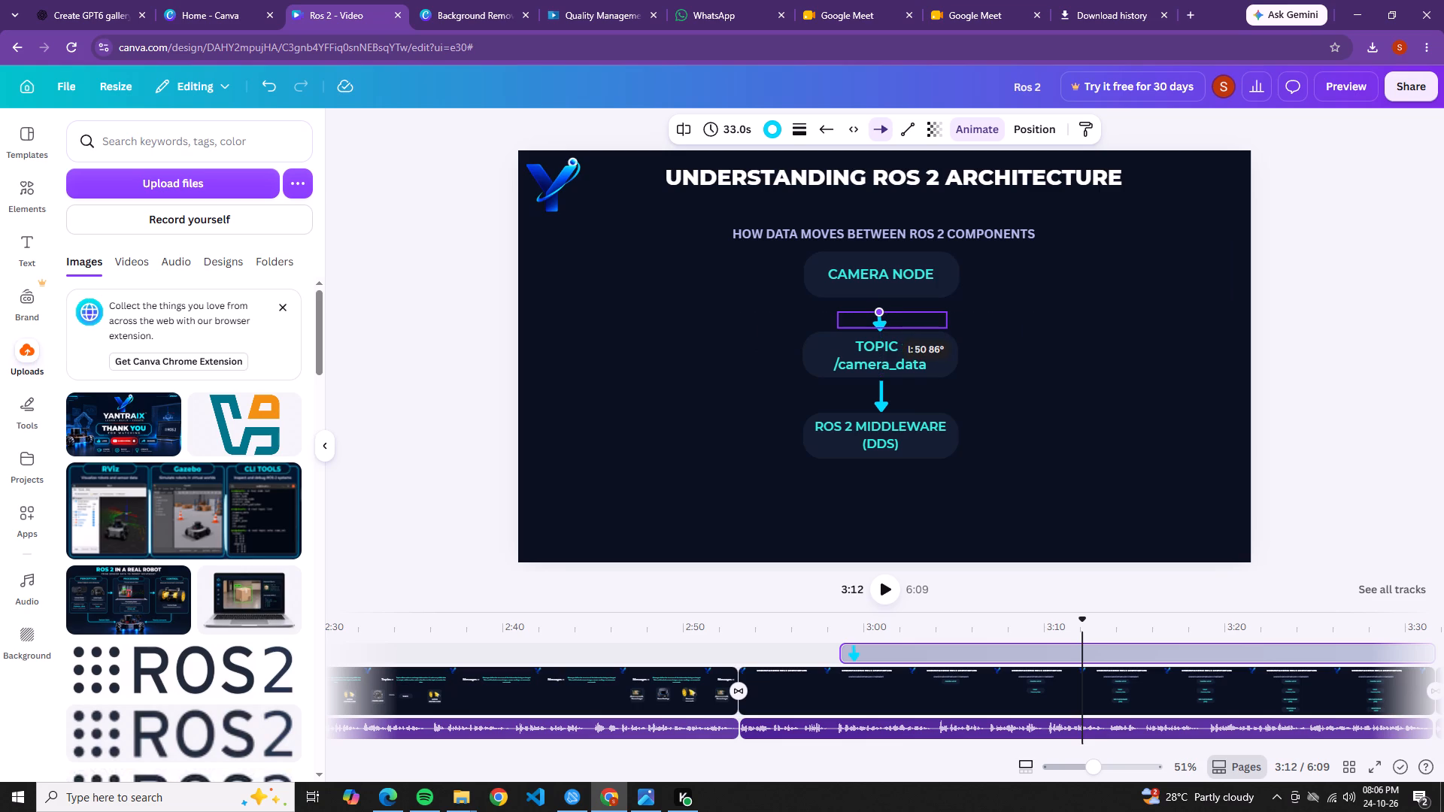
left_click_drag(878, 312, 881, 312)
left_click_drag(881, 312, 880, 311)
left_click_drag(880, 311, 879, 311)
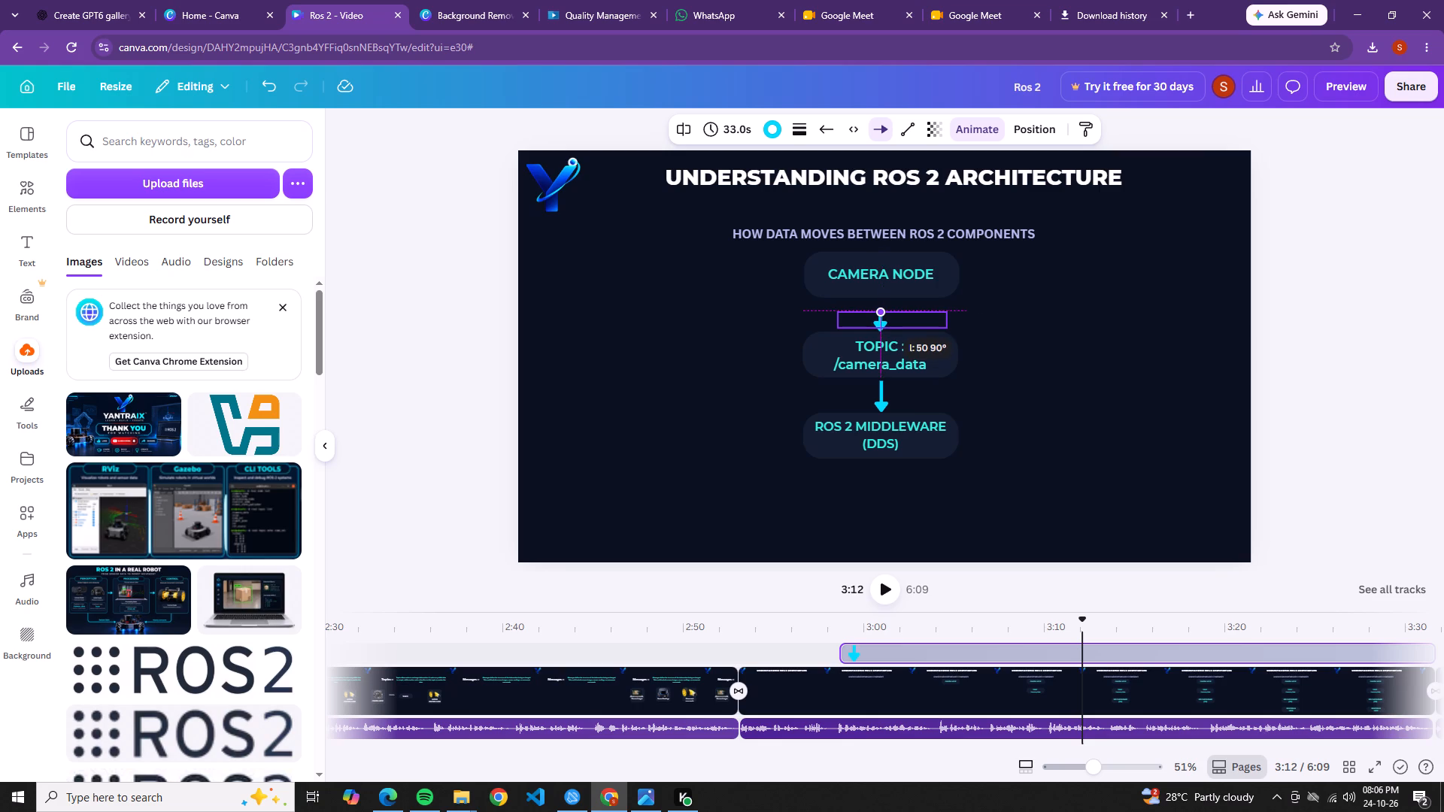
left_click_drag(879, 311, 878, 308)
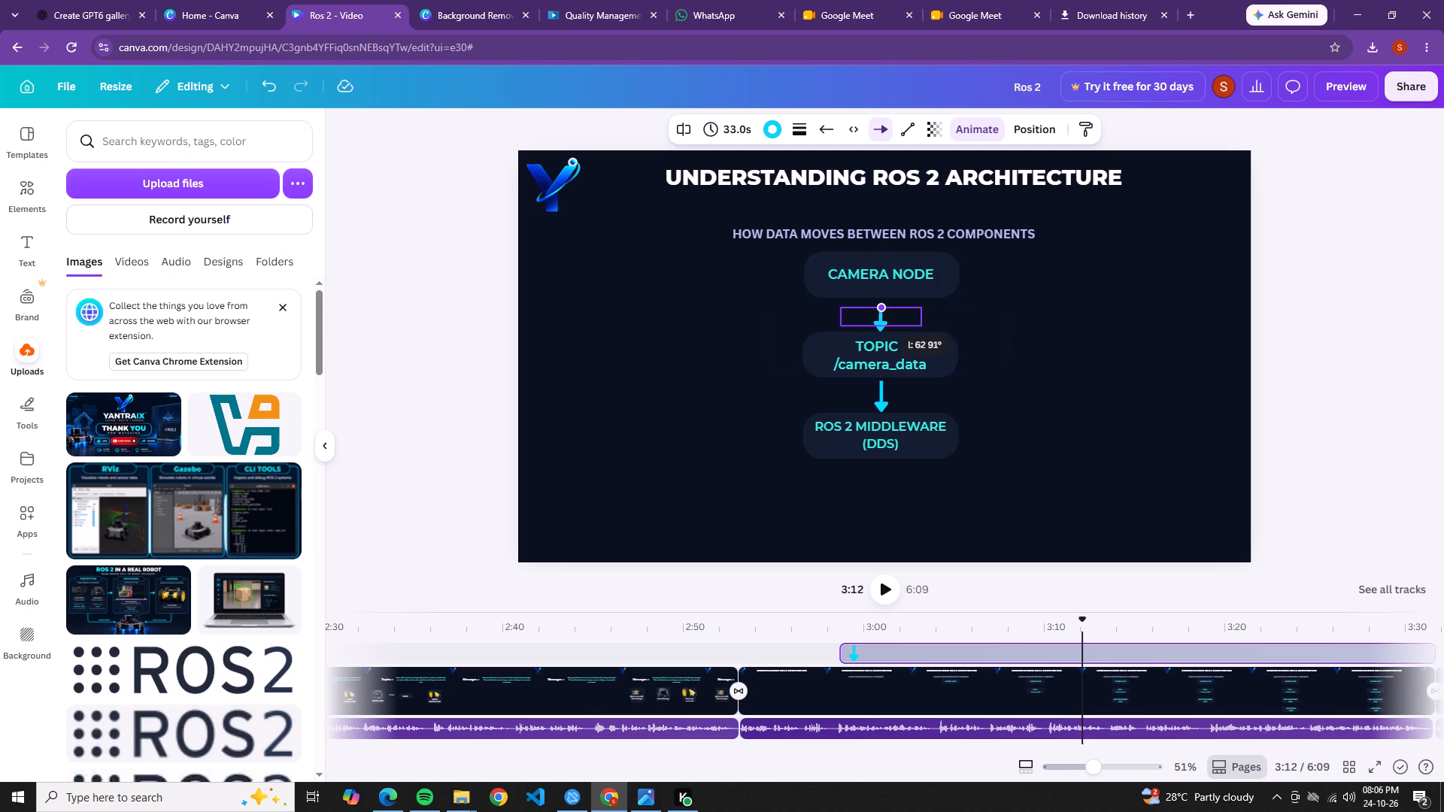
left_click_drag(878, 308, 877, 304)
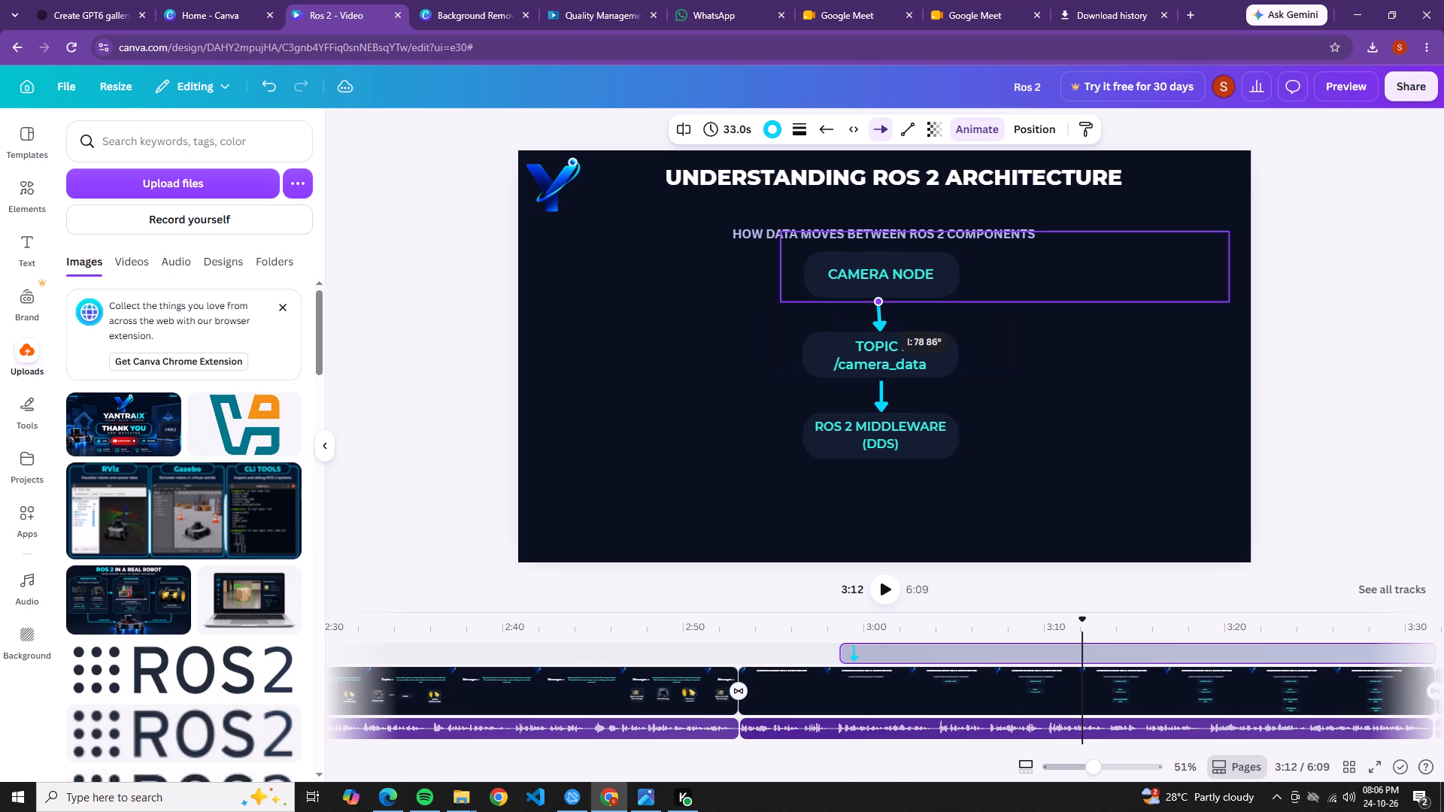
left_click_drag(877, 304, 878, 303)
left_click(799, 326)
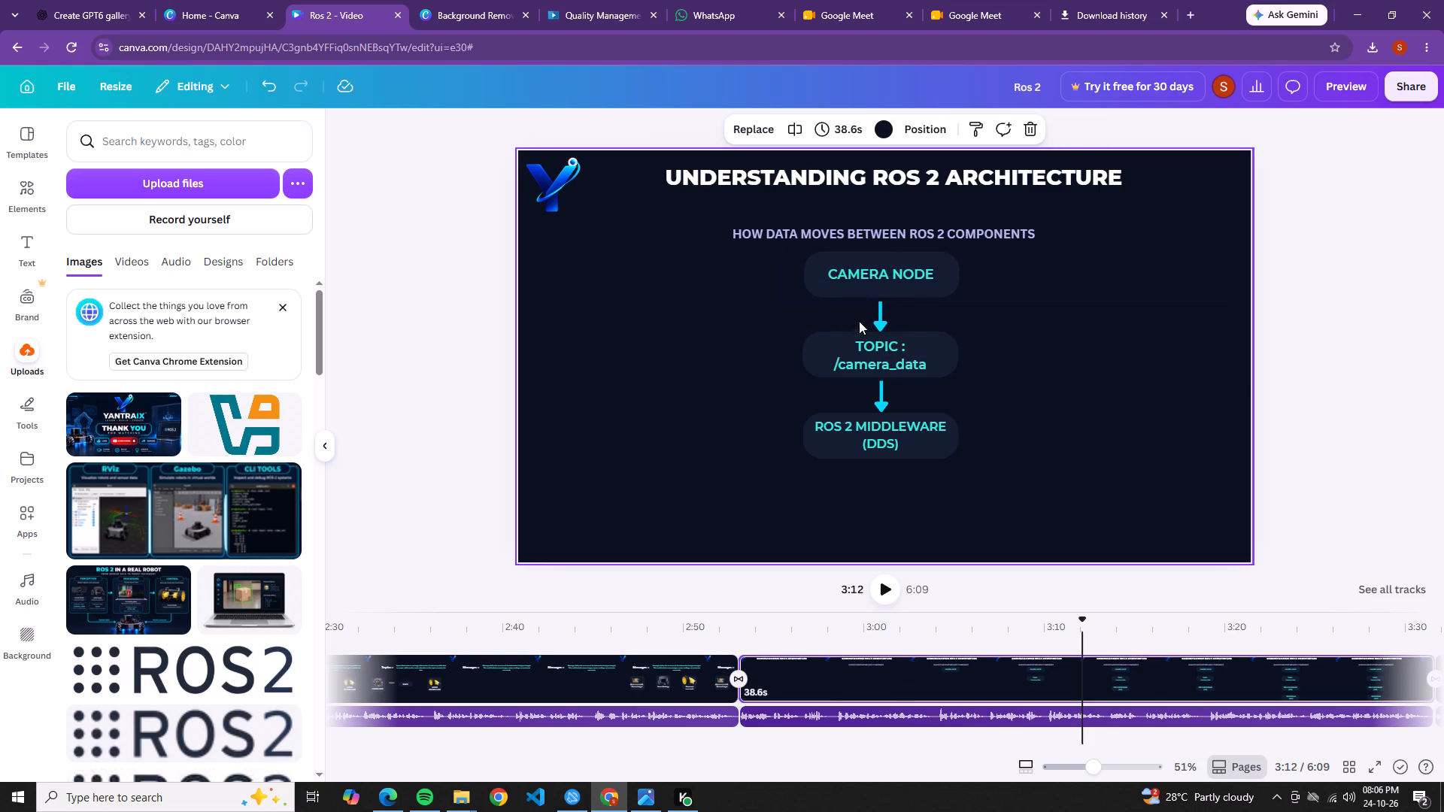
left_click(874, 320)
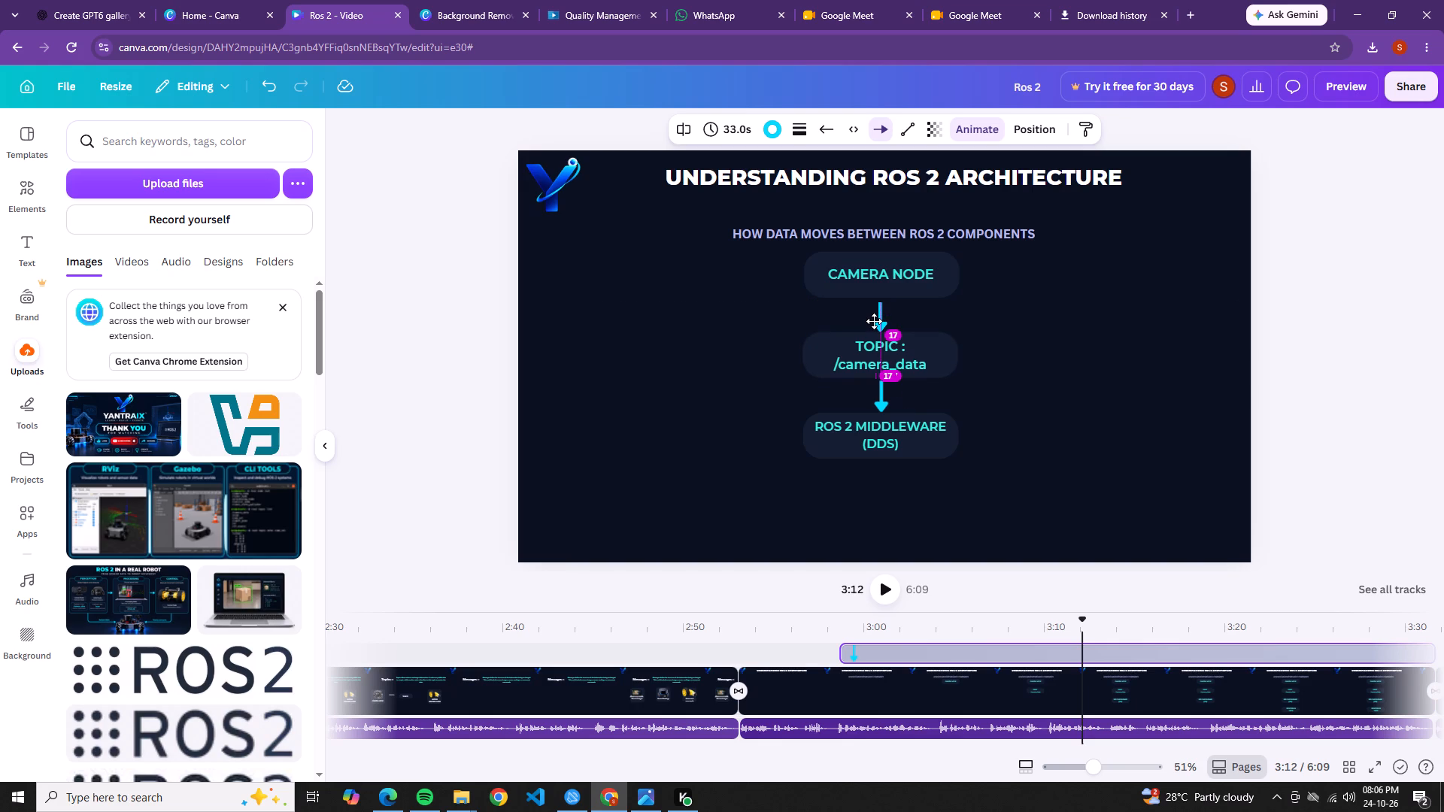
left_click(754, 323)
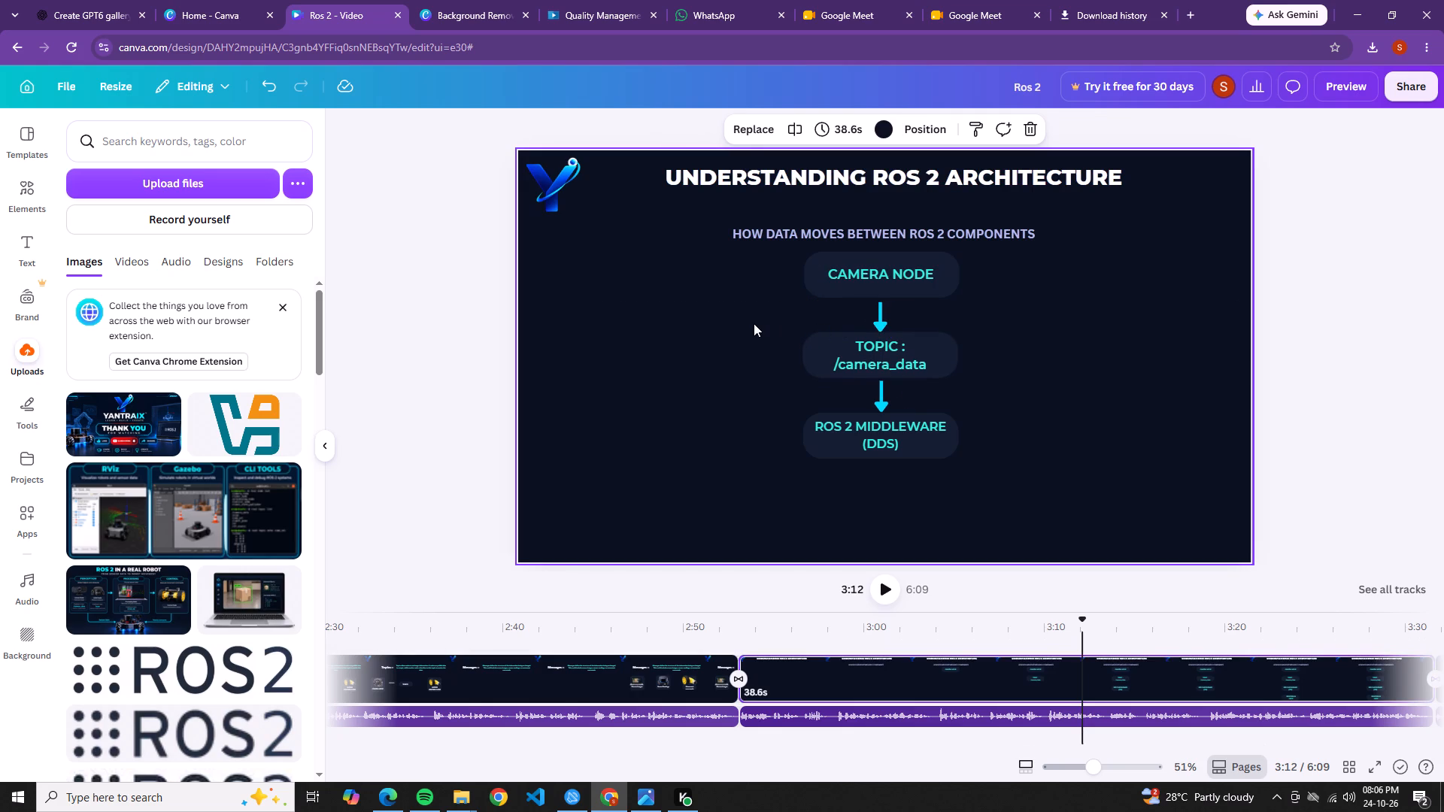
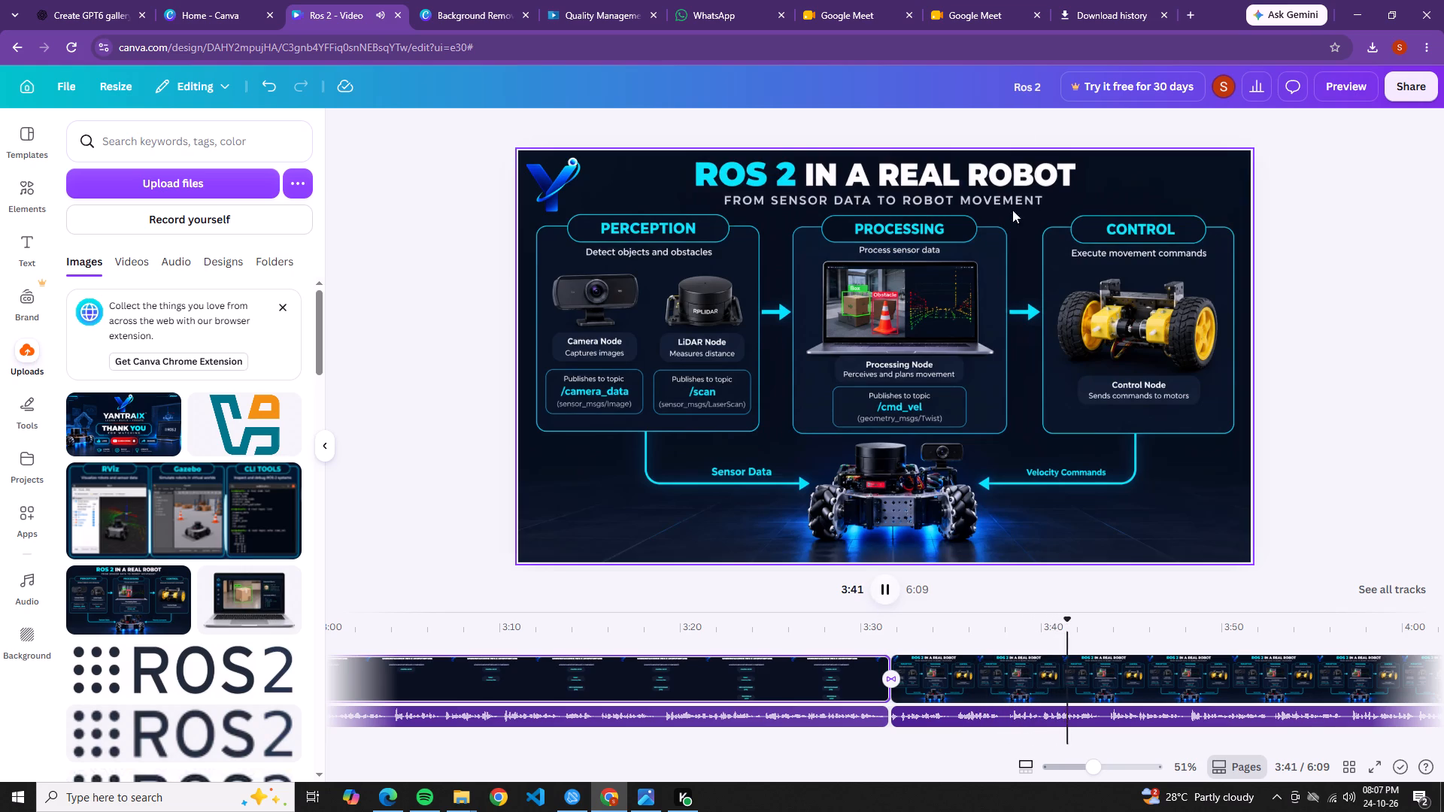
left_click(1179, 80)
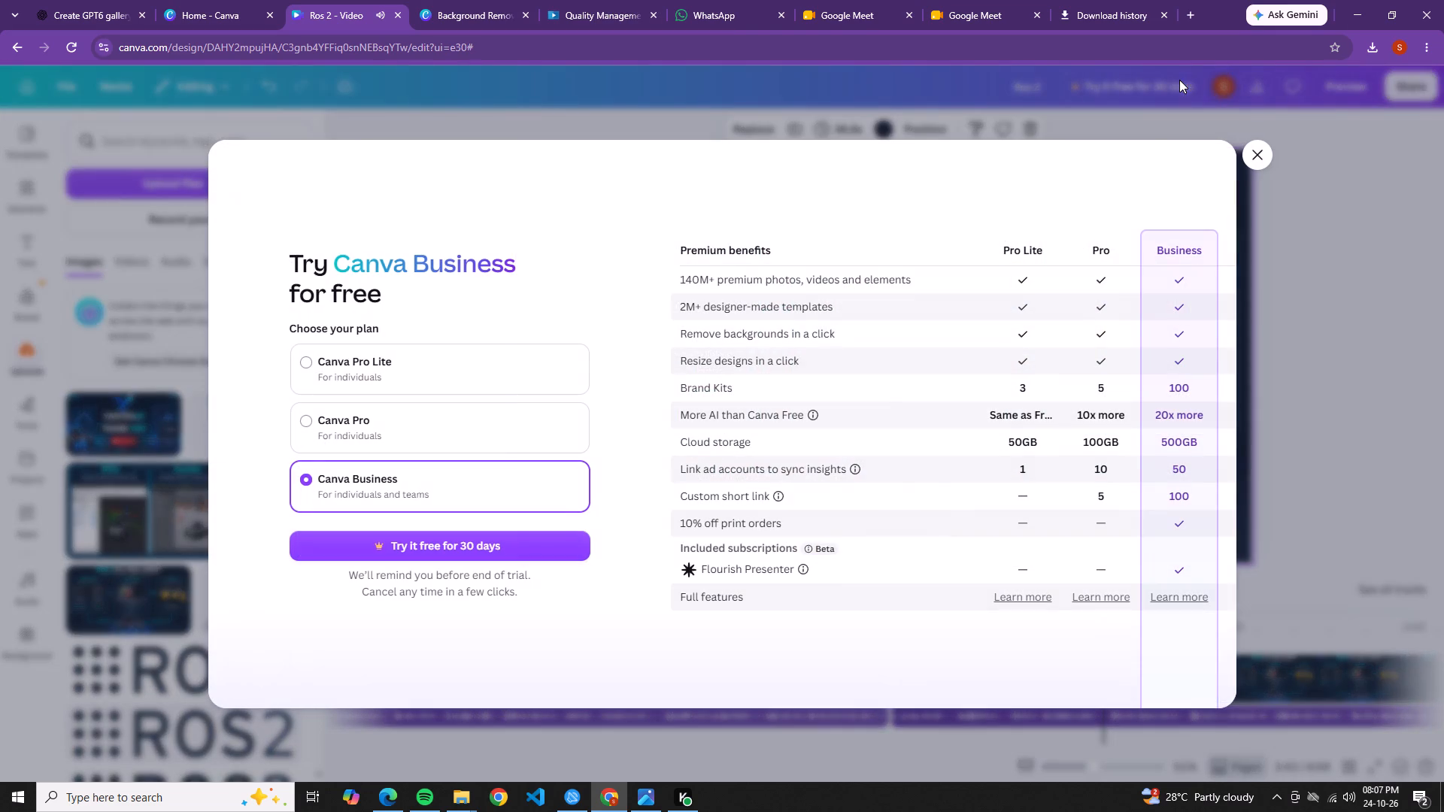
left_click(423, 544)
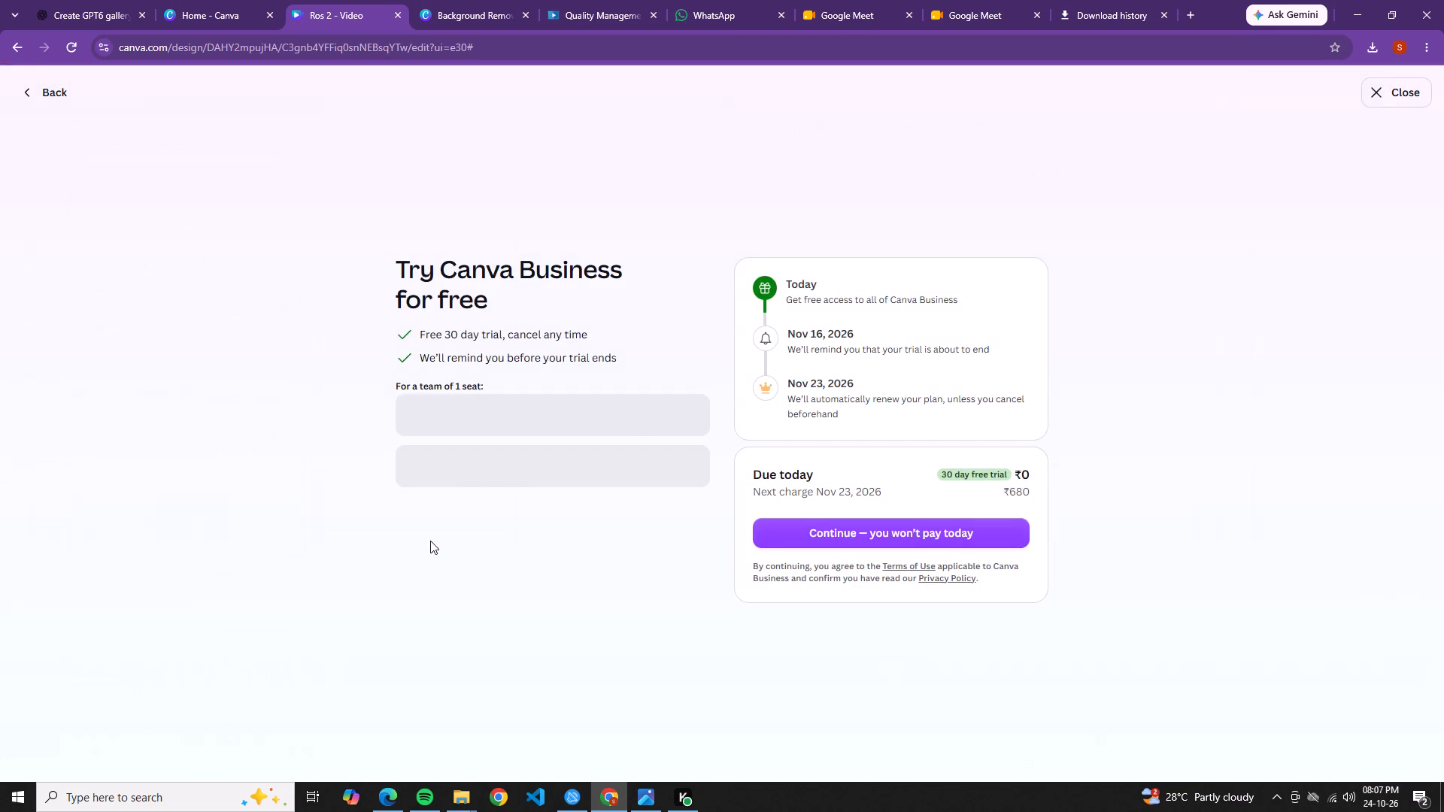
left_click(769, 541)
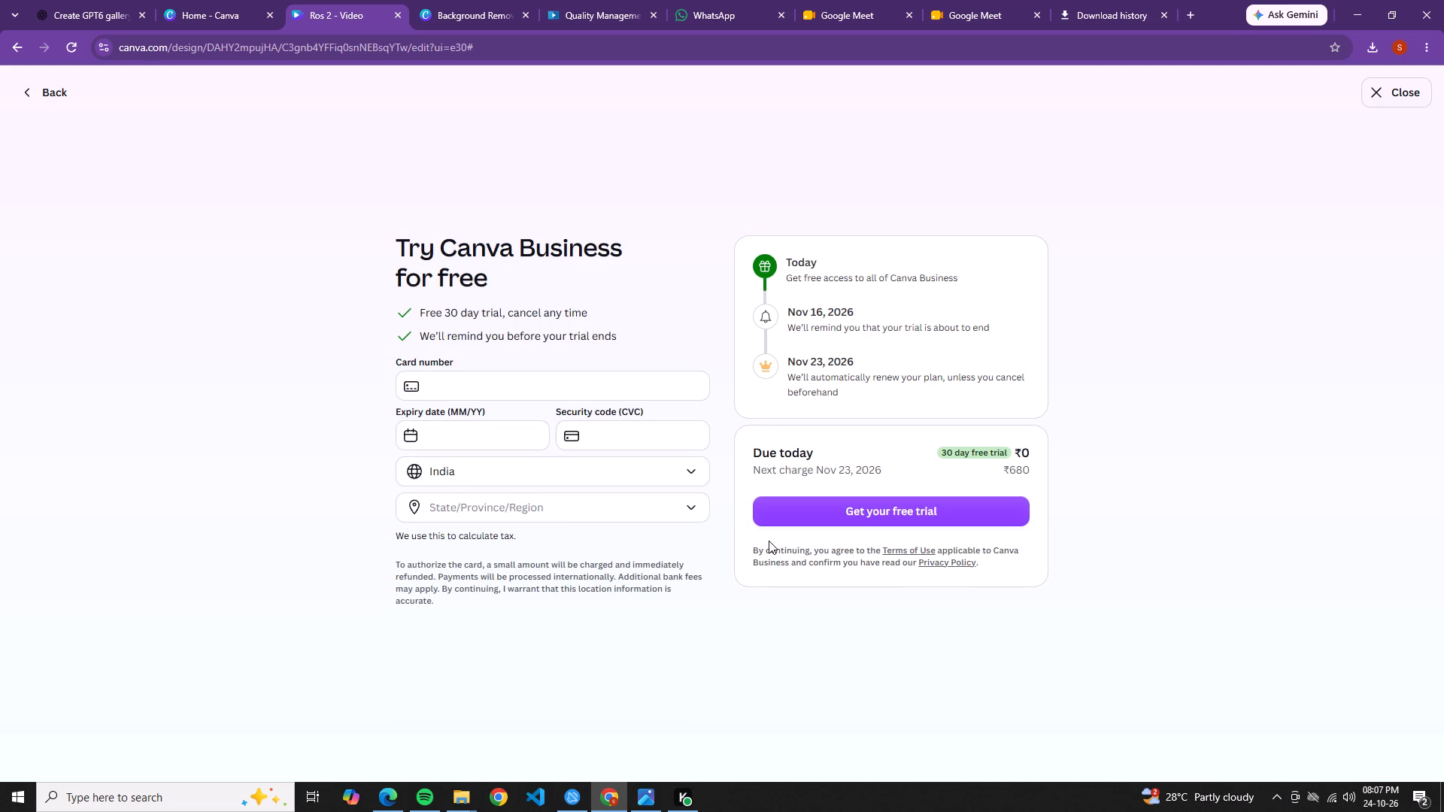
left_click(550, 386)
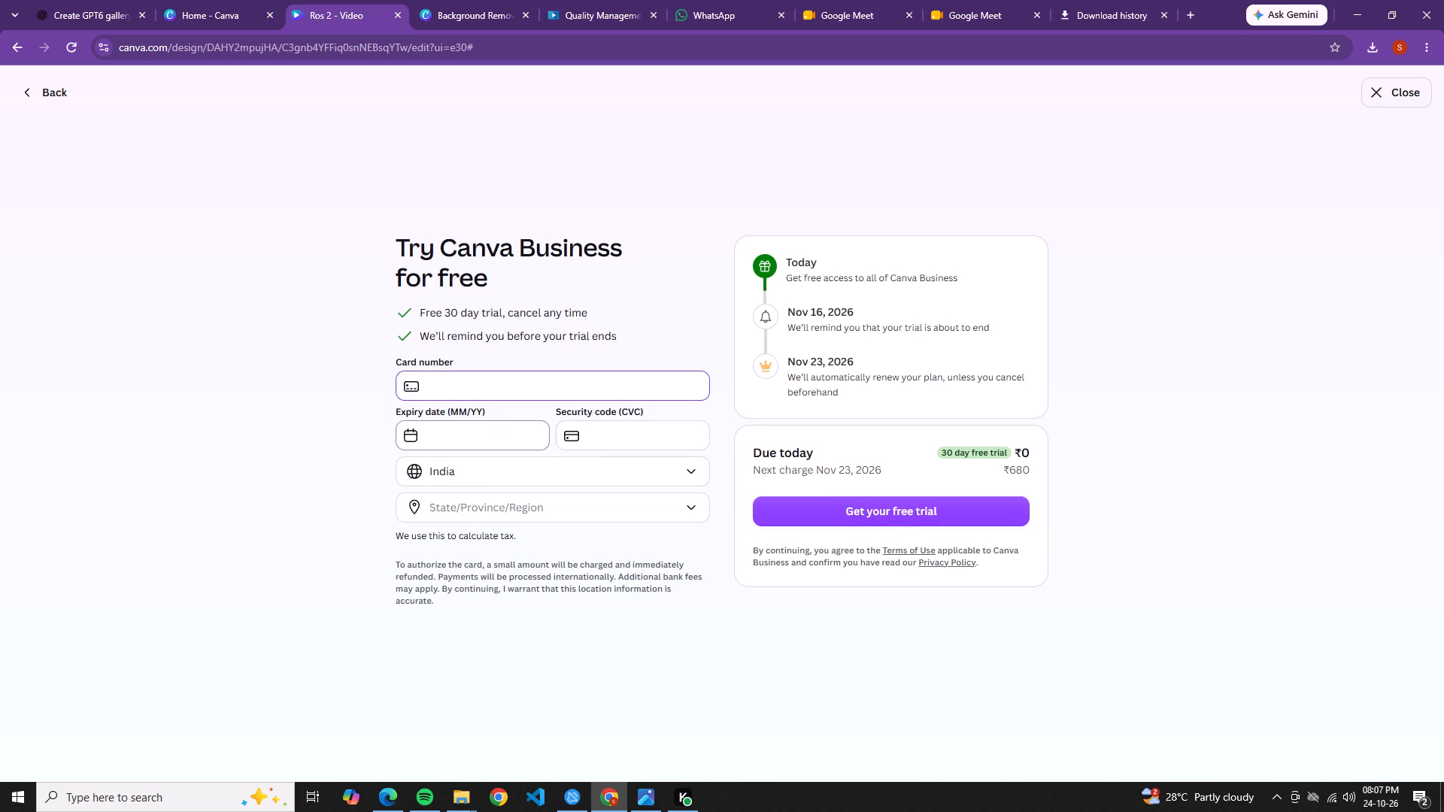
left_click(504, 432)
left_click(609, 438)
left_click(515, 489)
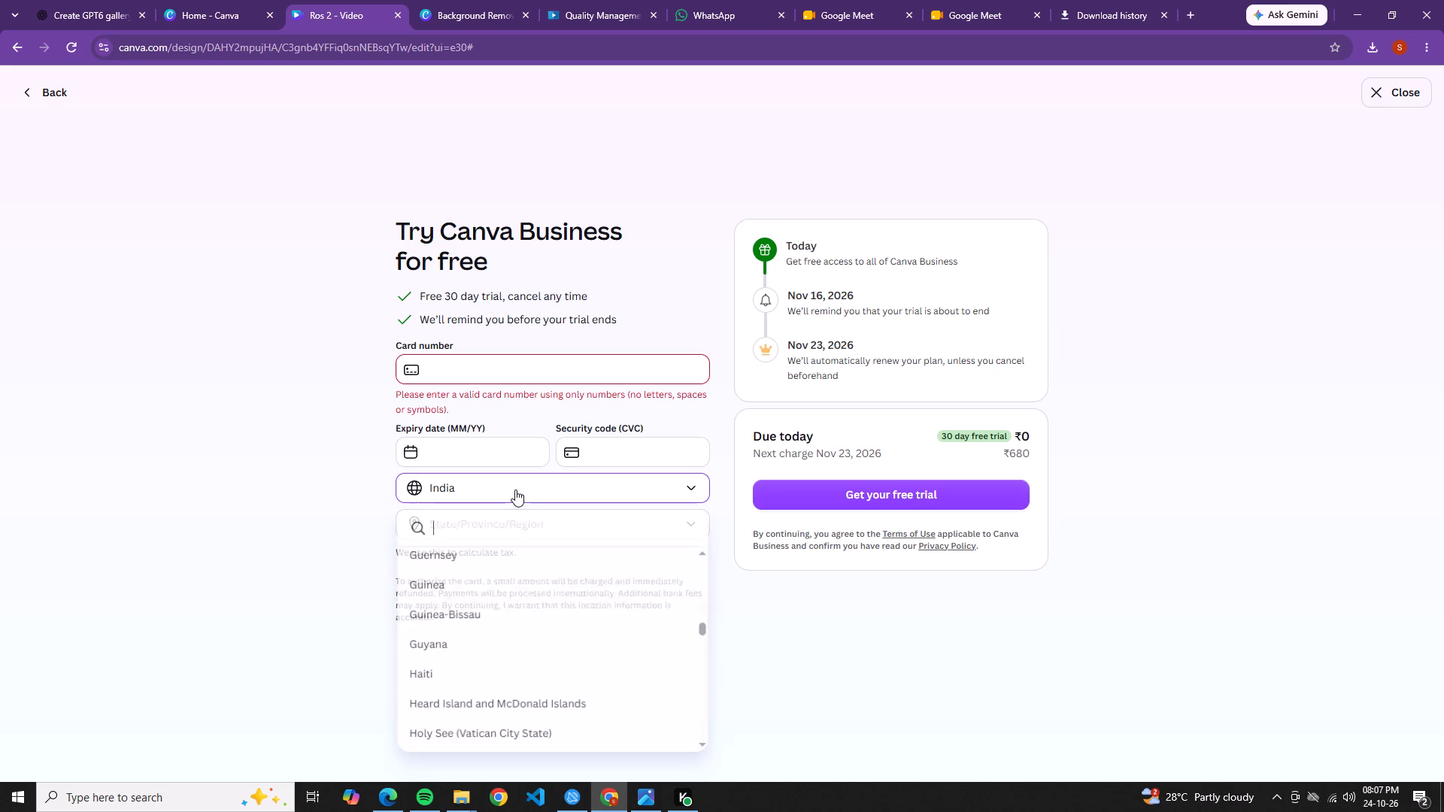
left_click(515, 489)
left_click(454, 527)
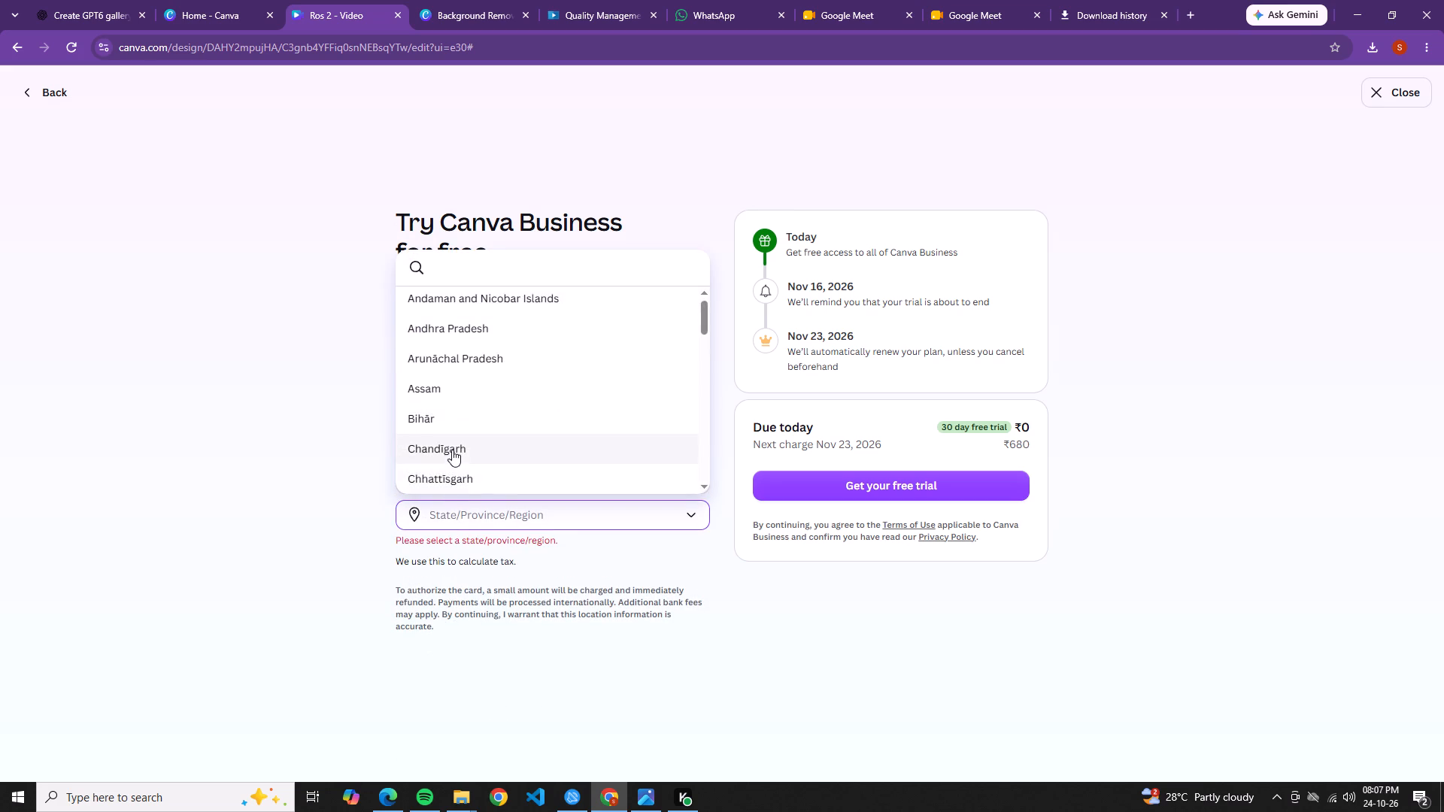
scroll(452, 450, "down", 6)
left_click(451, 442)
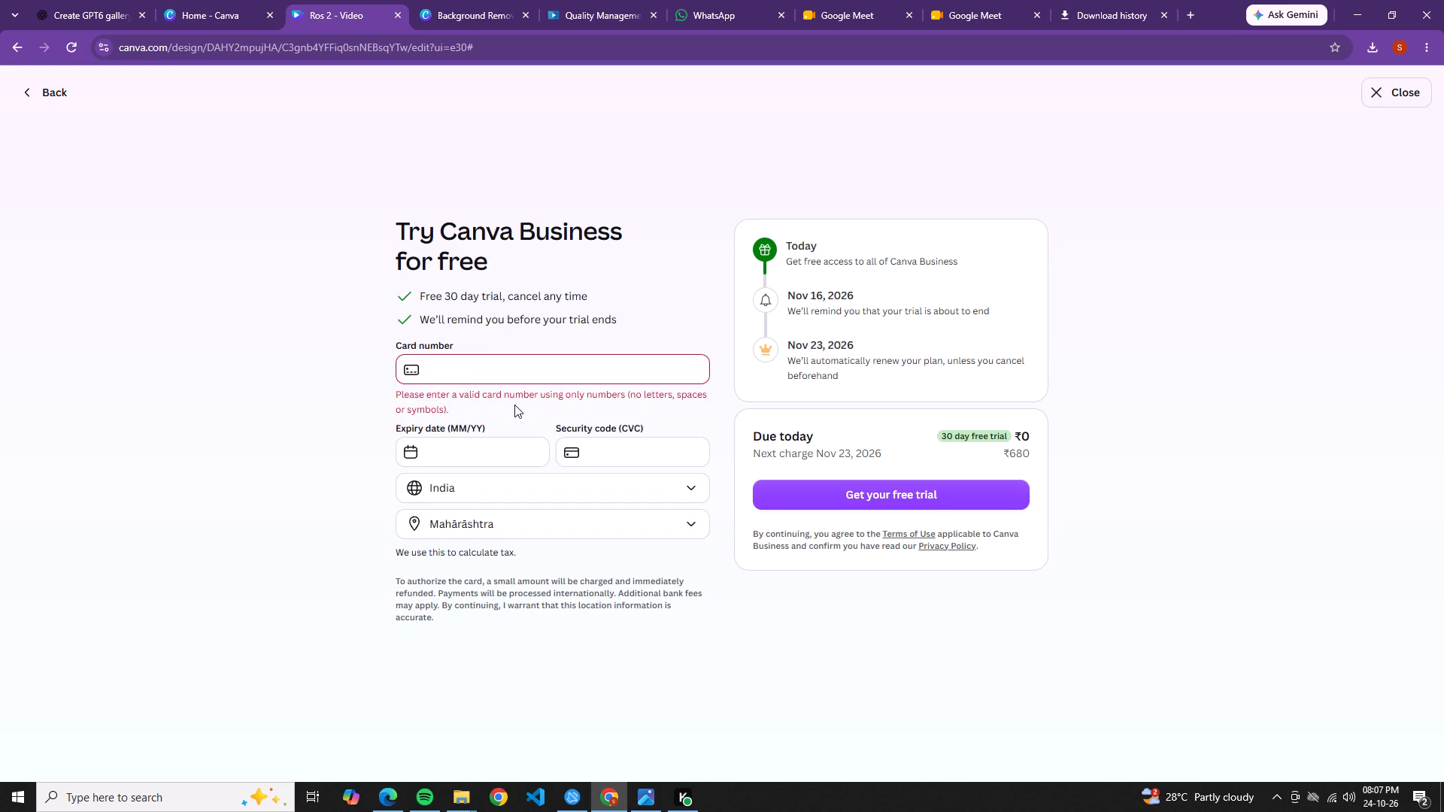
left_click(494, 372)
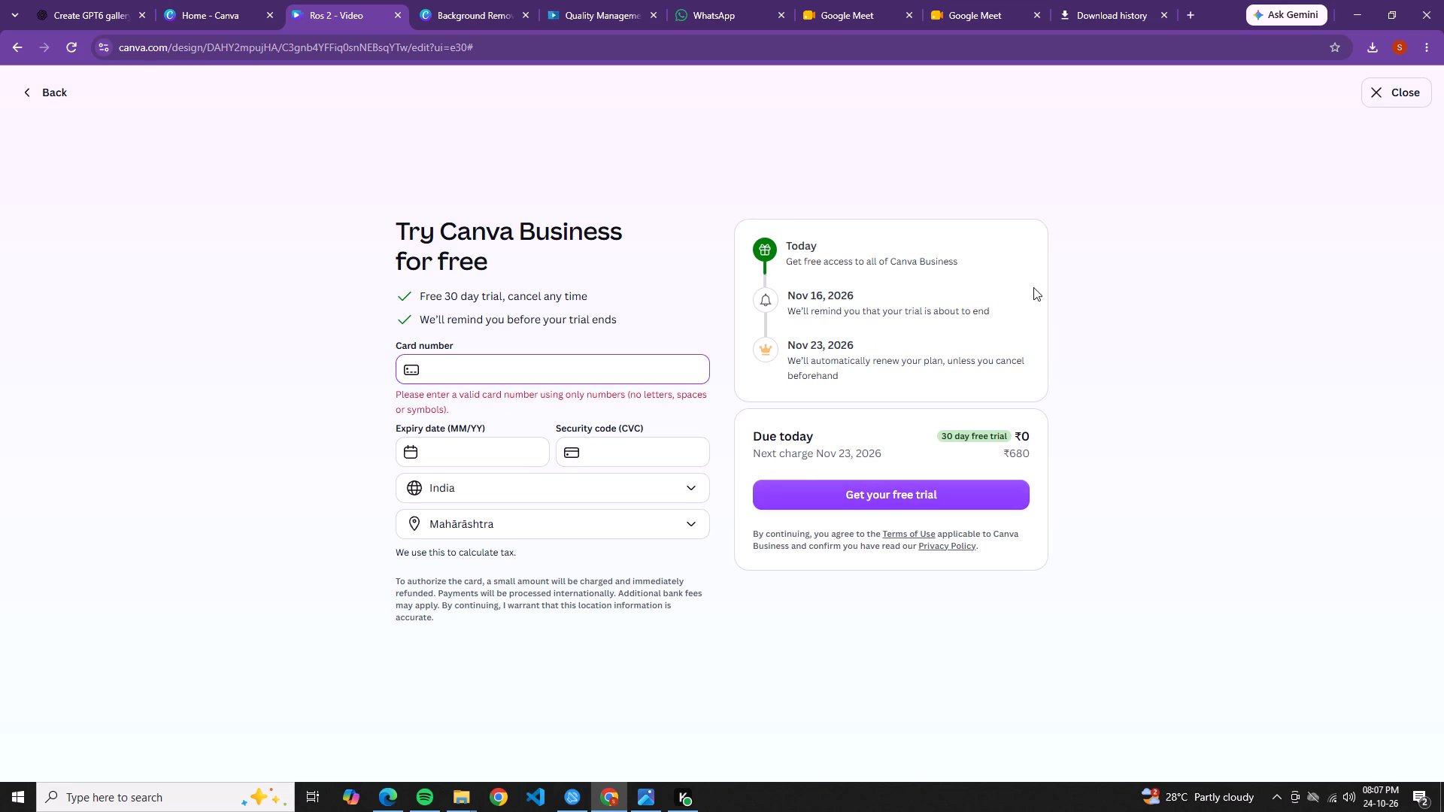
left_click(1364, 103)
Choose YouTube as the share destination for the Ros 2 video and connect a YouTube account for publishing.
left_click(1412, 80)
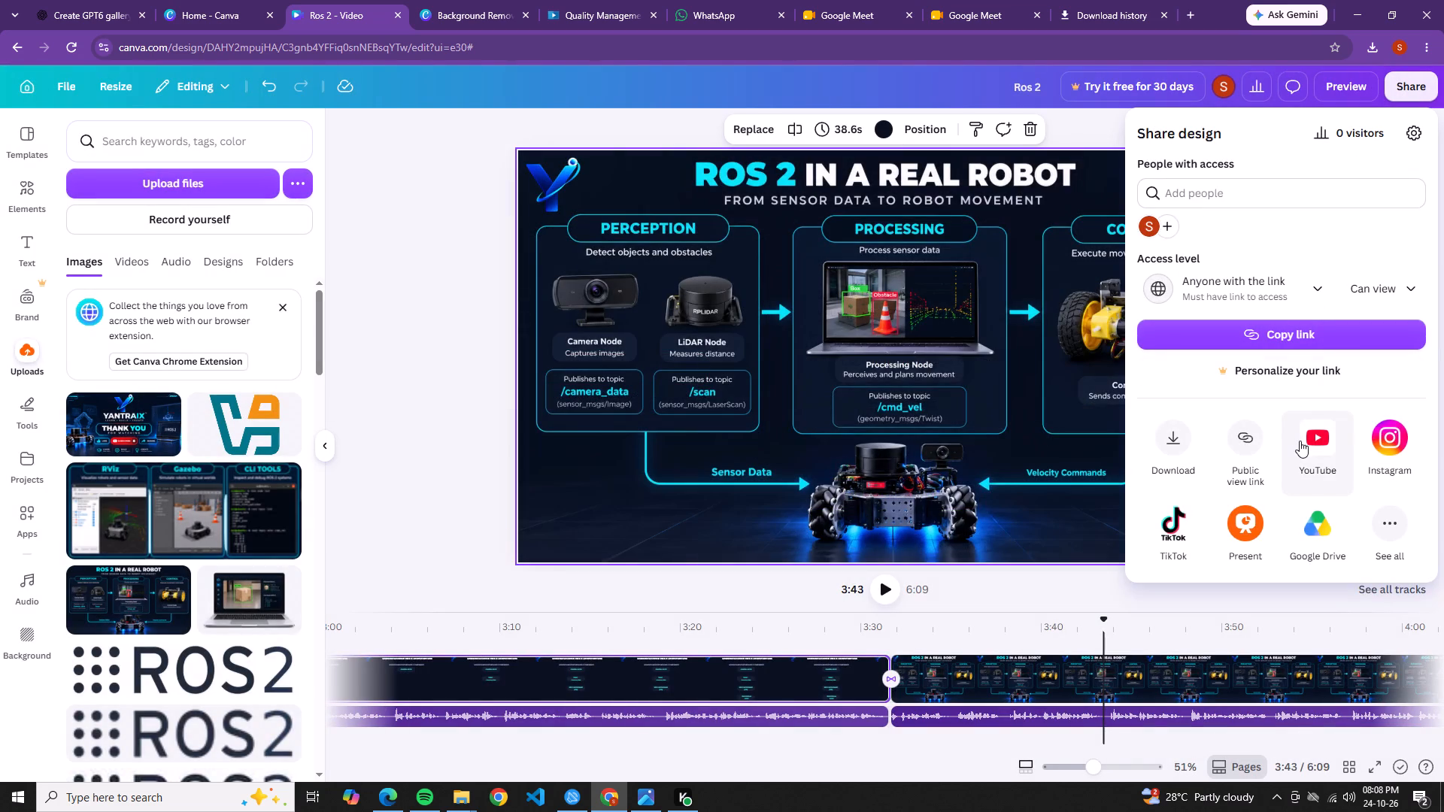
left_click(1300, 441)
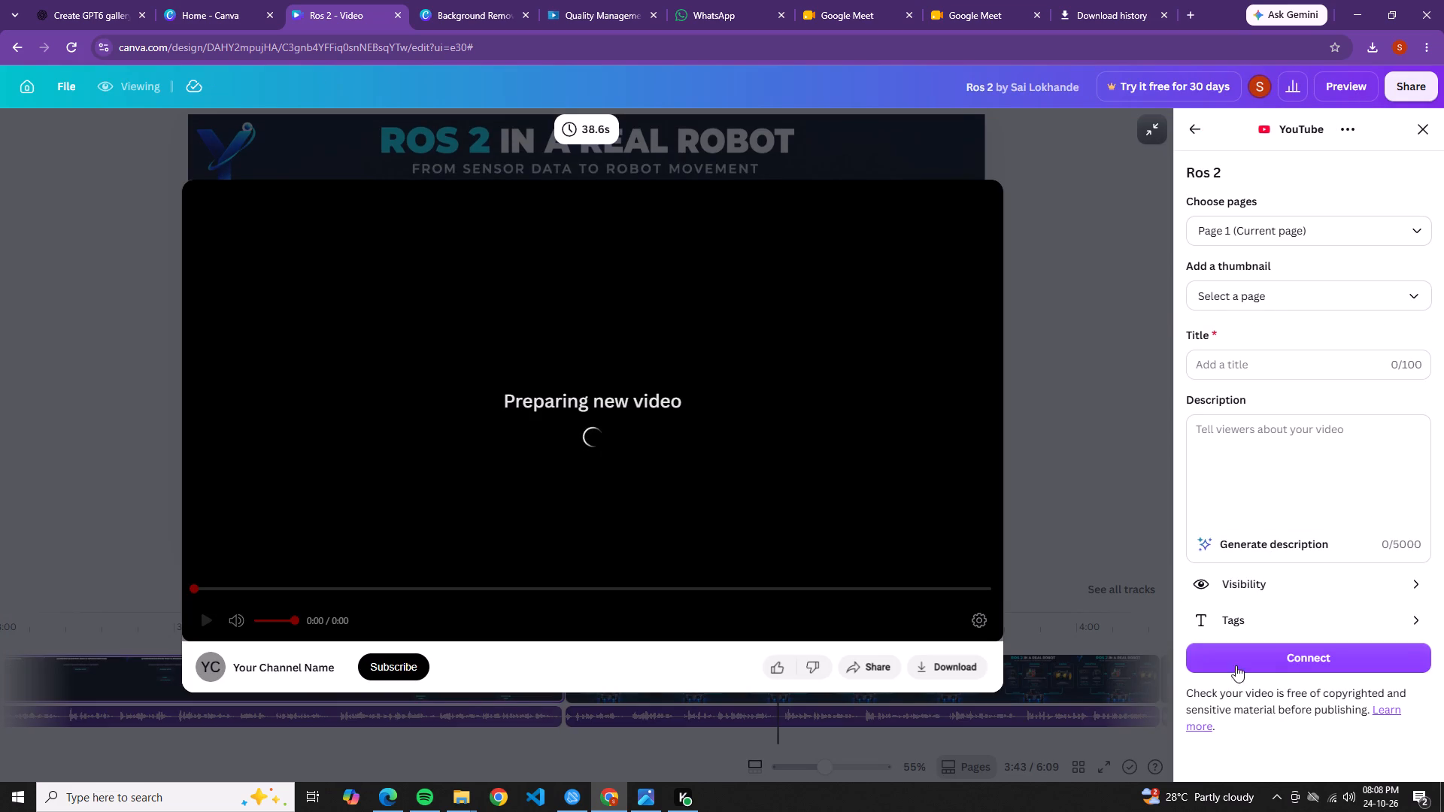
left_click(1324, 669)
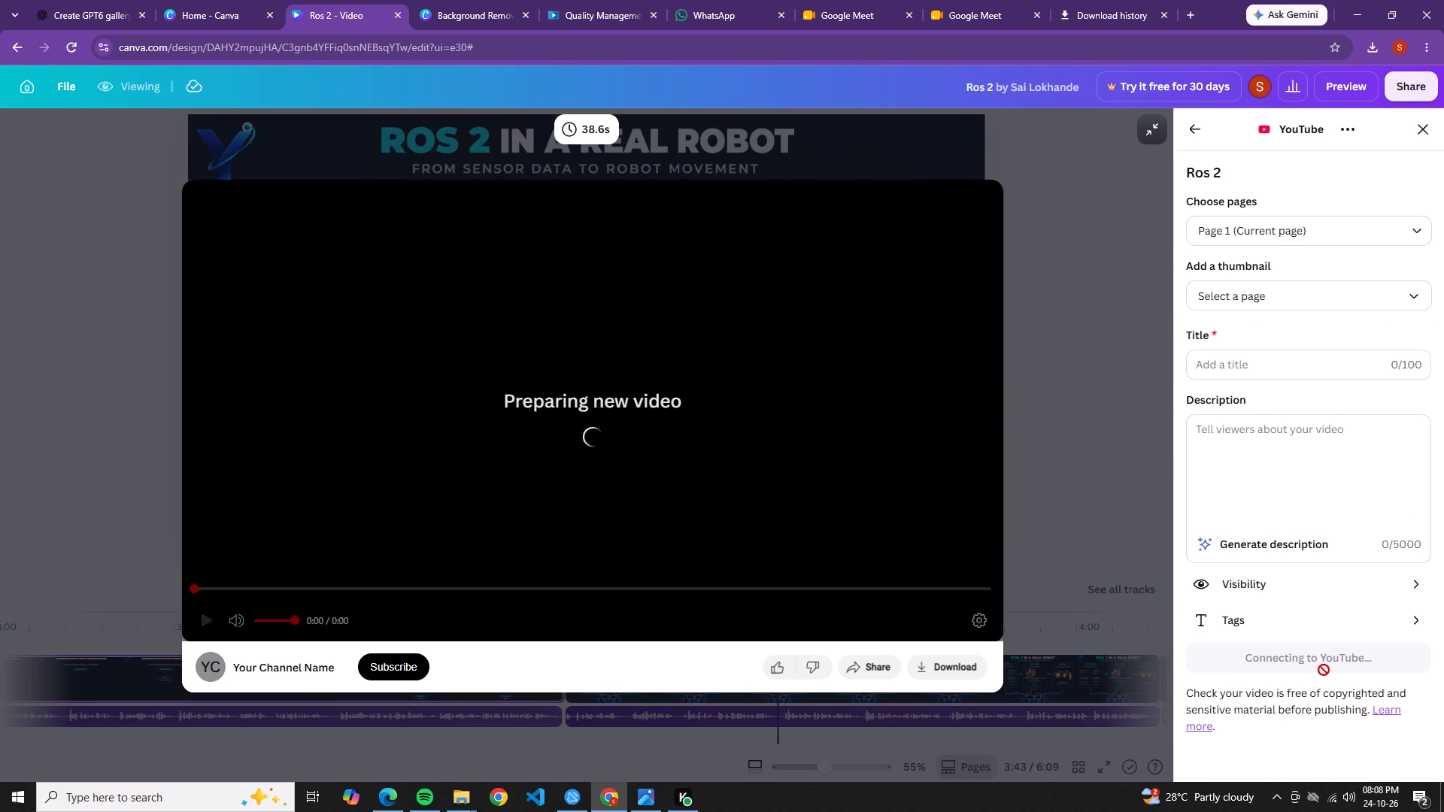
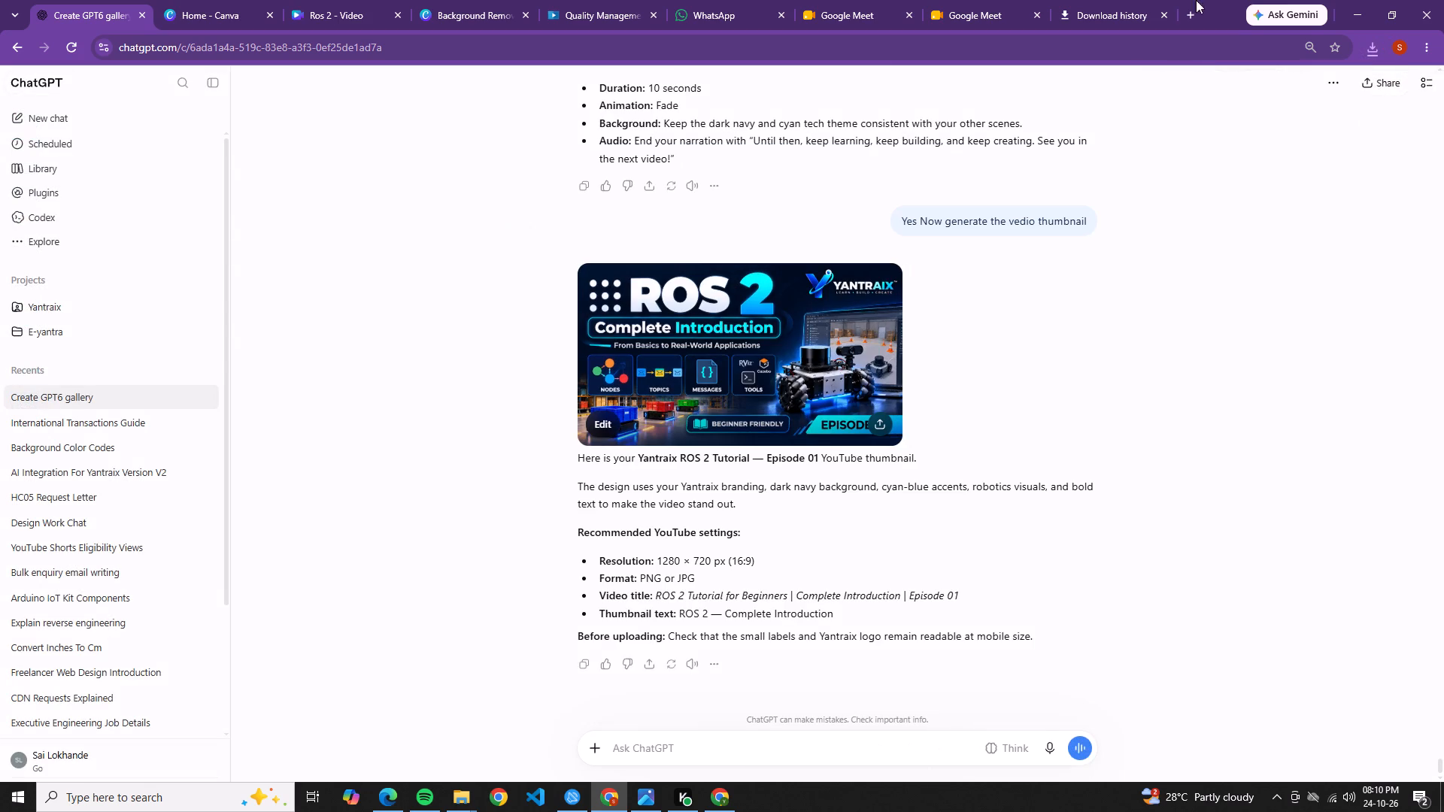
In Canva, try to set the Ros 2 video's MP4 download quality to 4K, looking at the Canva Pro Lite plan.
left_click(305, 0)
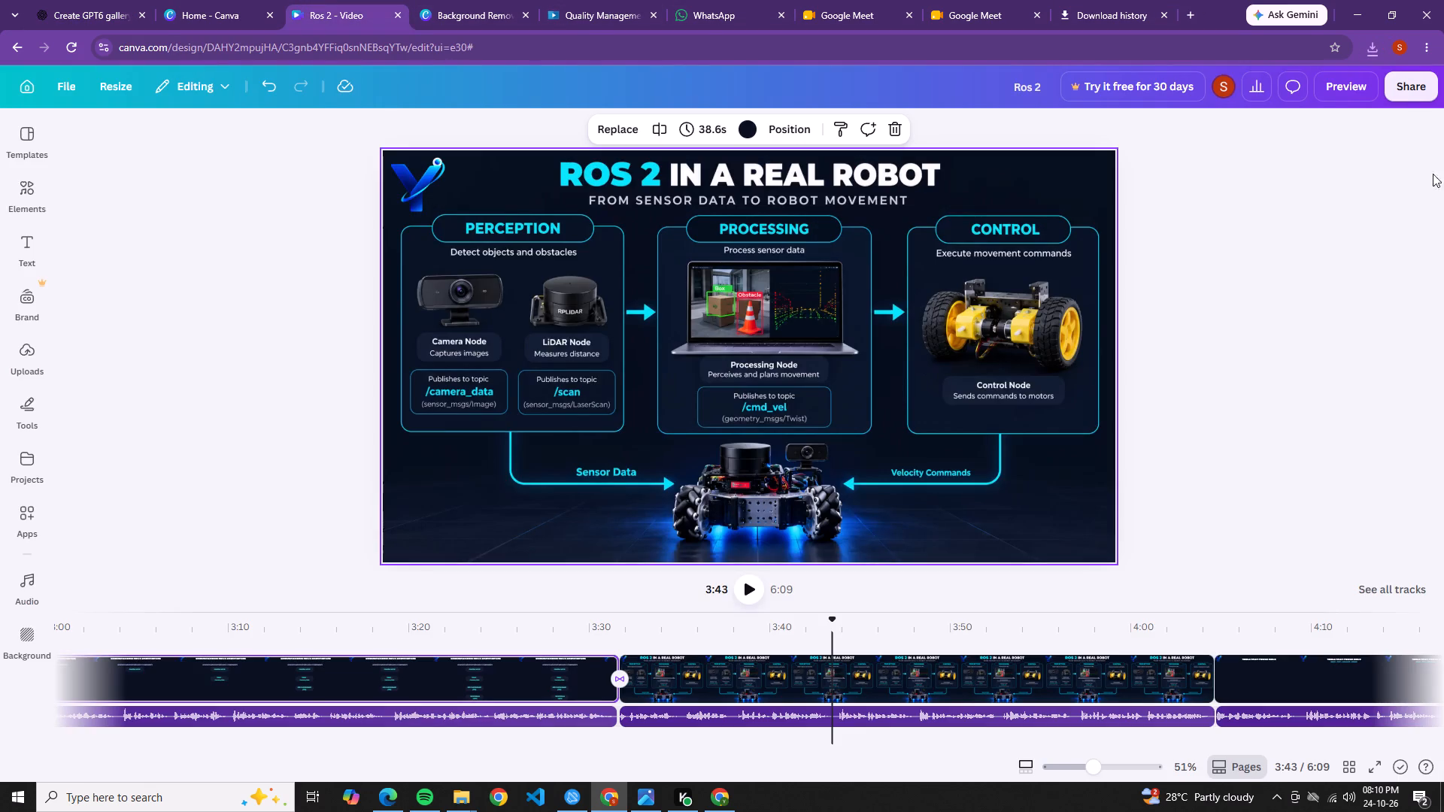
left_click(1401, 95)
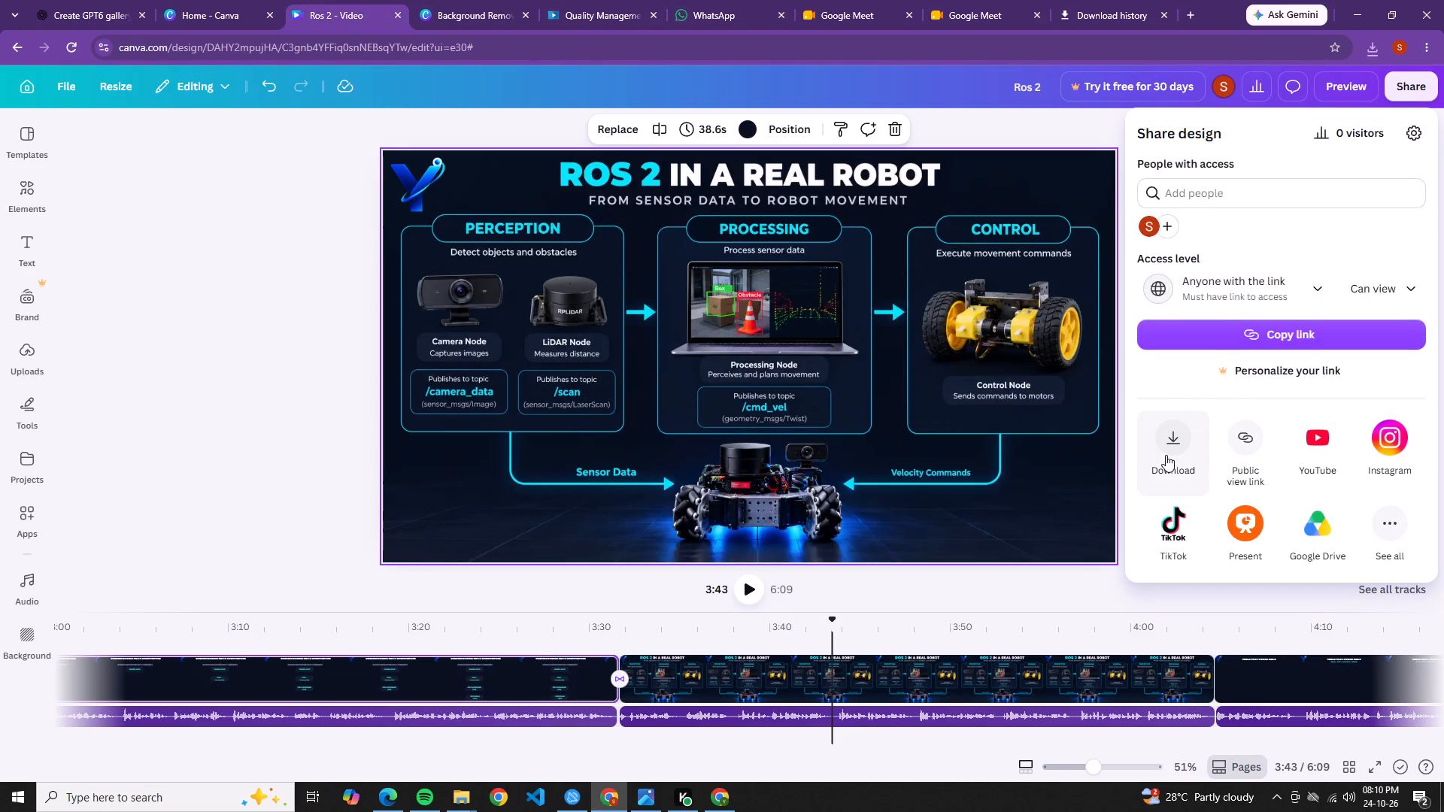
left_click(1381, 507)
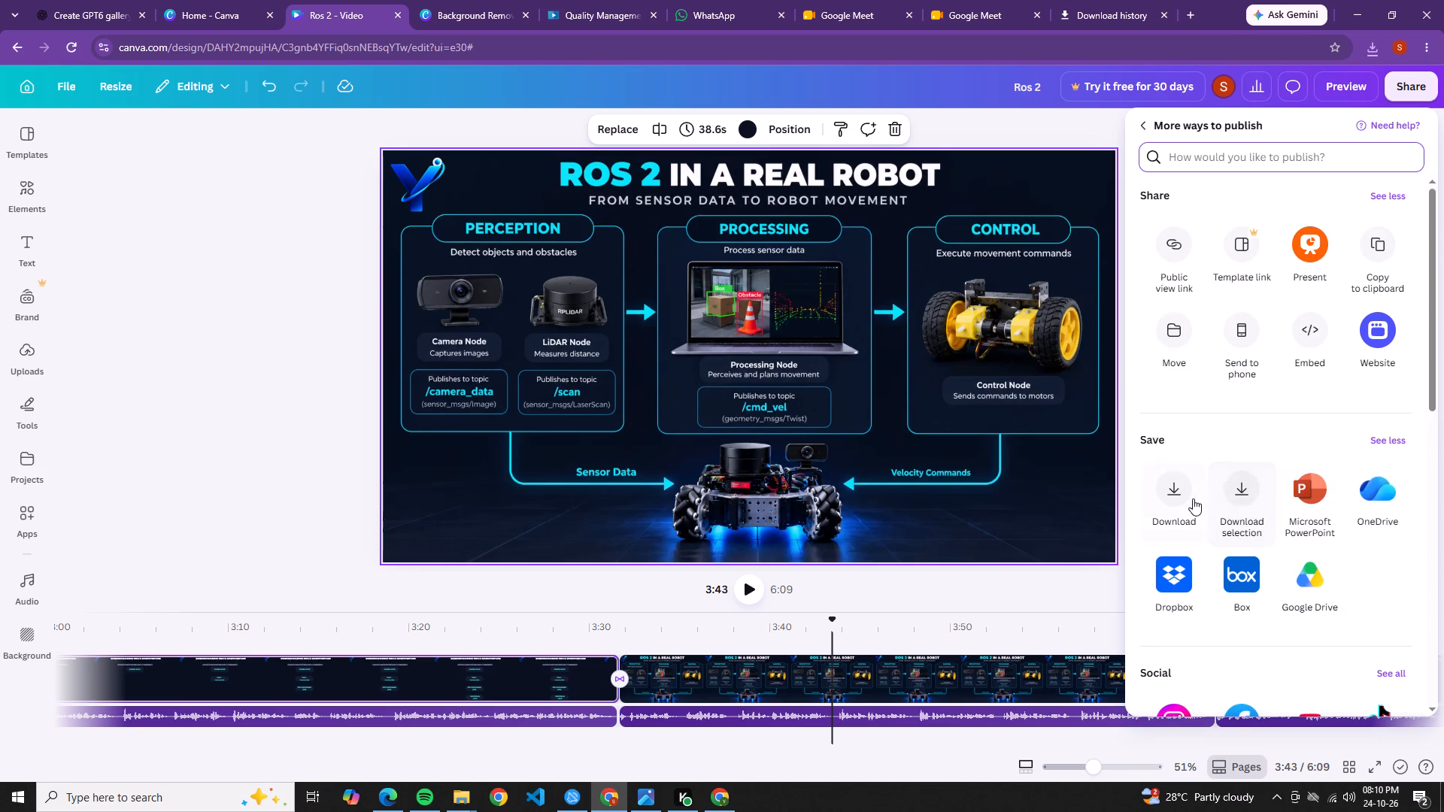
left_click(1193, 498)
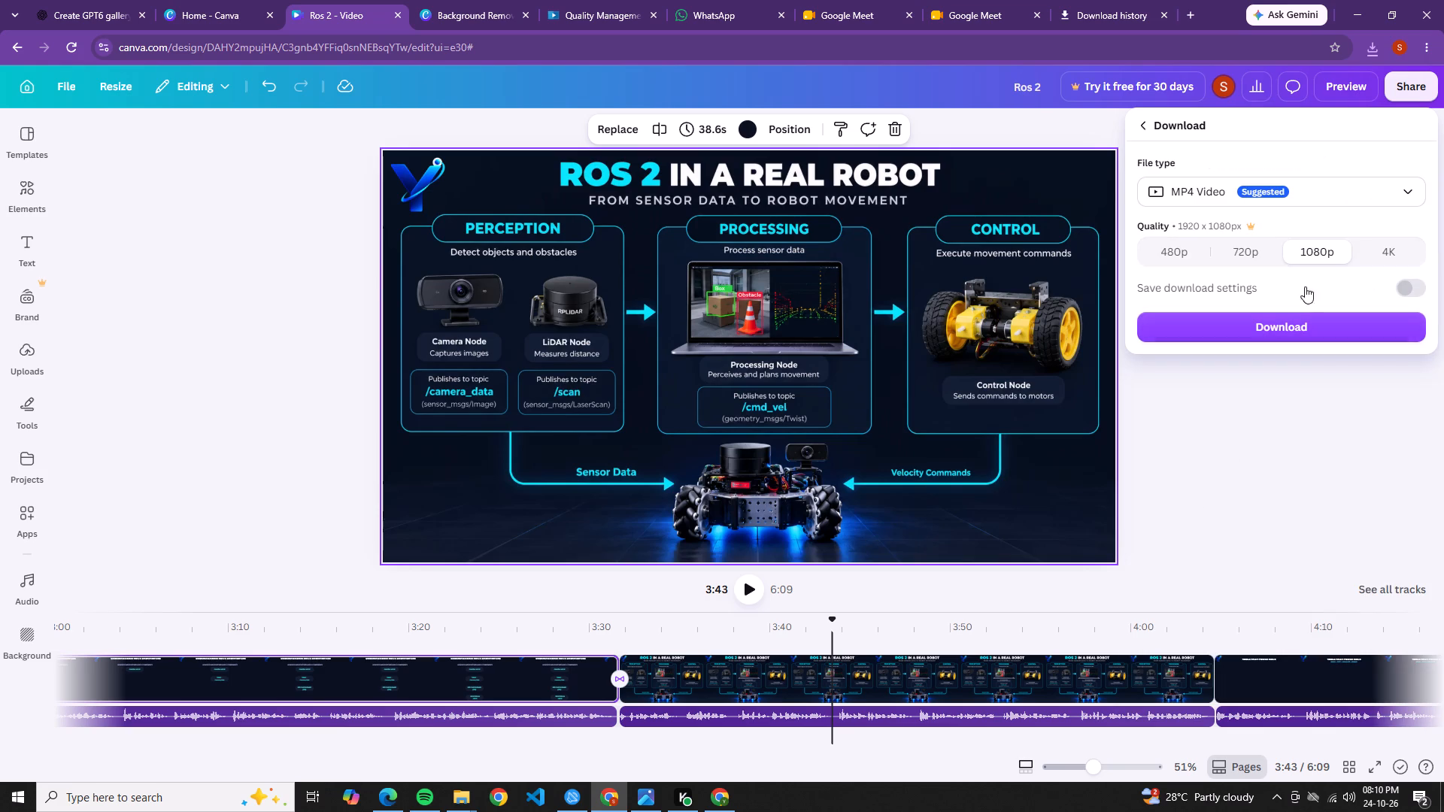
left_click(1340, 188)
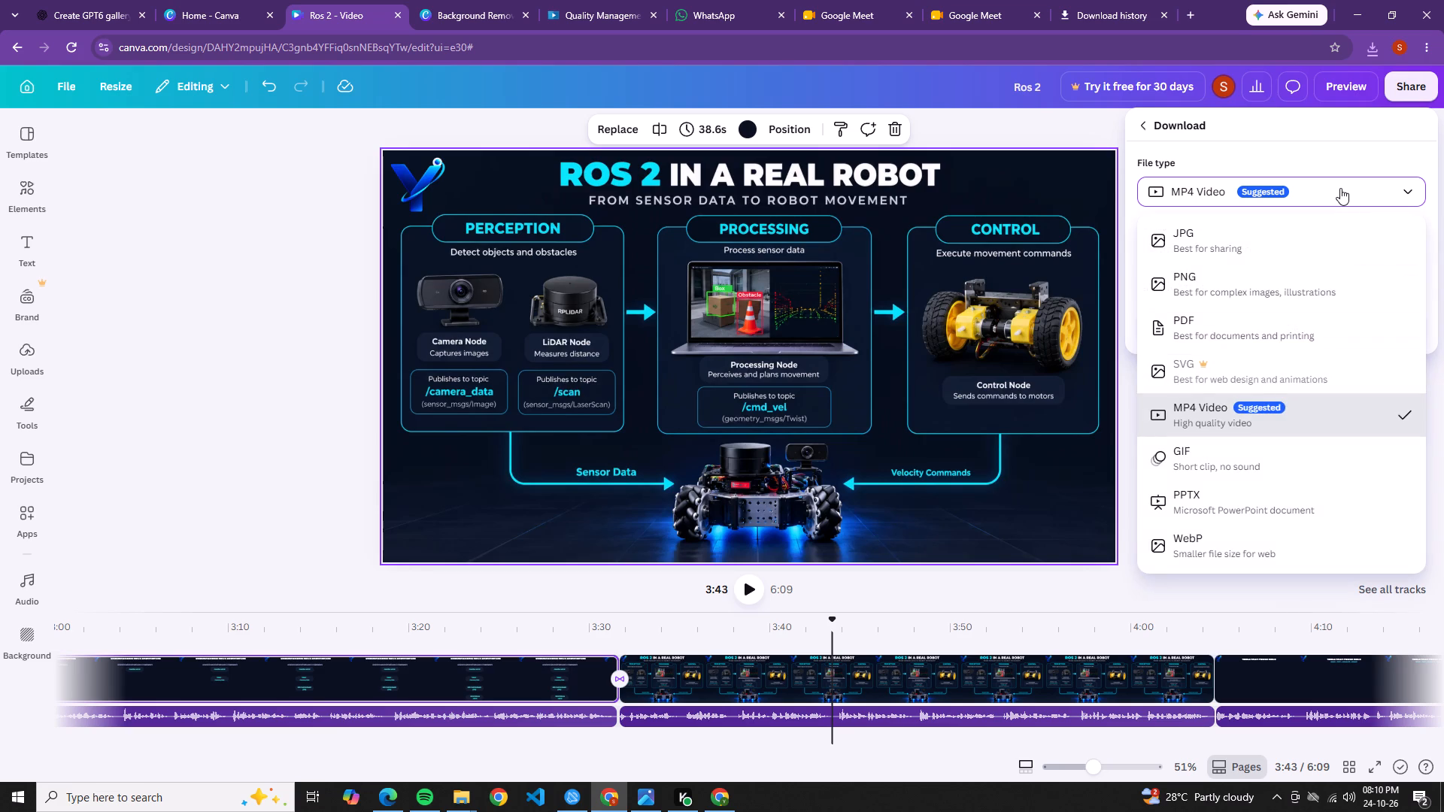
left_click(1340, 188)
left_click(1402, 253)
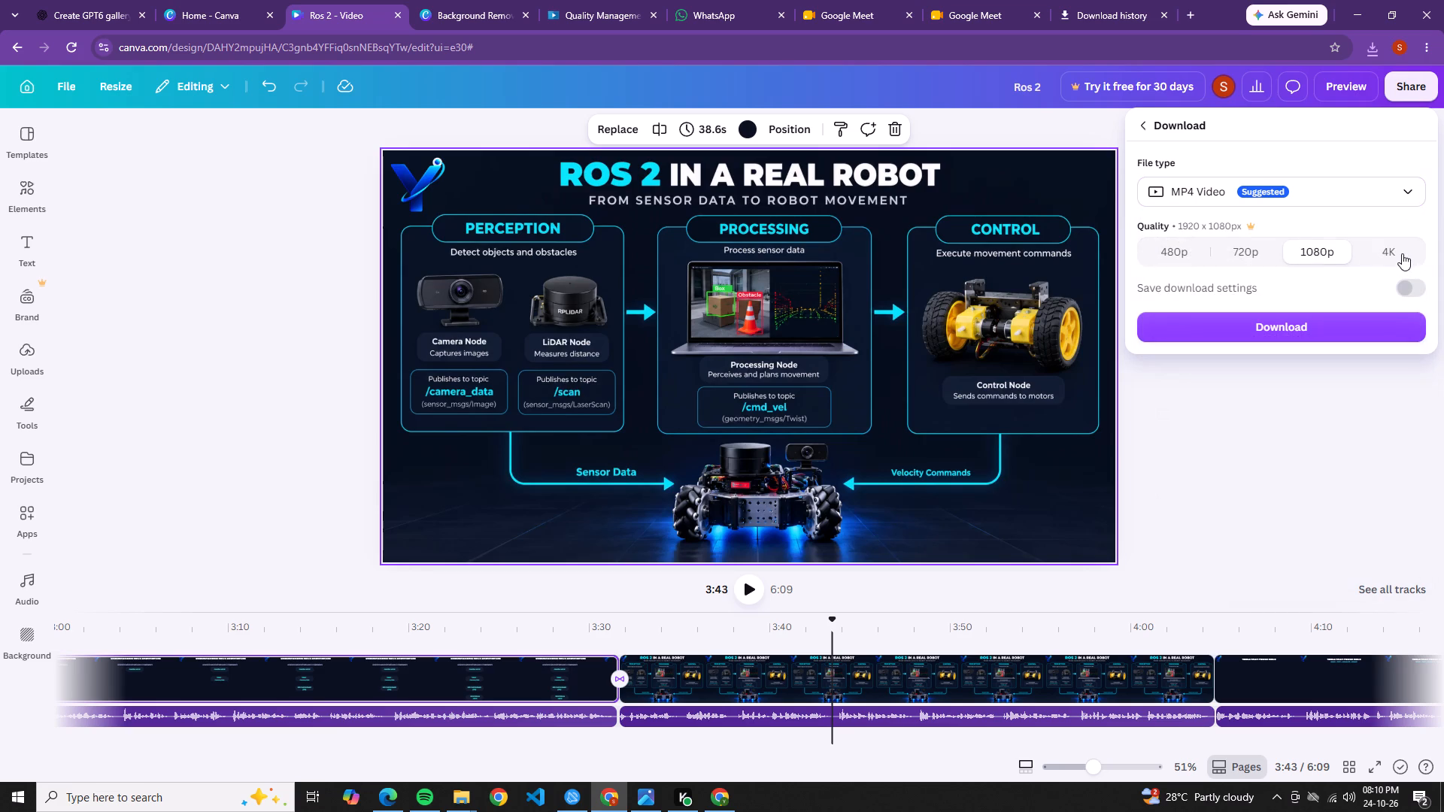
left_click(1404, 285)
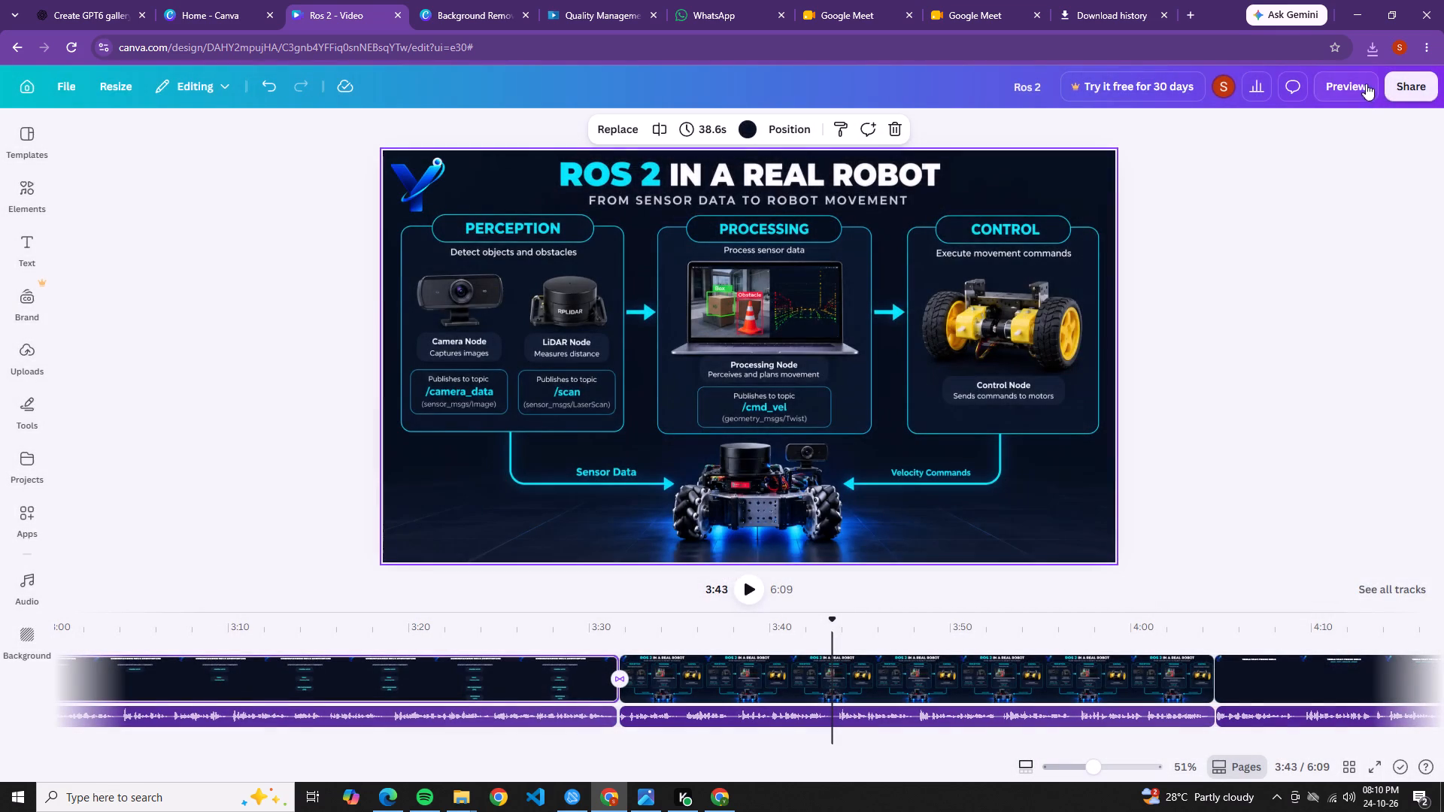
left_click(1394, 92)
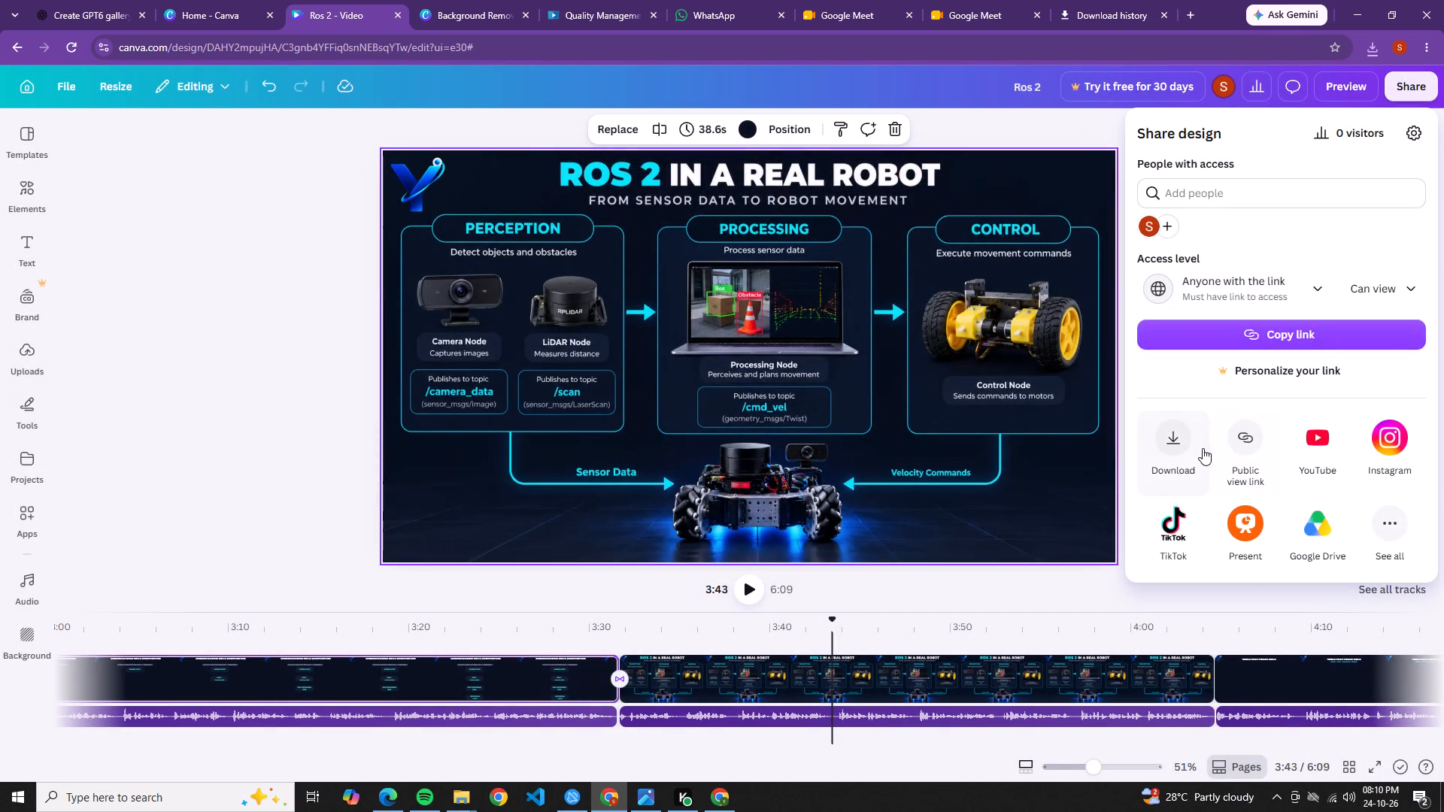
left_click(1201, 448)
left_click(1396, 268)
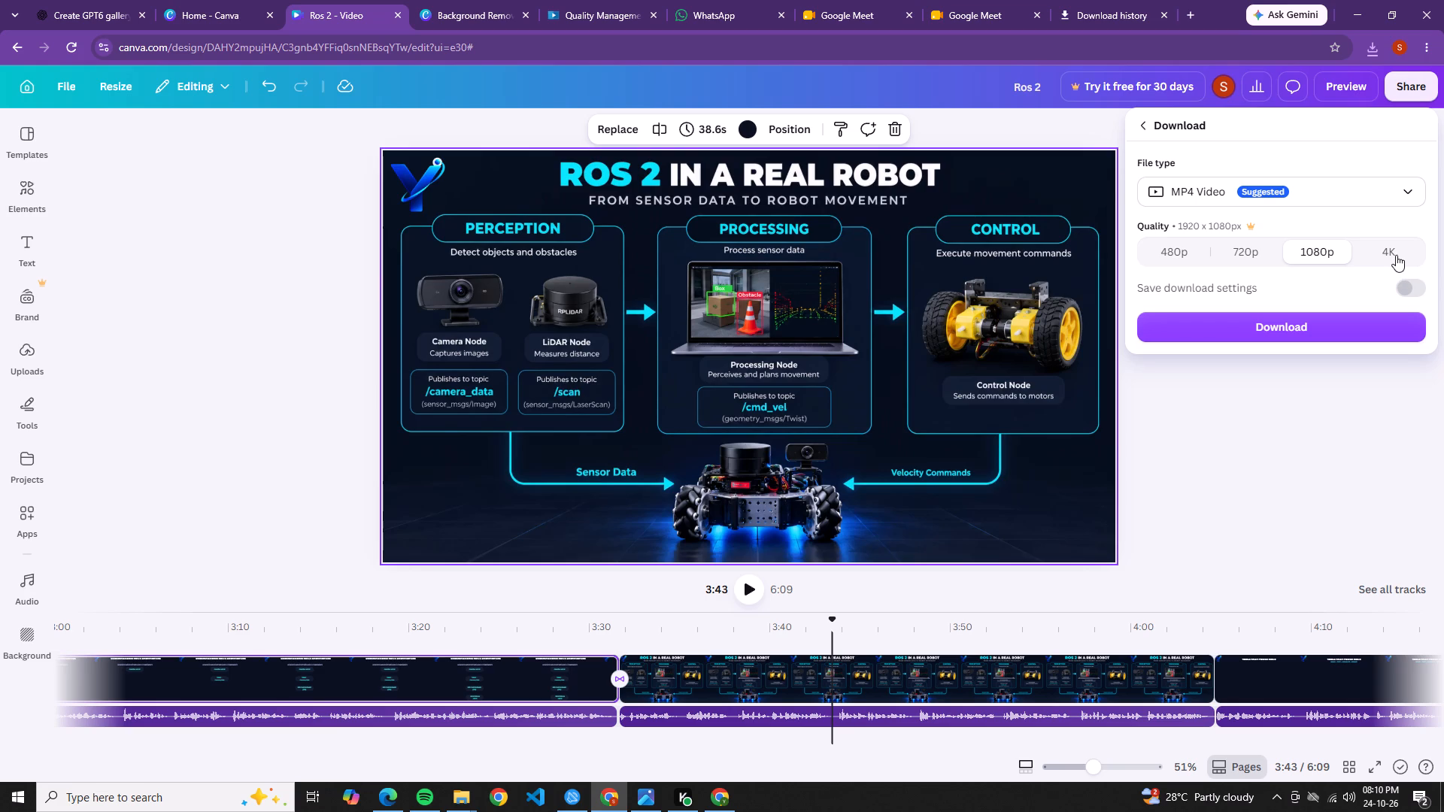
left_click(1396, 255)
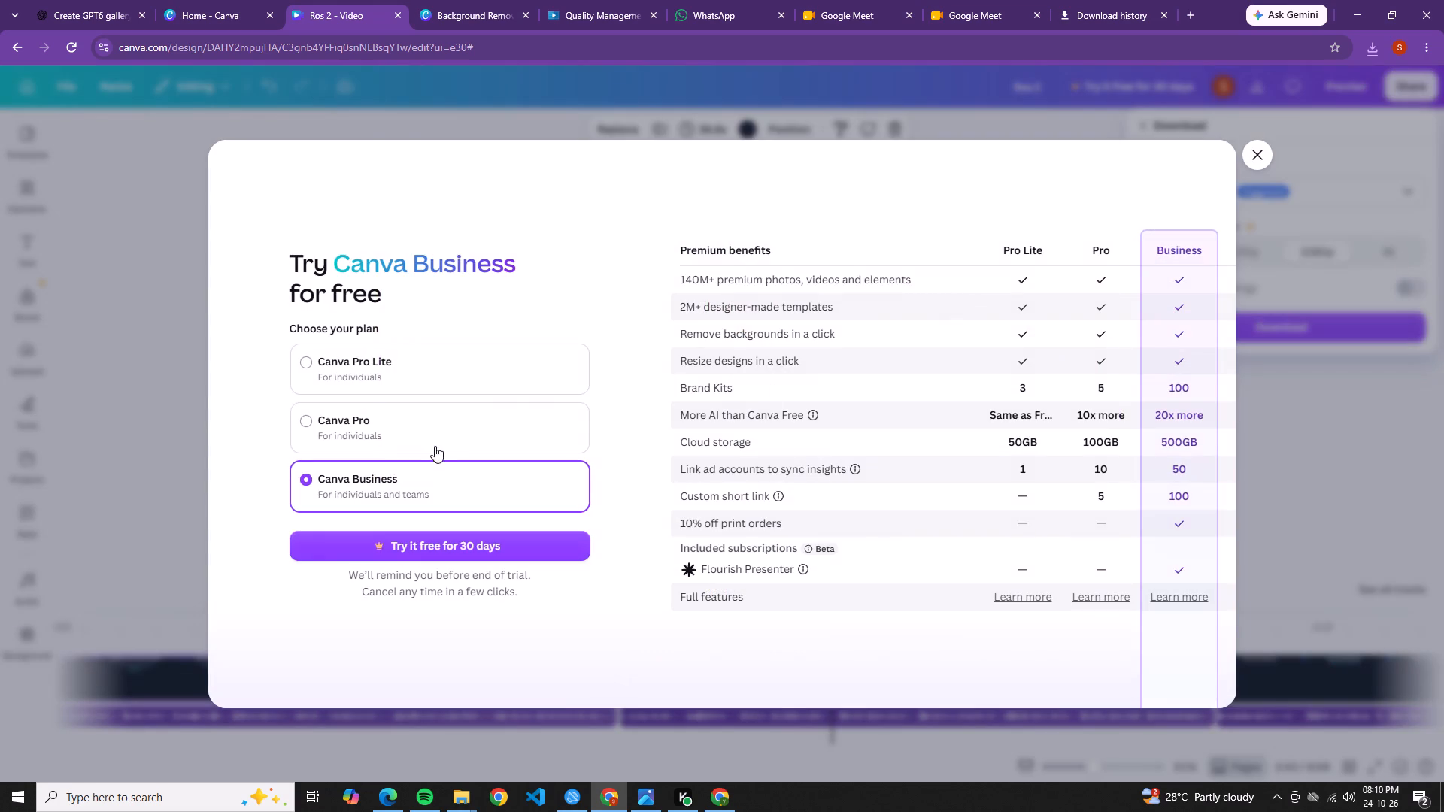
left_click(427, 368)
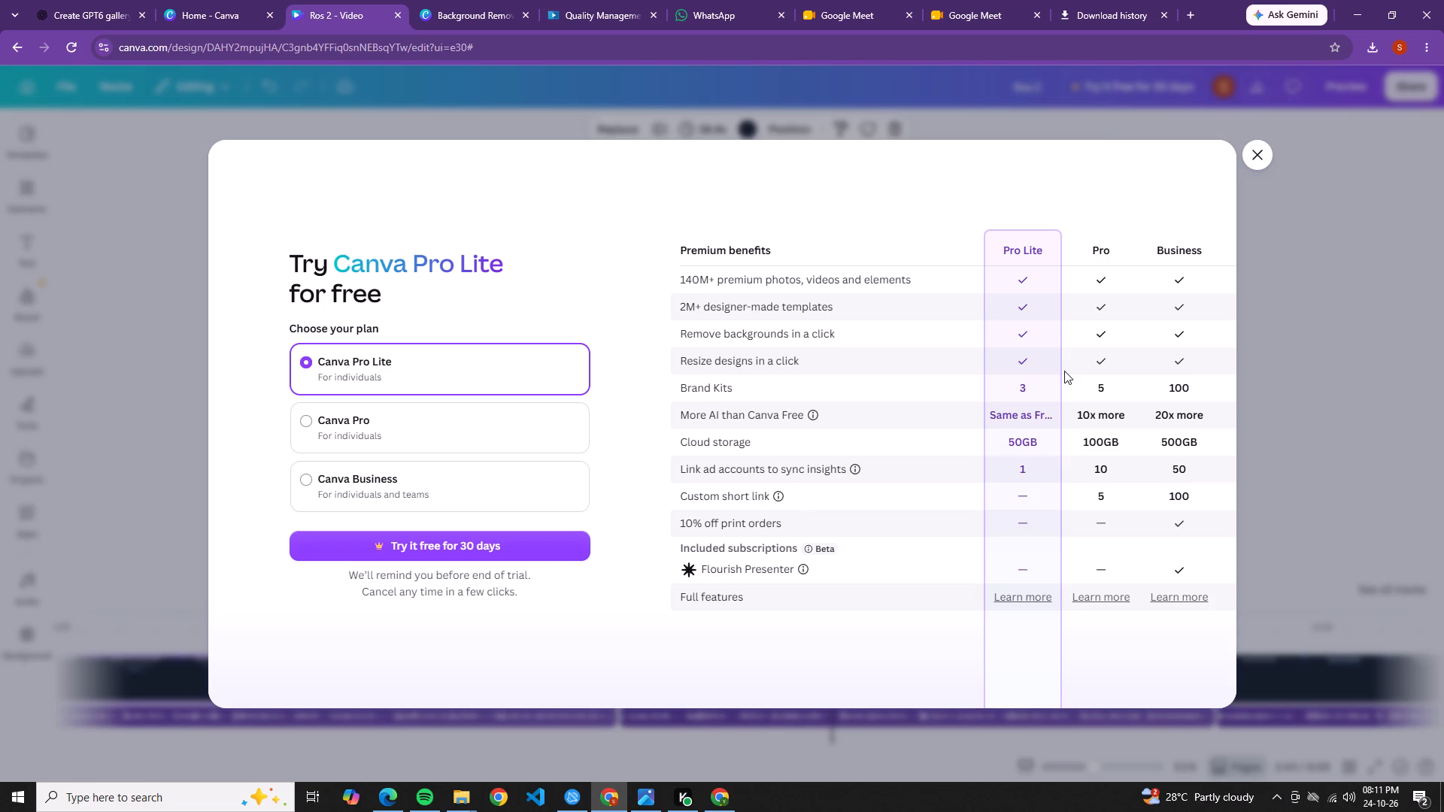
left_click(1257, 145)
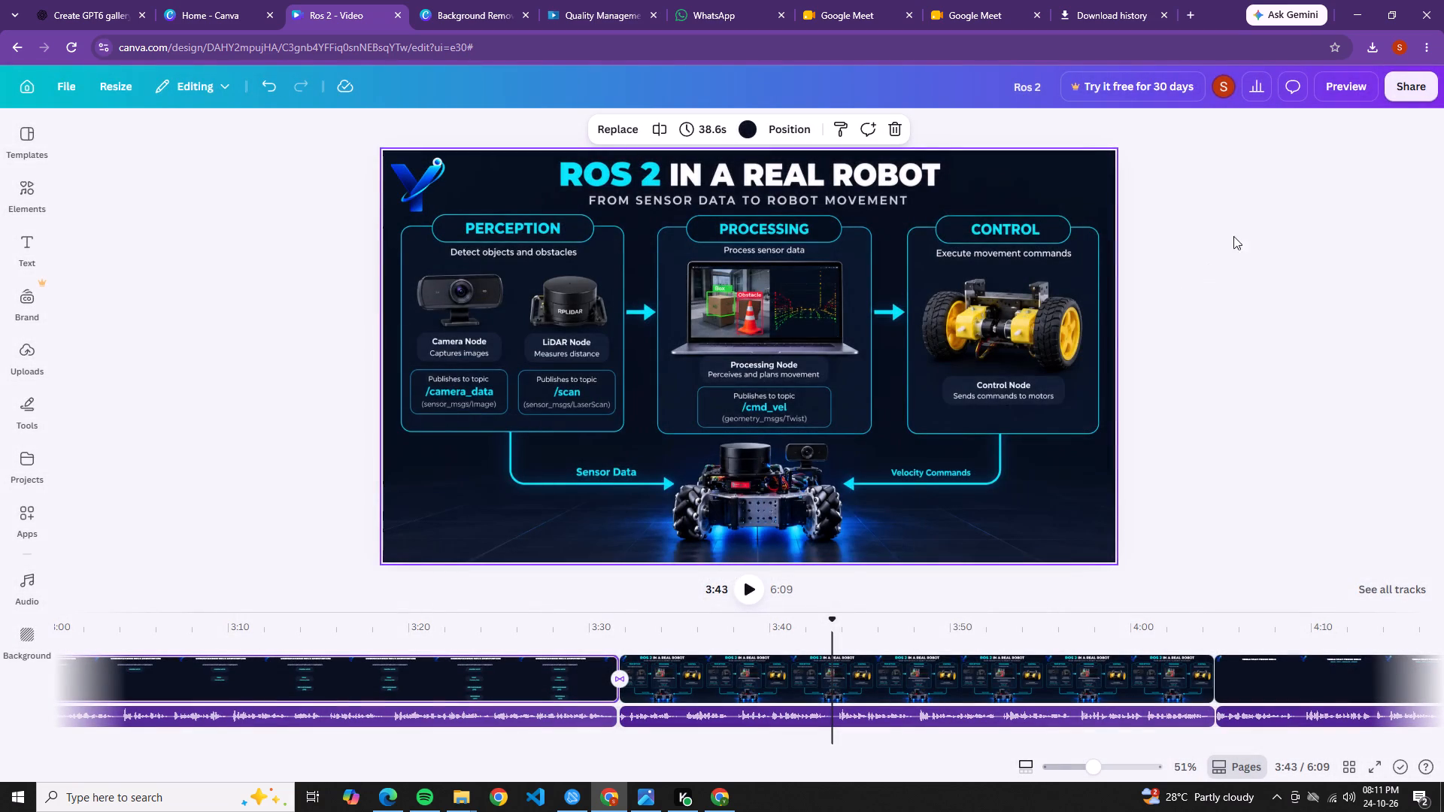
Download the Ros 2 design as an MP4 video at 1080p quality.
left_click(1421, 85)
left_click(1166, 433)
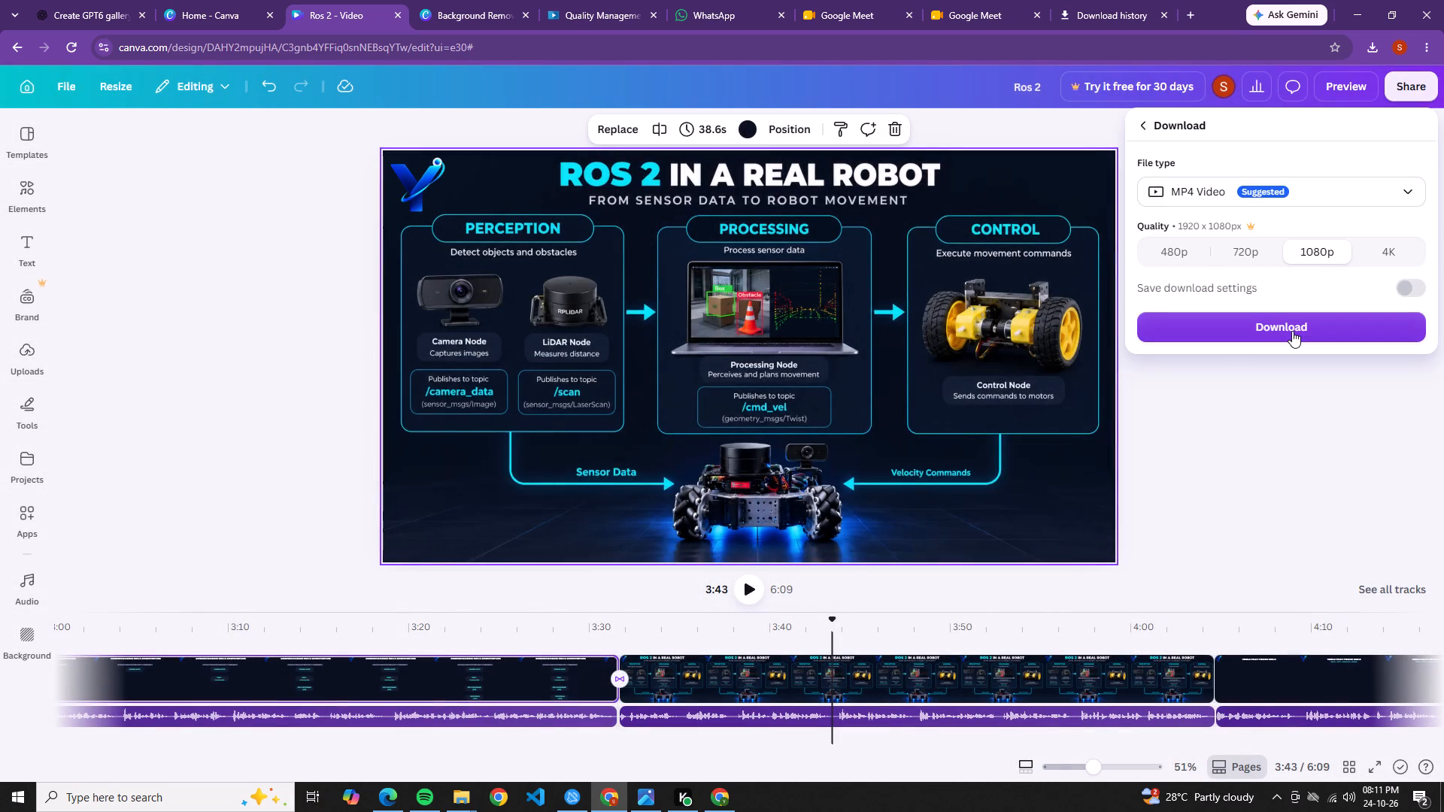
left_click(1400, 292)
left_click(1408, 294)
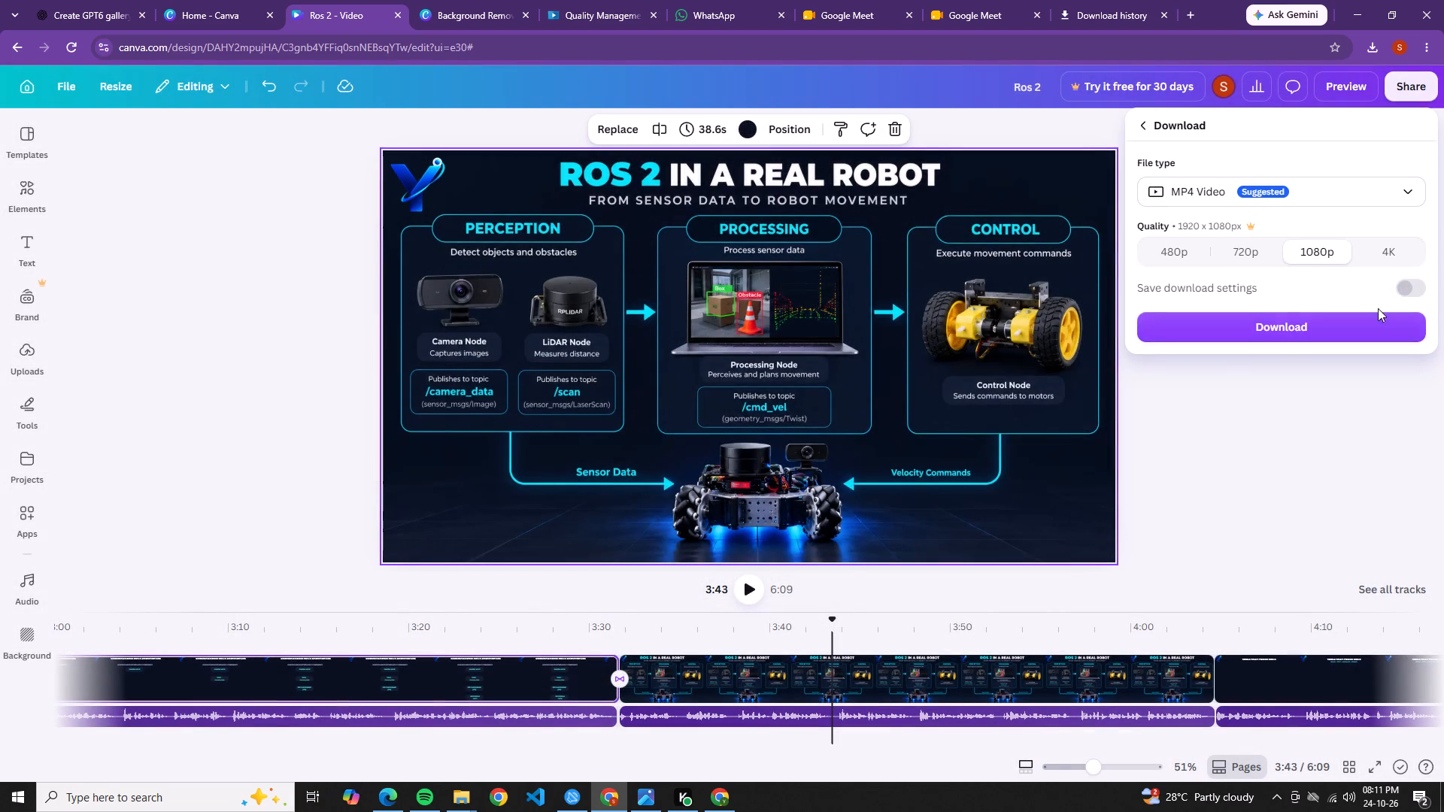
left_click(1367, 313)
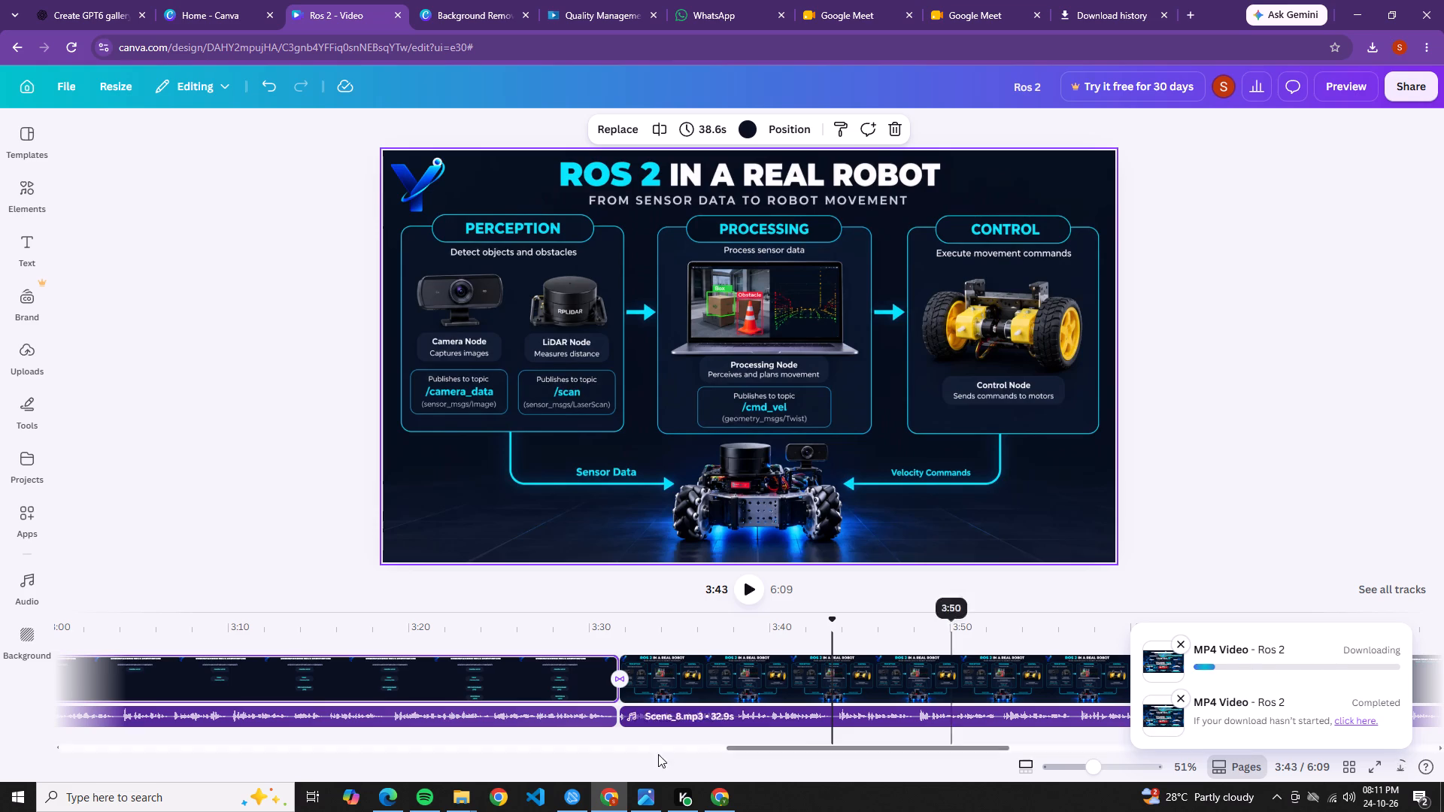
In Windows Settings, examine the system display options and the advanced refresh rate settings for Display 1.
left_click(92, 801)
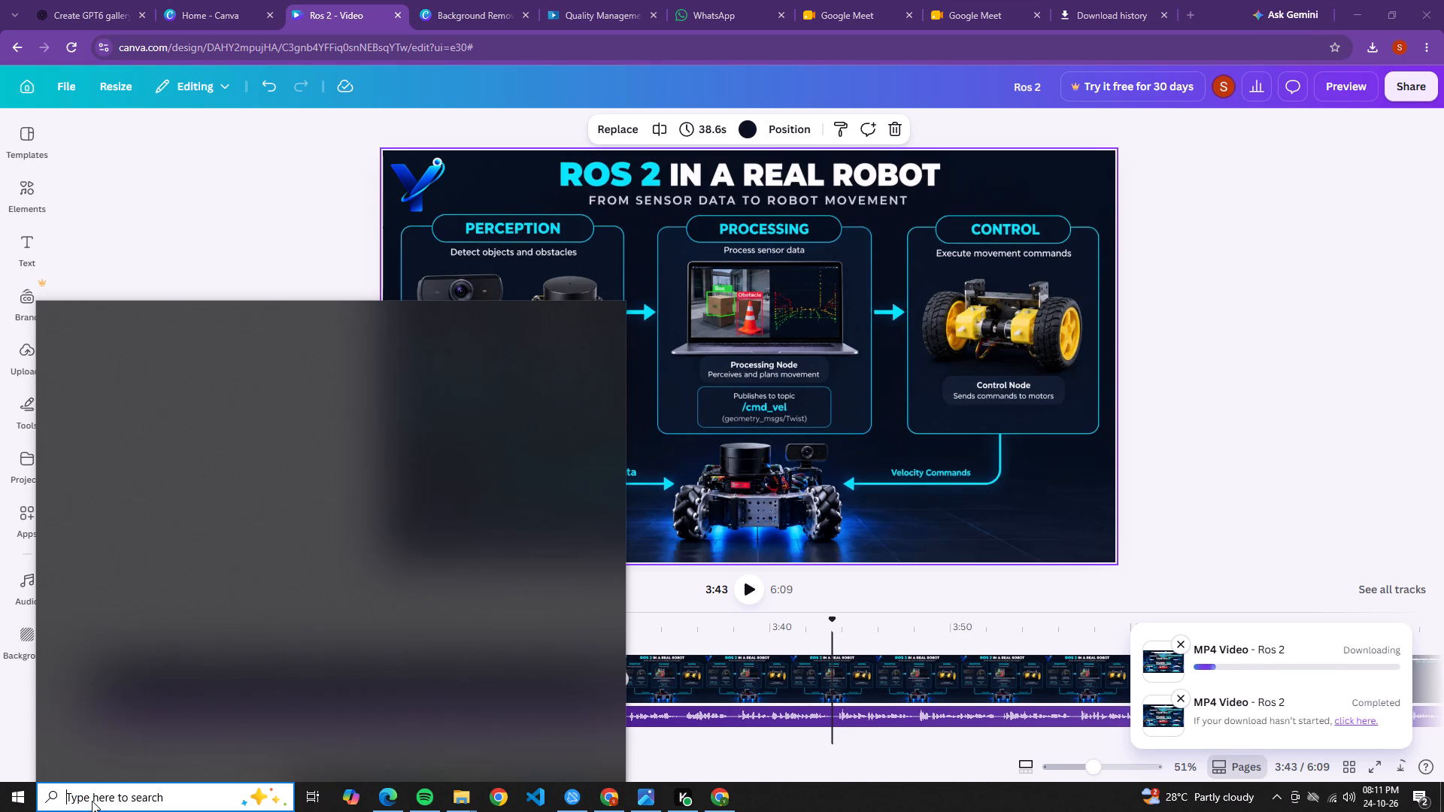
left_click(139, 484)
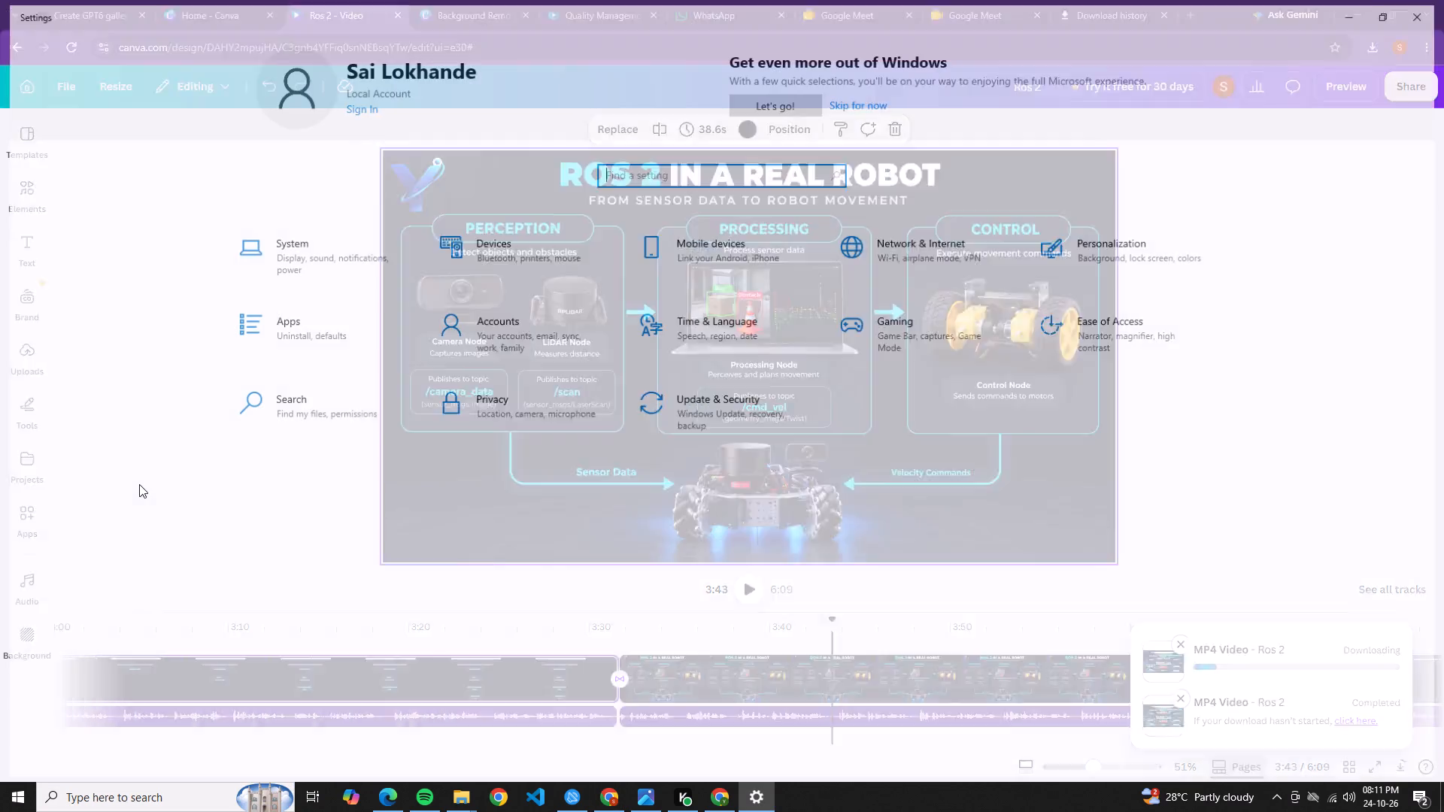
left_click(735, 175)
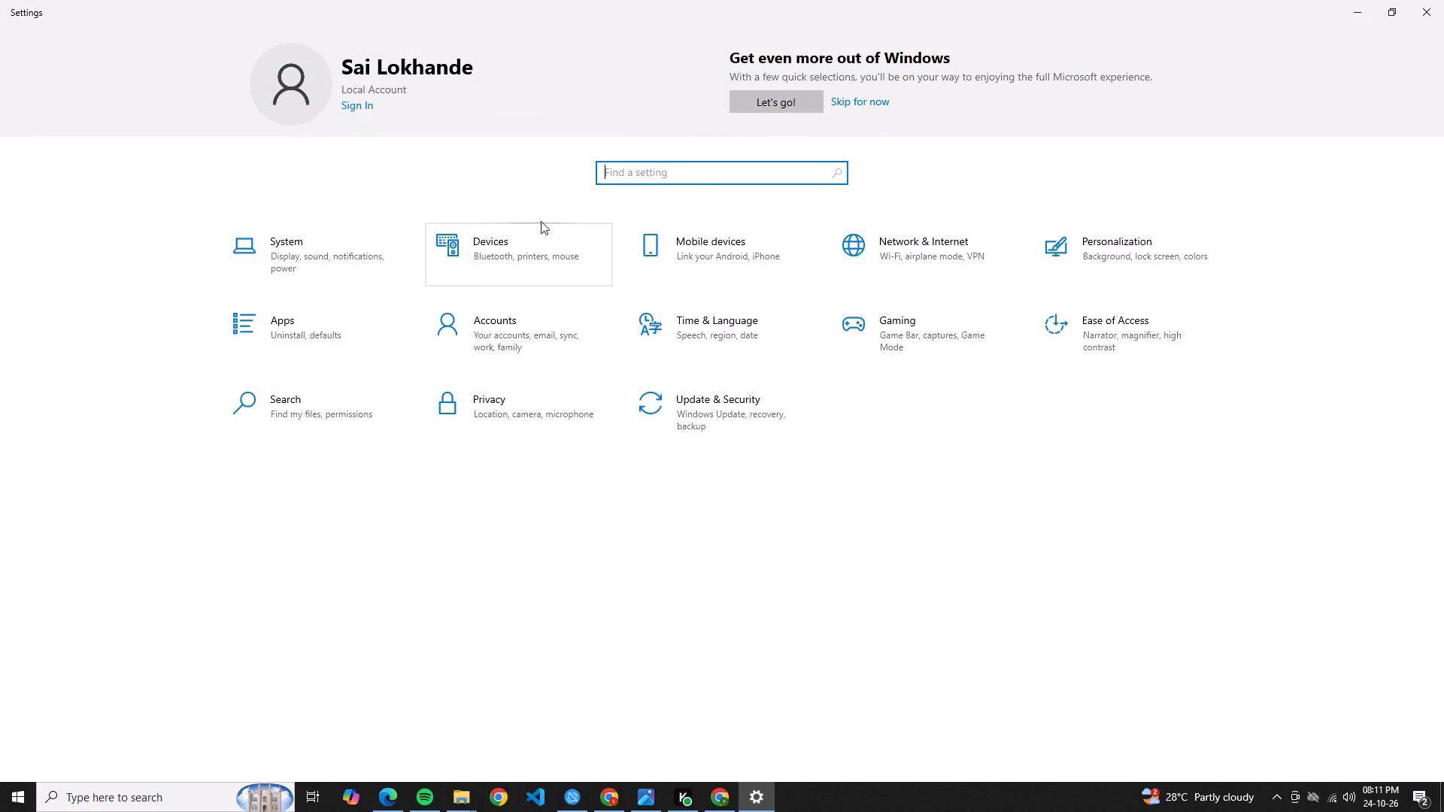
left_click(380, 251)
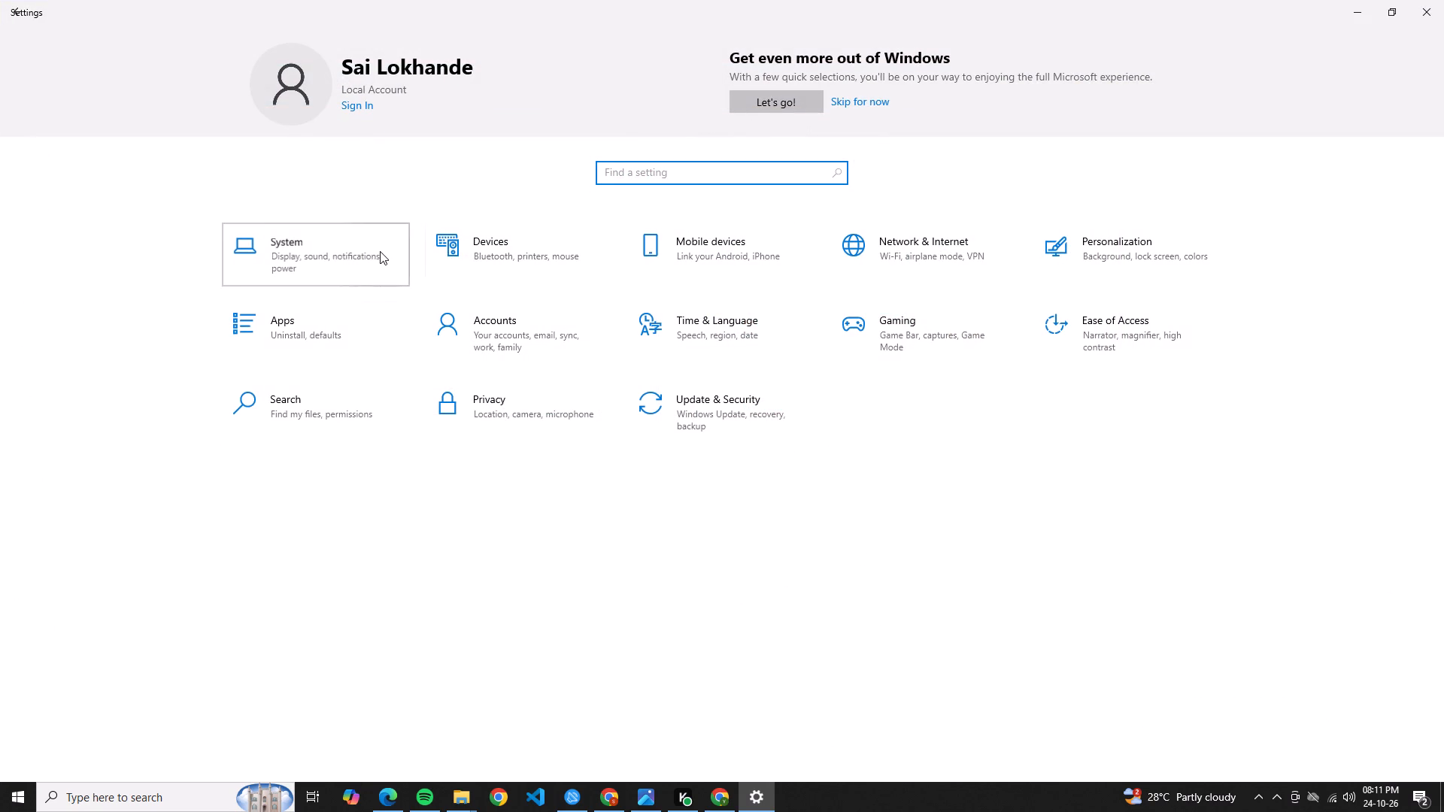
scroll(315, 514, "down", 1)
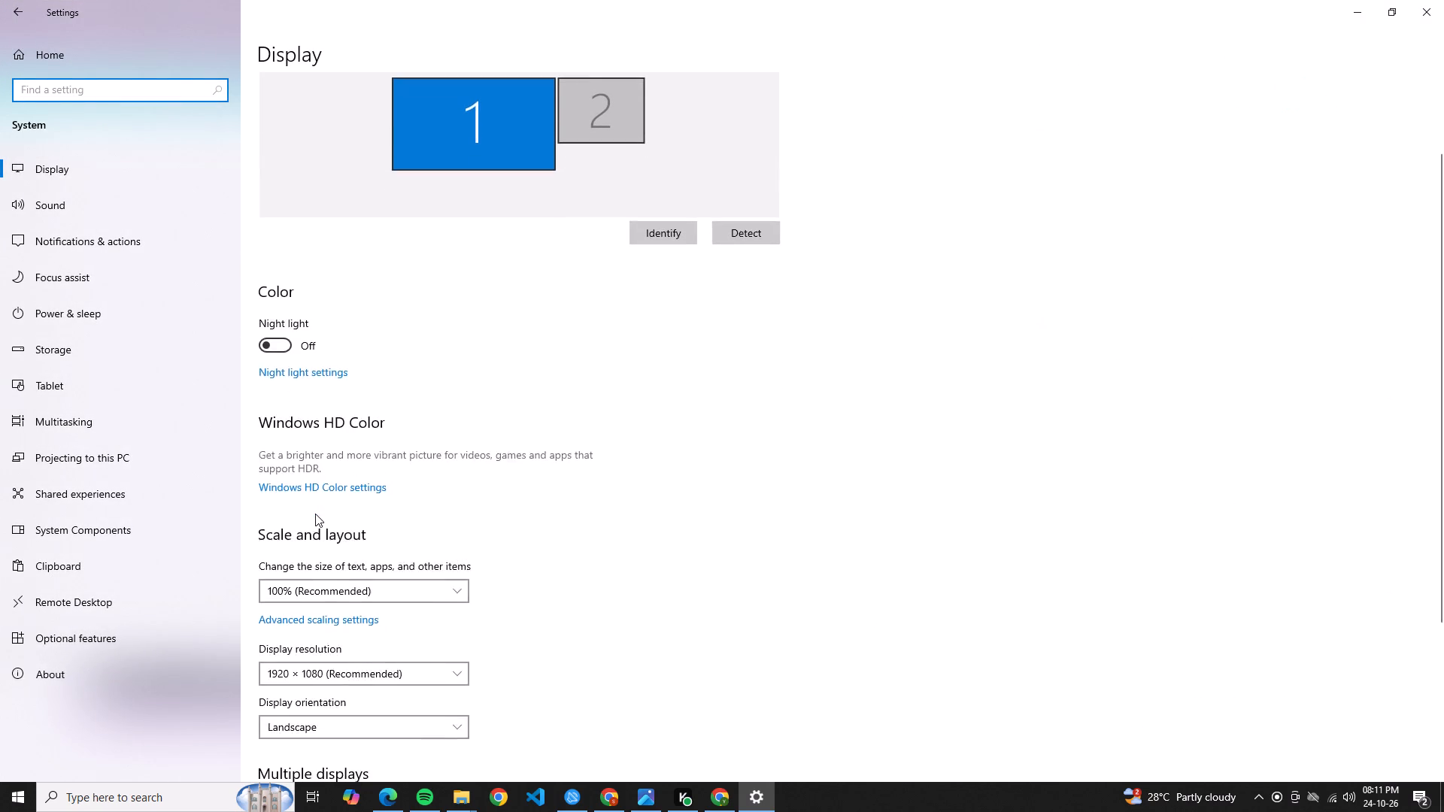
scroll(315, 514, "down", 3)
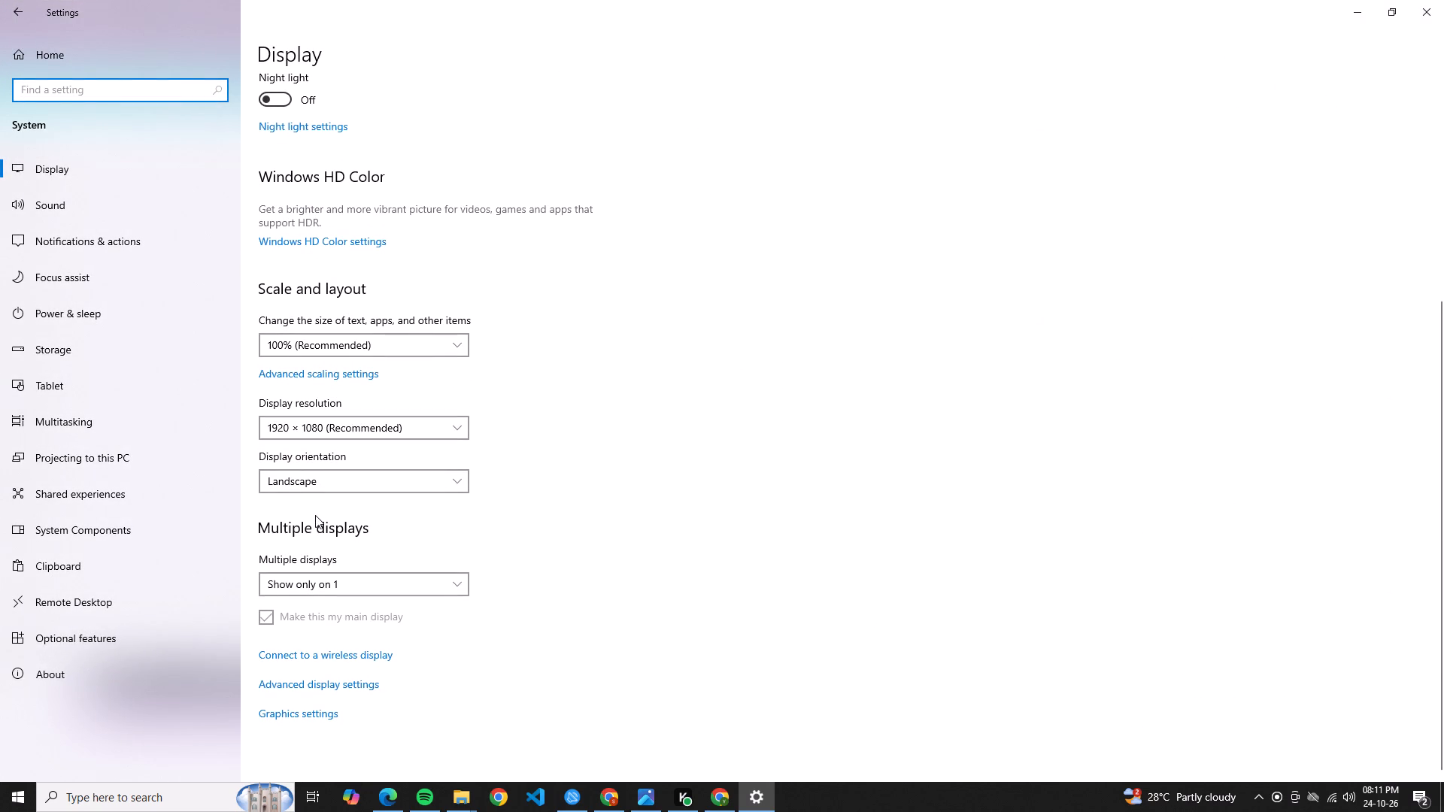
left_click(332, 687)
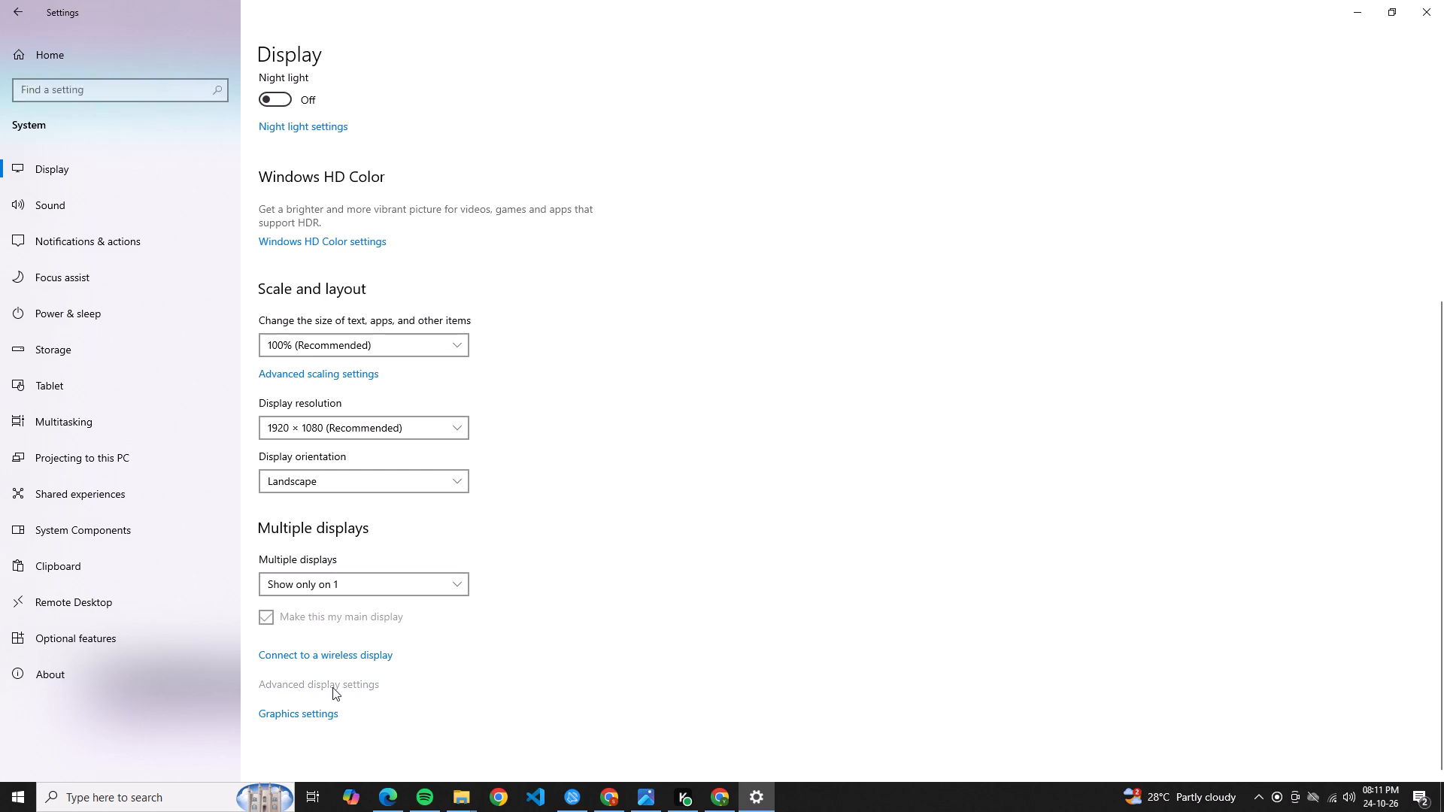
left_click(150, 528)
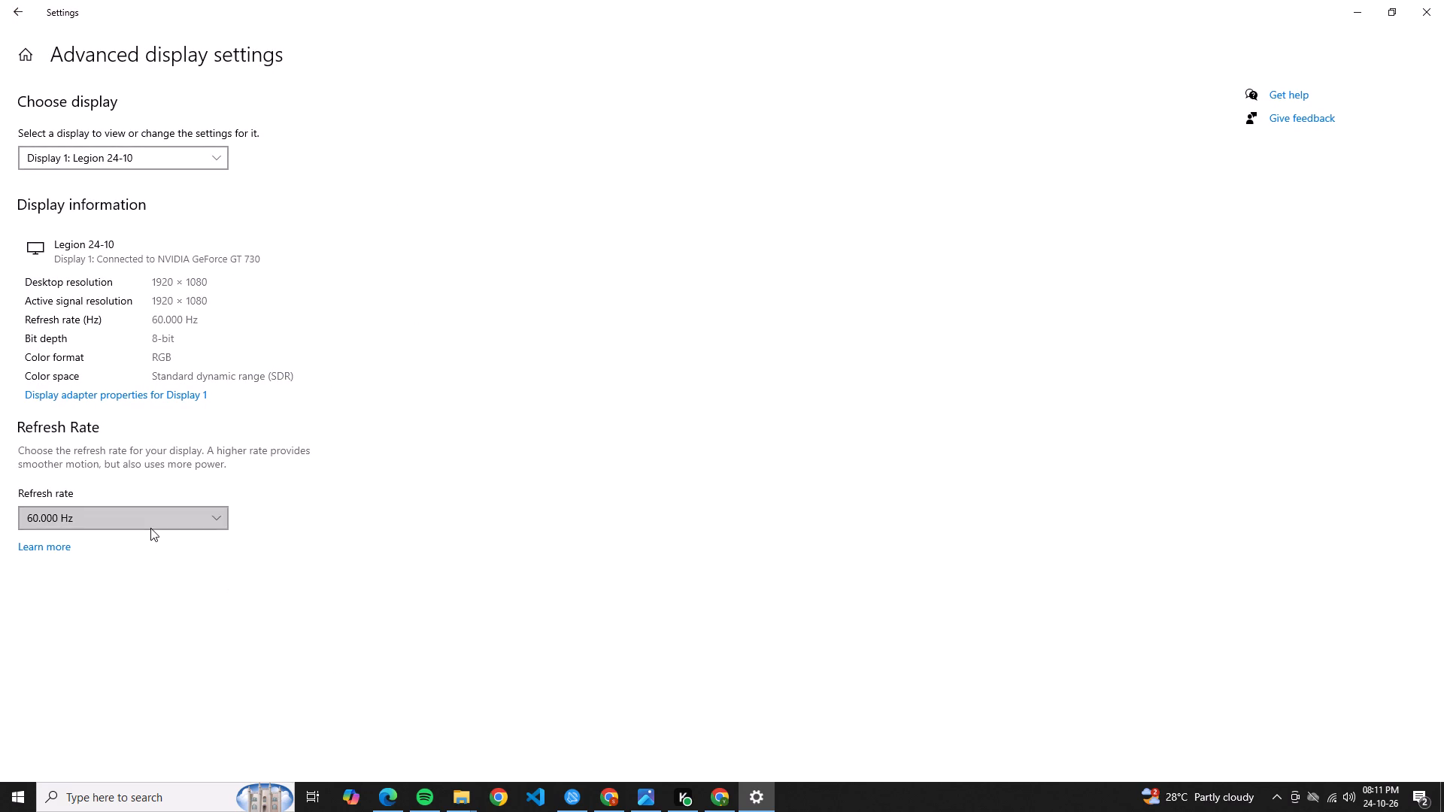
left_click(175, 584)
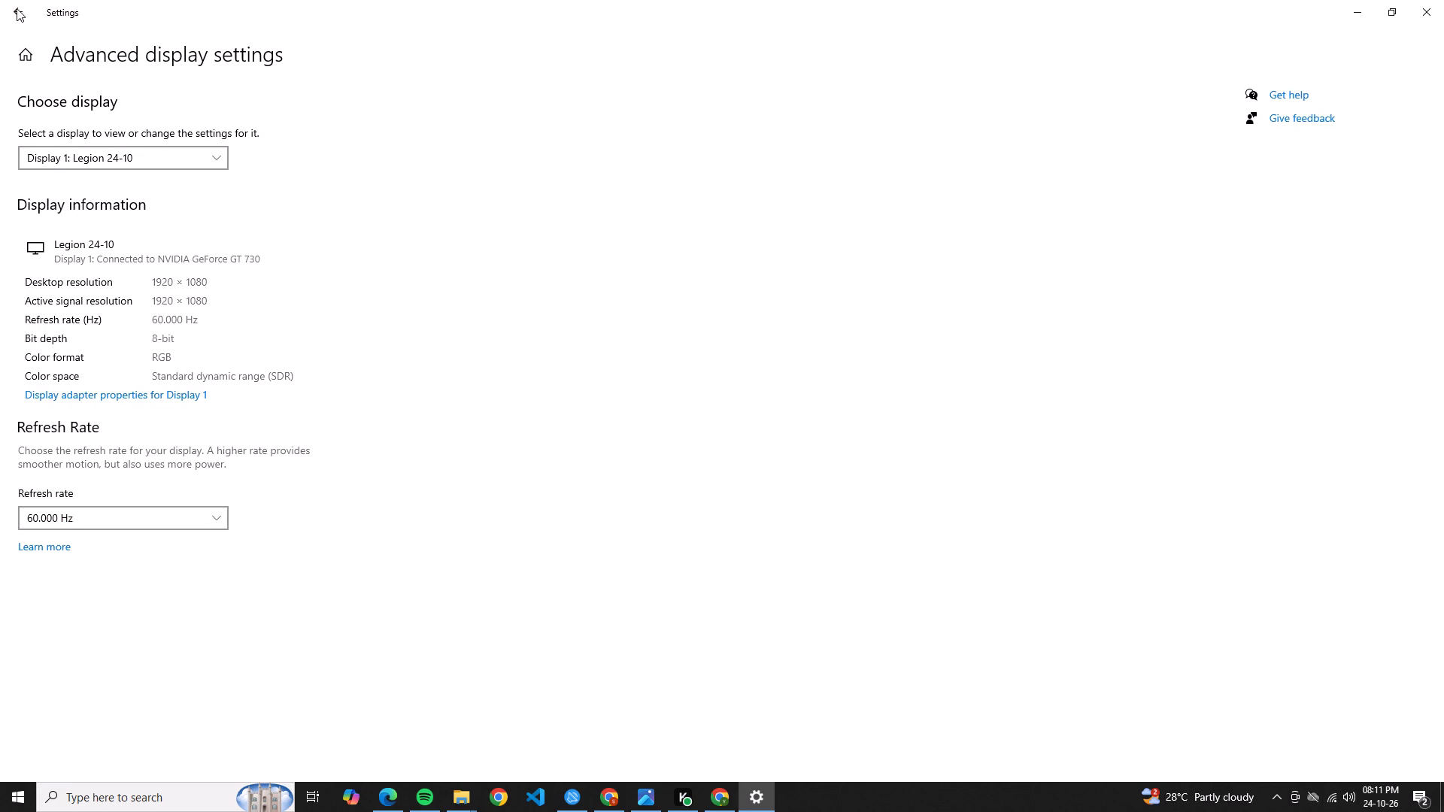
left_click(17, 8)
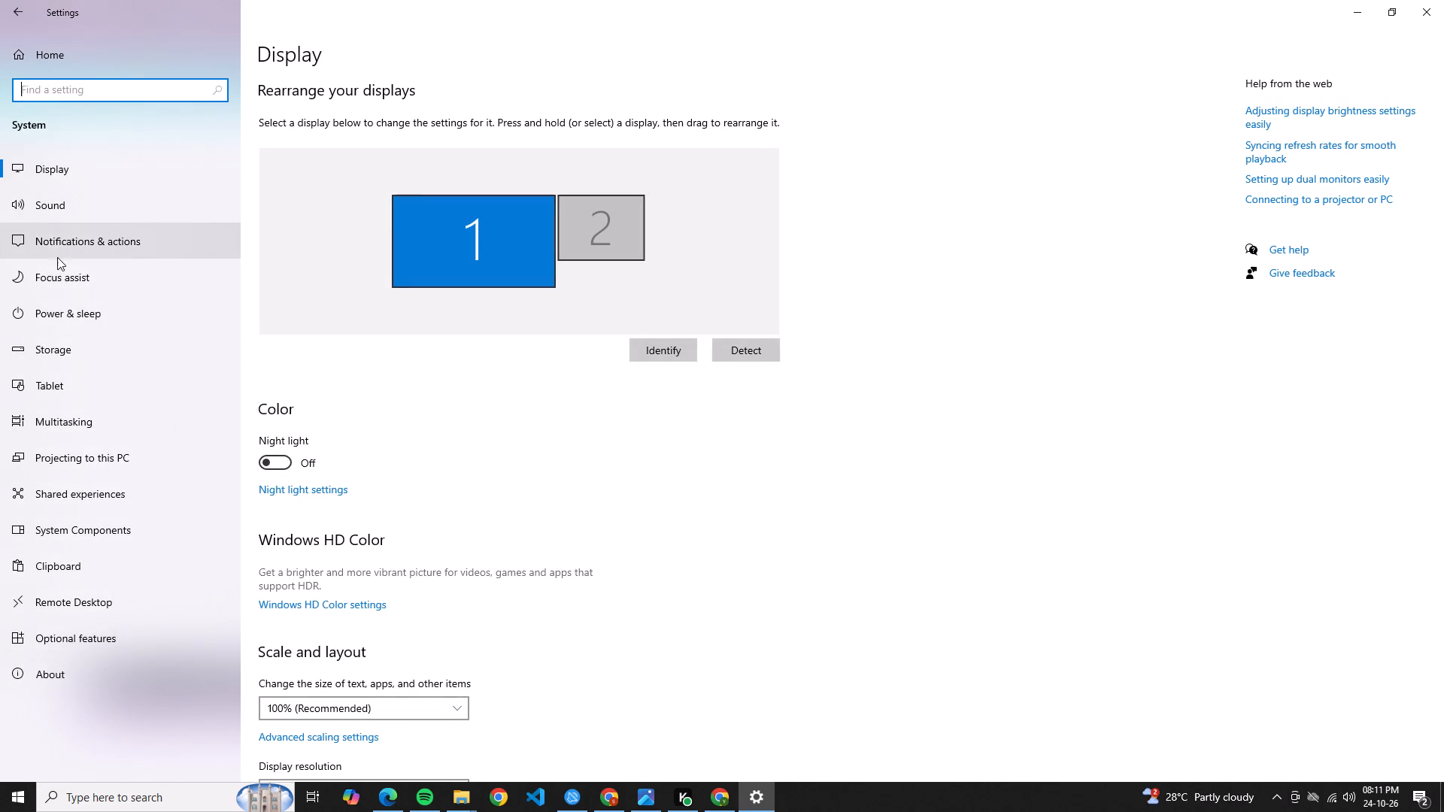
Set the screen to never turn off when plugged in, and return to the Settings home page.
left_click(65, 303)
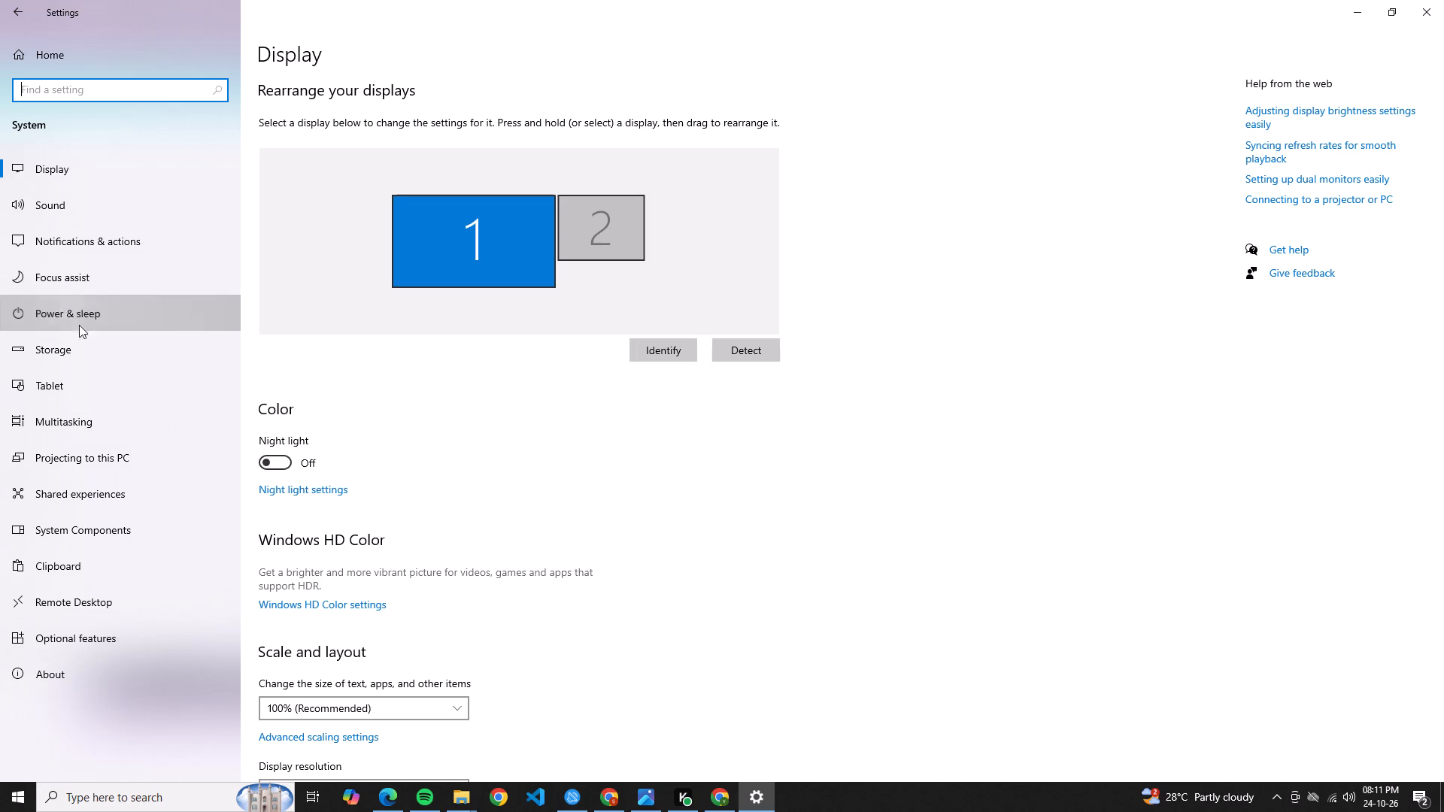
left_click(326, 147)
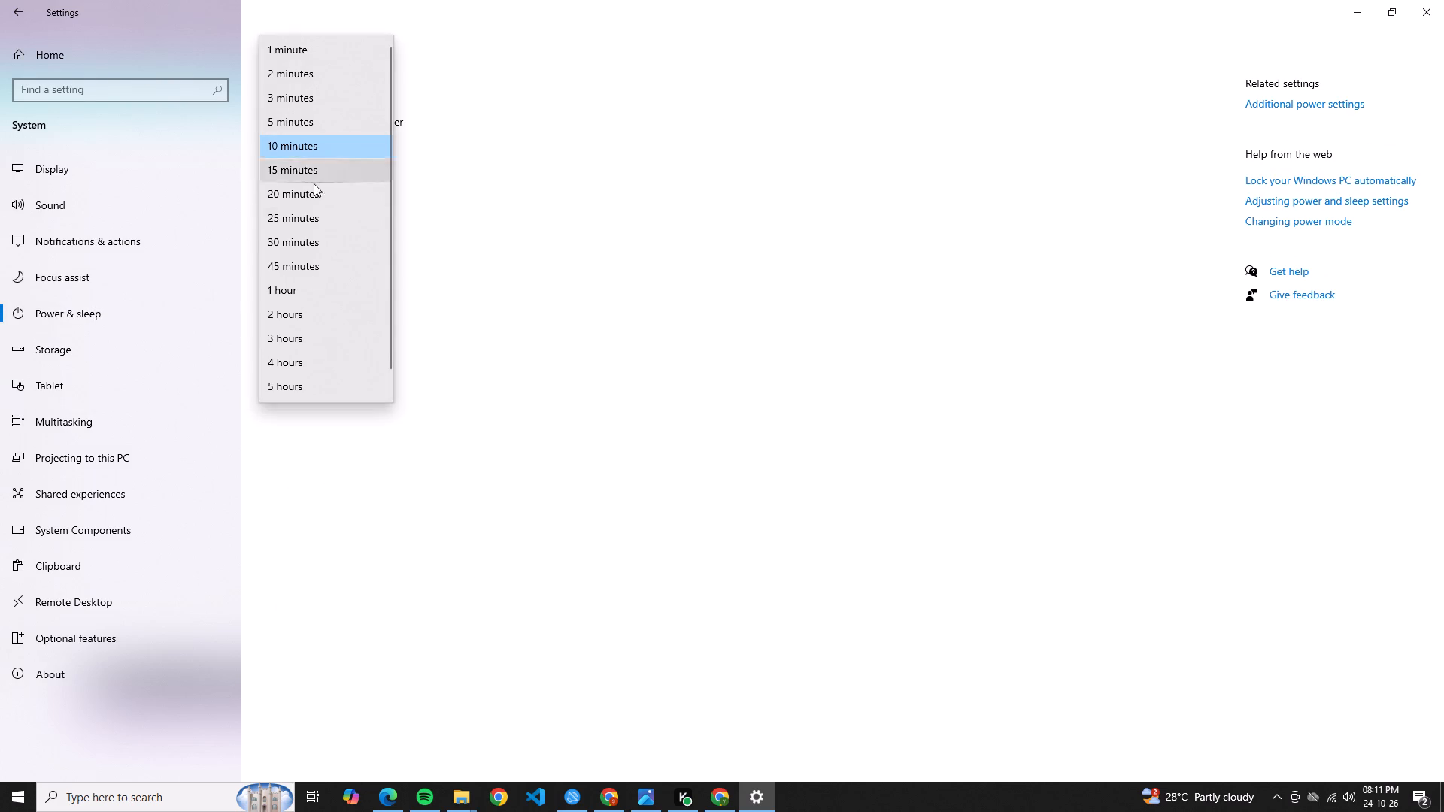
scroll(284, 286, "down", 3)
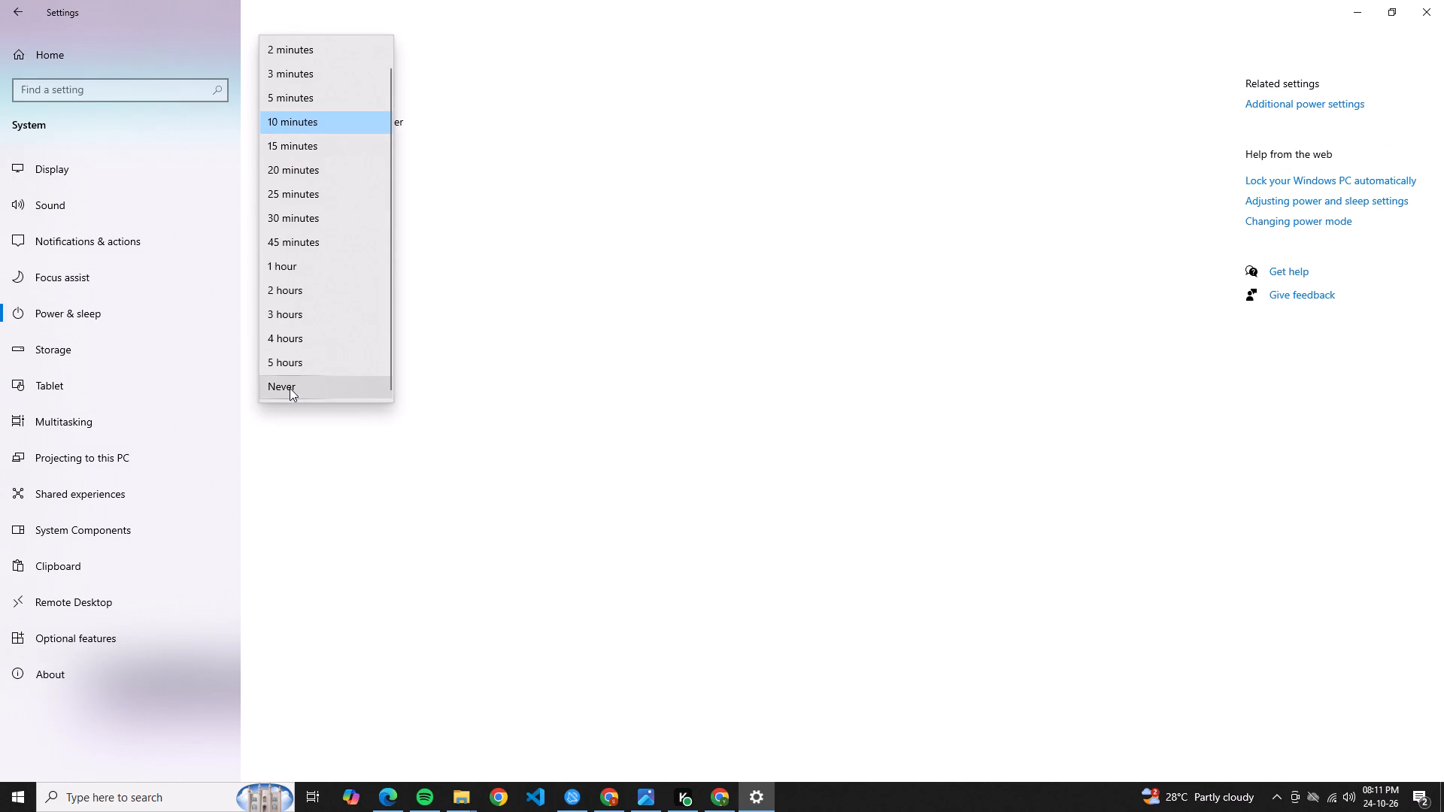
left_click(290, 388)
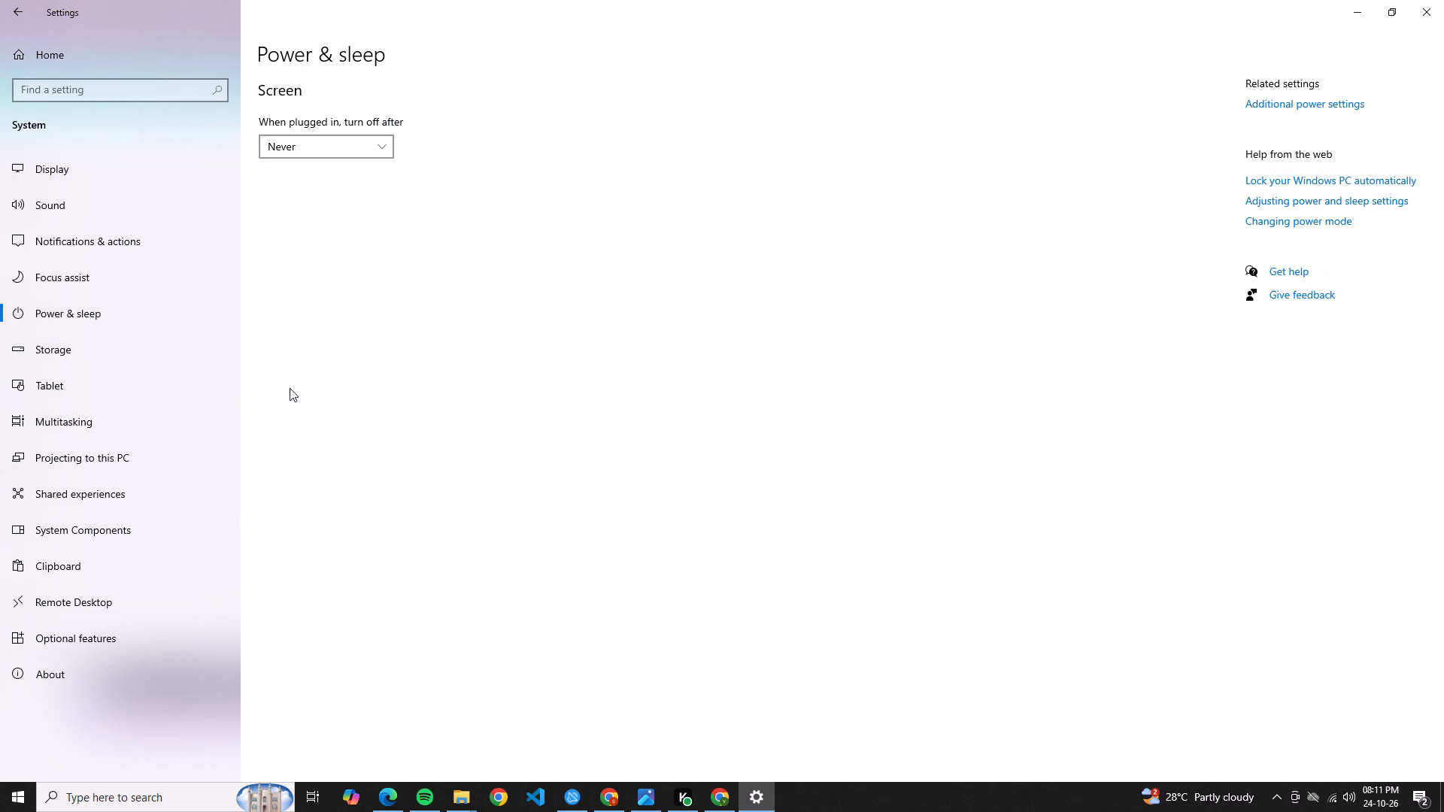
scroll(308, 311, "up", 4)
left_click(82, 38)
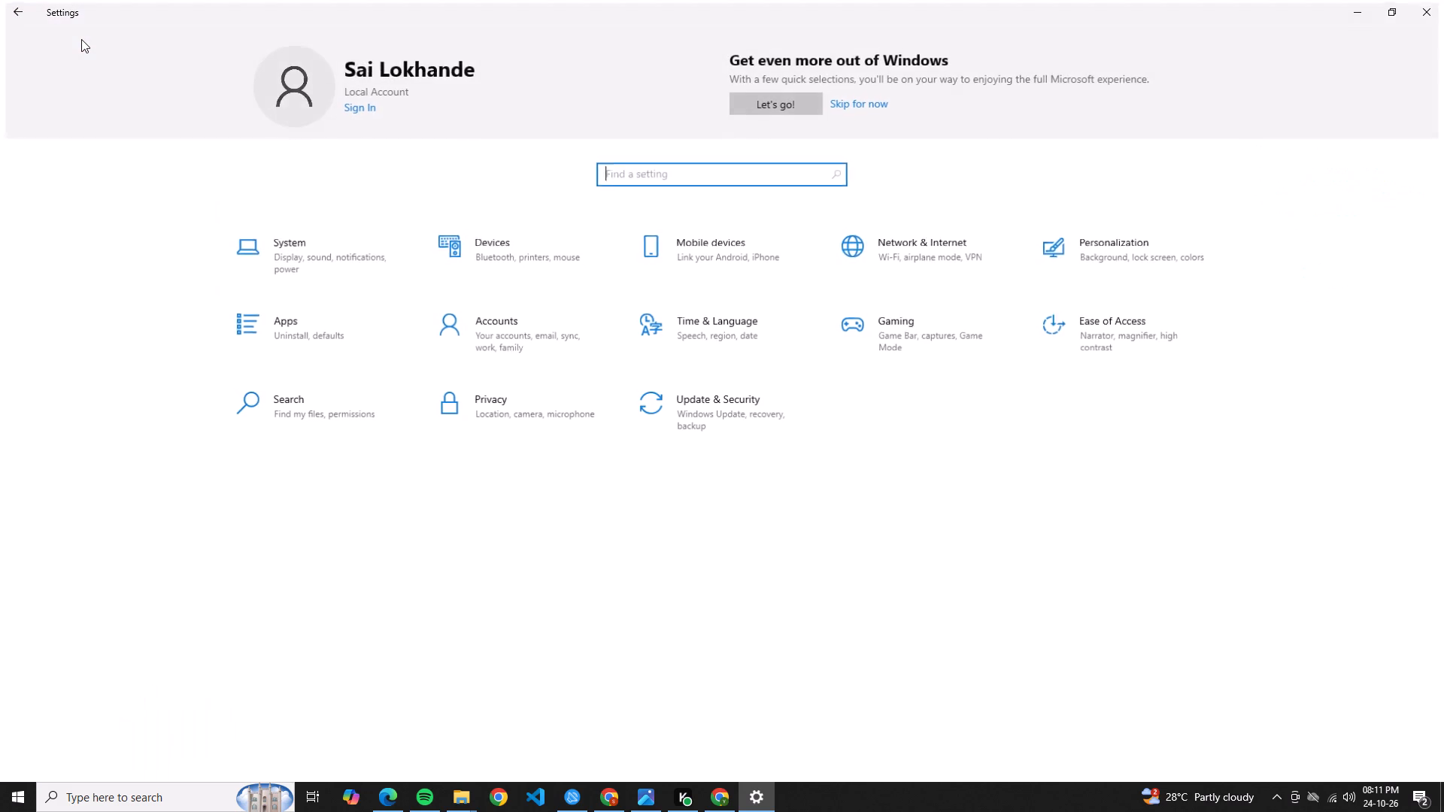